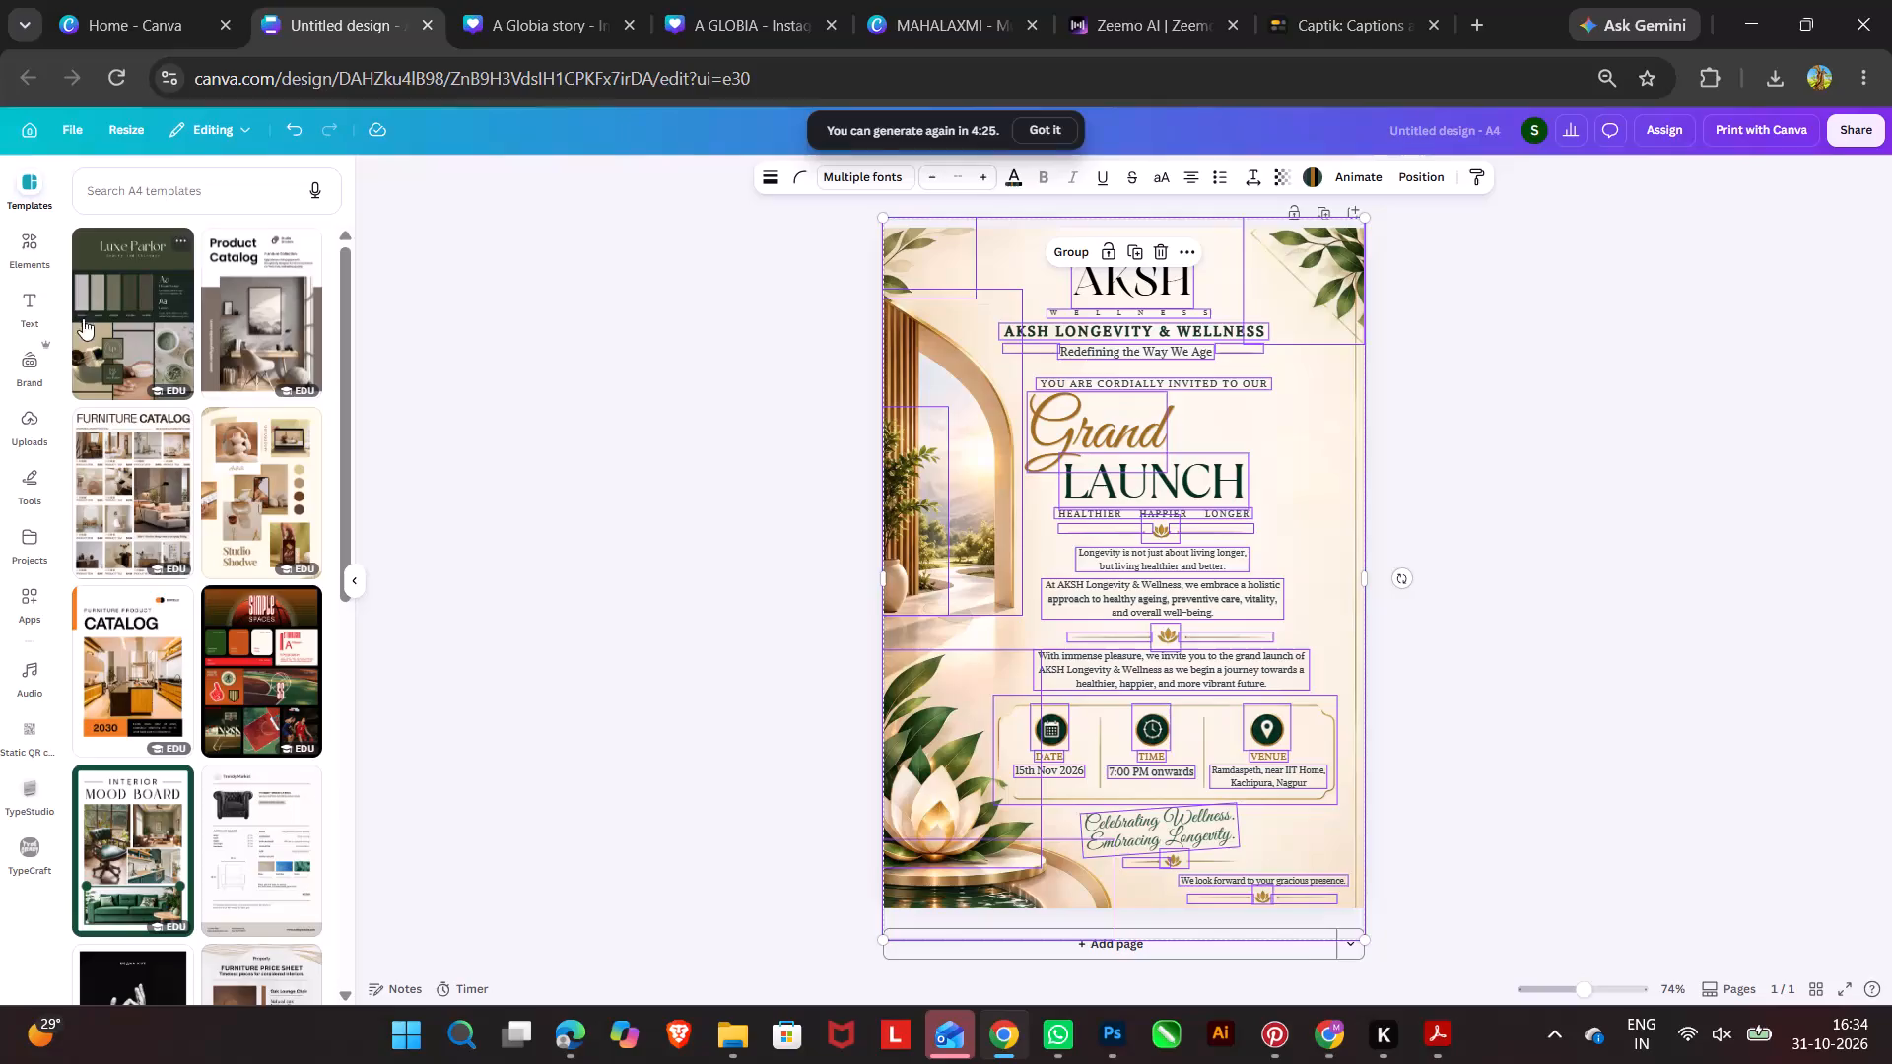
Delete the large "AKSH" logo text and the small spaced "WELLNESS" text above the AKSH LONGEVITY & WELLNESS heading.
click(614, 353)
click(1115, 271)
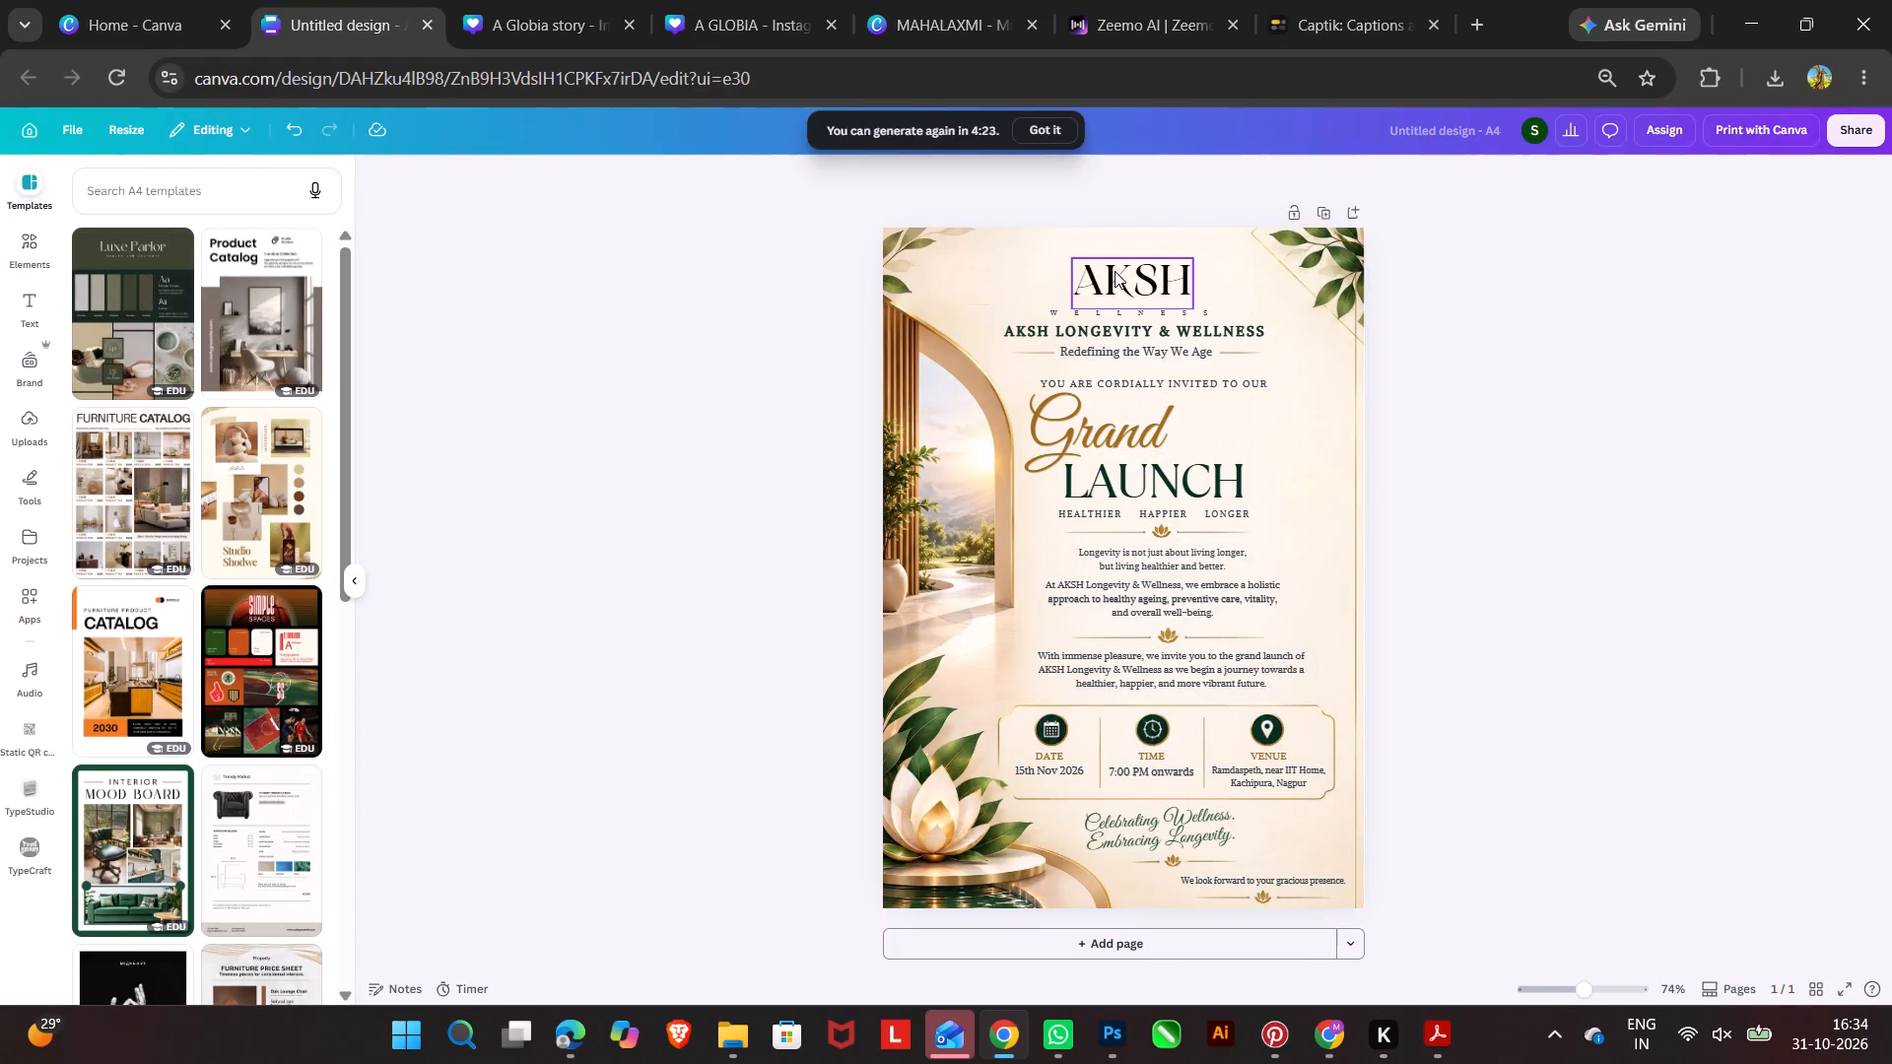
click(1153, 225)
click(1150, 308)
click(1157, 270)
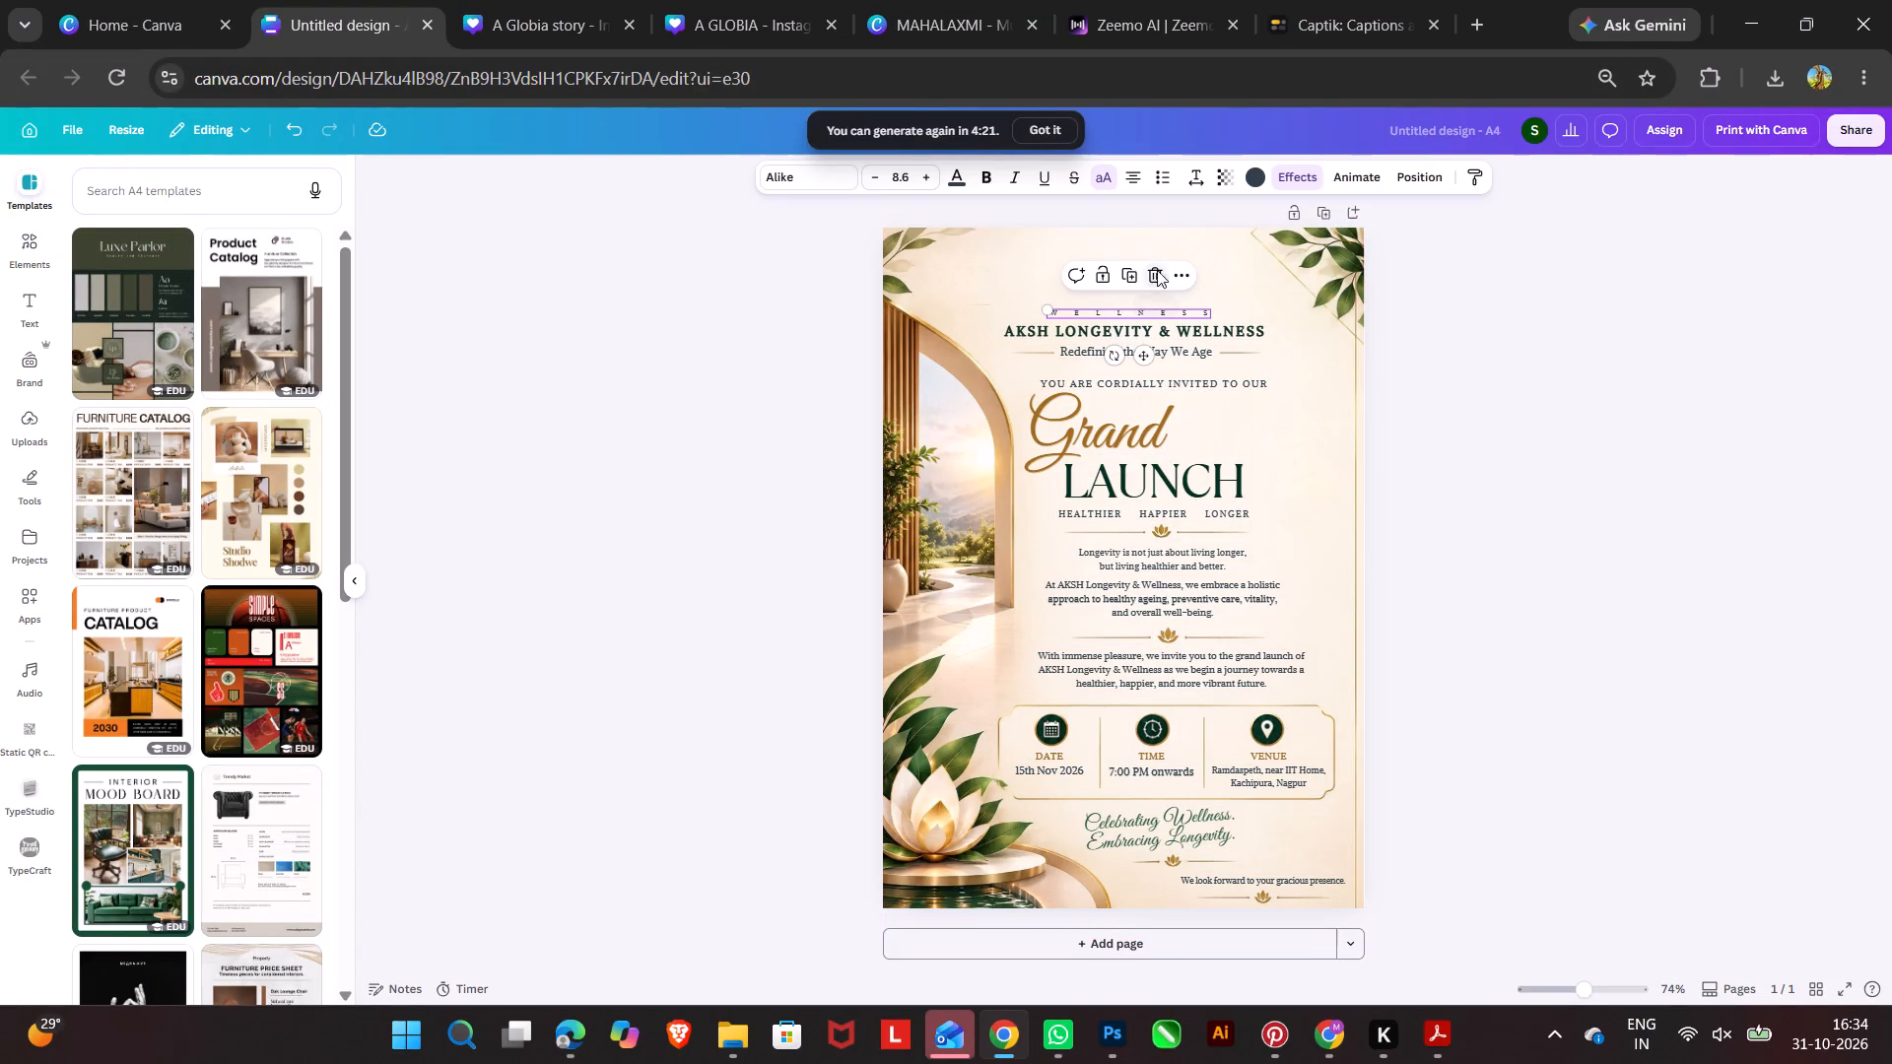
click(1455, 300)
Centre the gold "Grand" text over "LAUNCH" and reduce its font size to 74.4.
click(1132, 435)
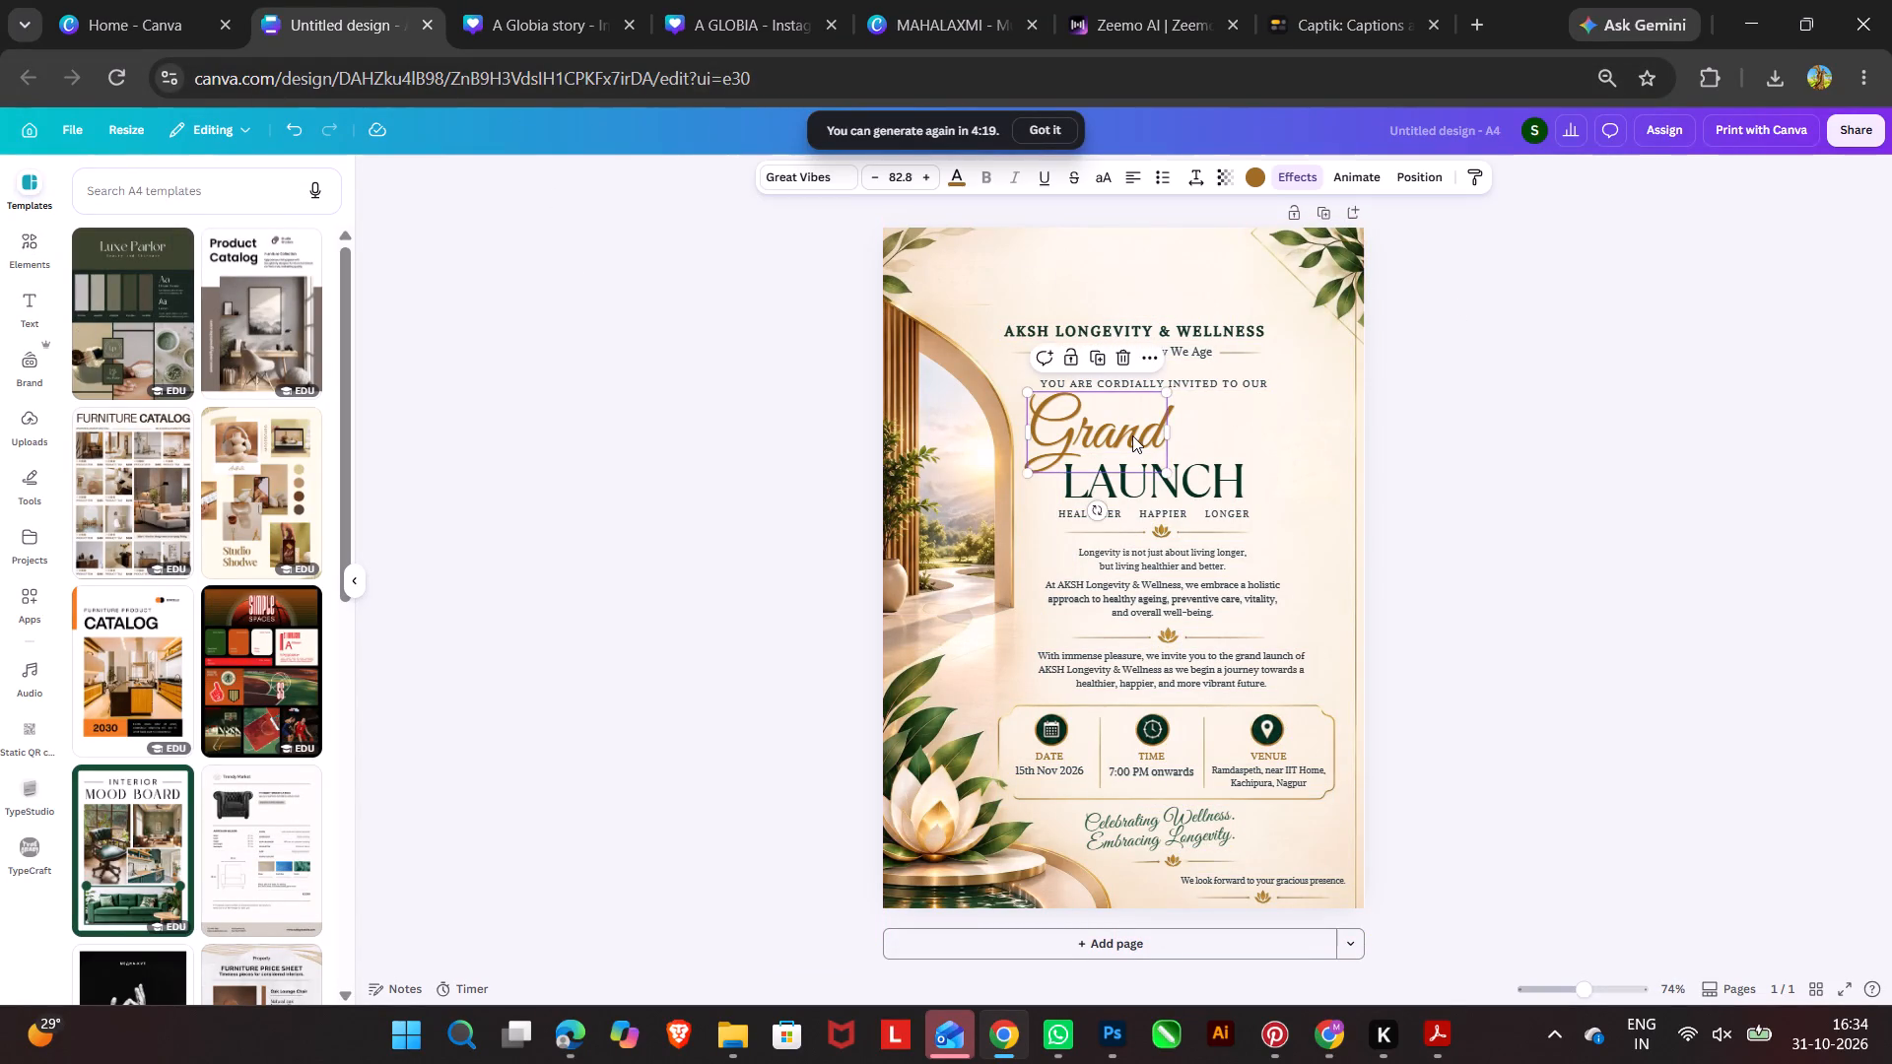
drag(1132, 435, 1181, 432)
drag(1216, 390, 1204, 406)
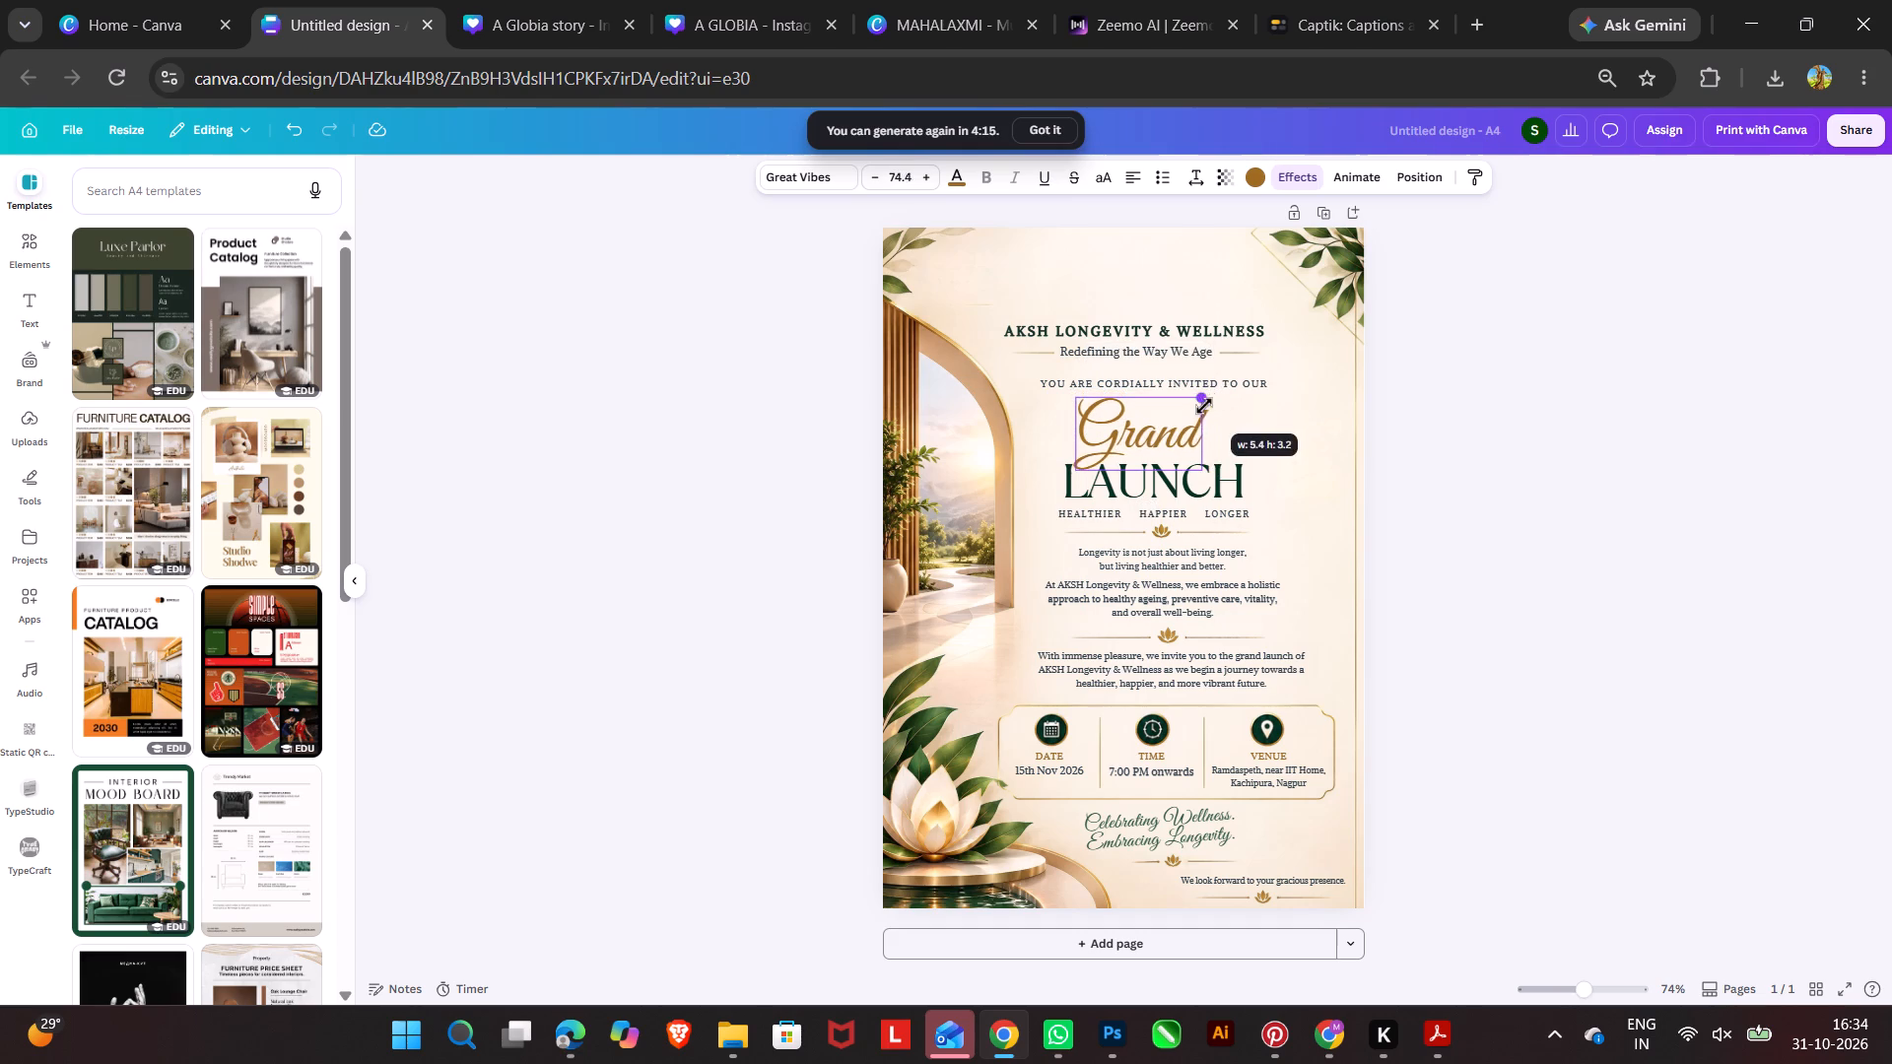
drag(1204, 406, 1196, 416)
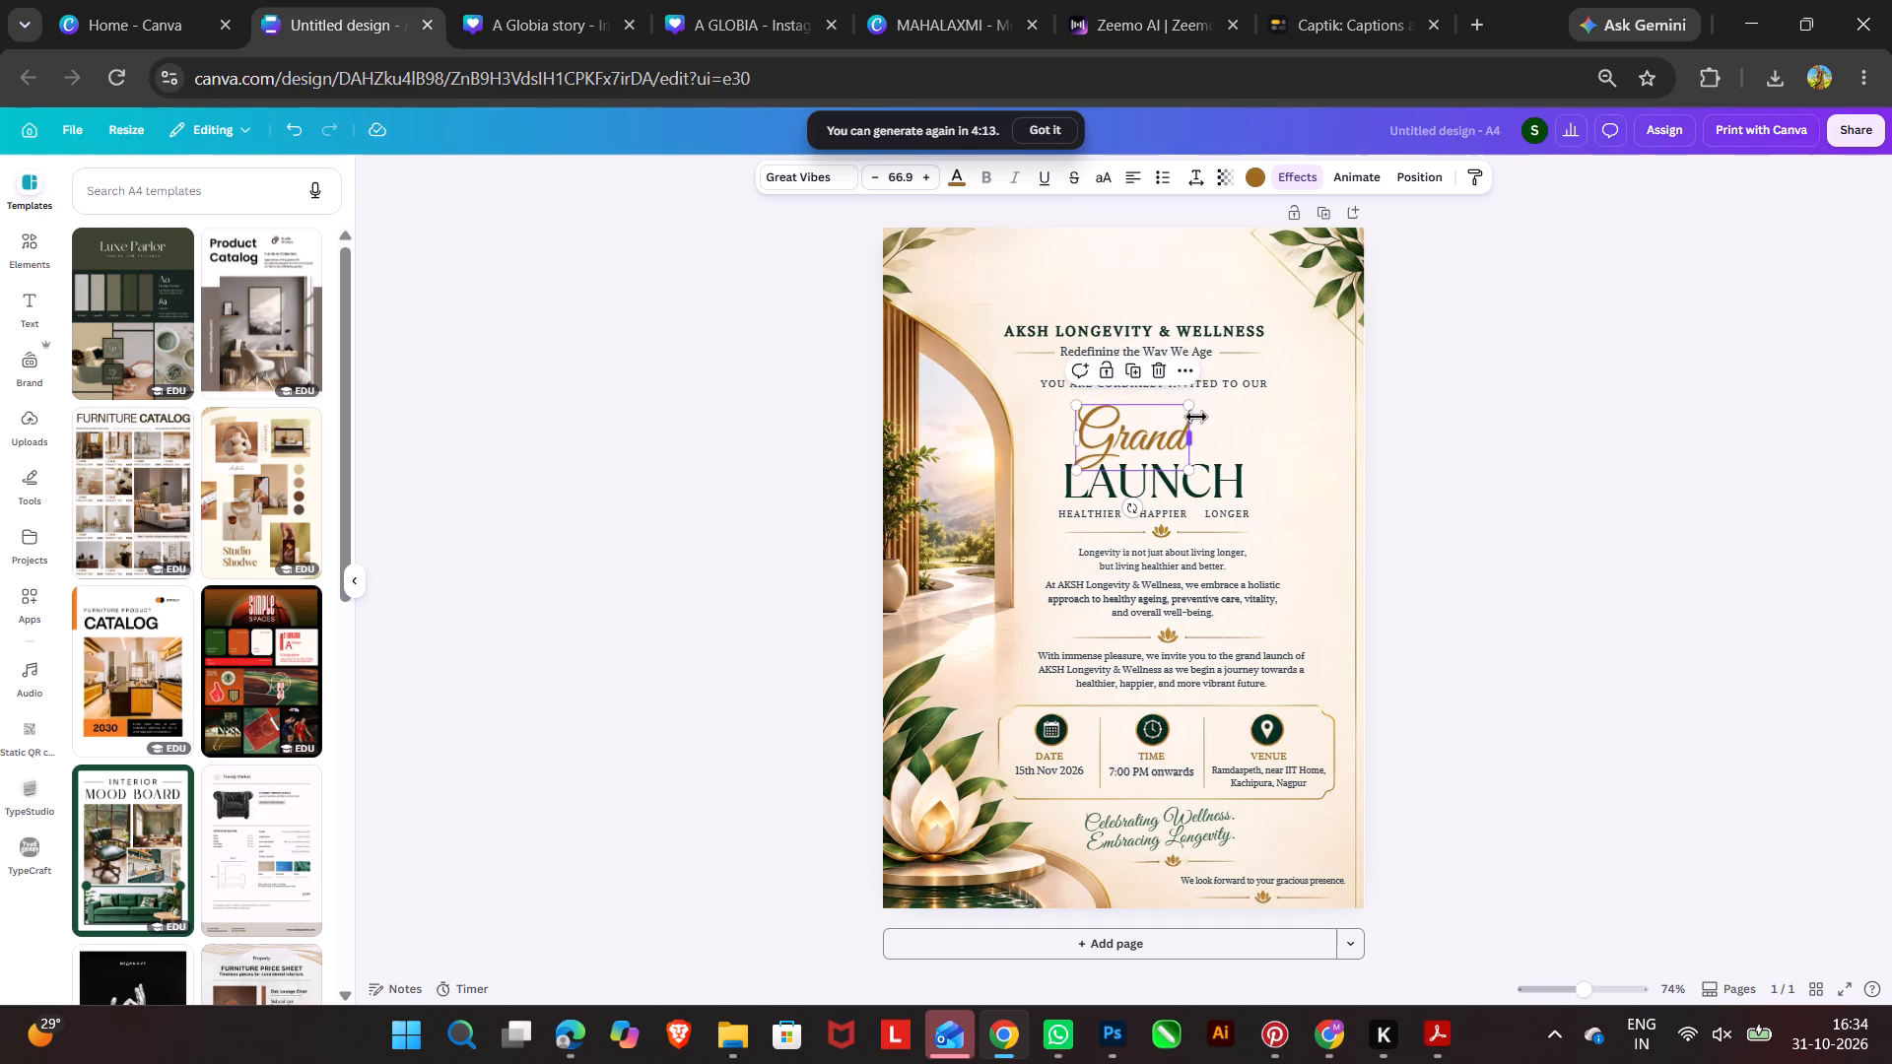
click(1163, 438)
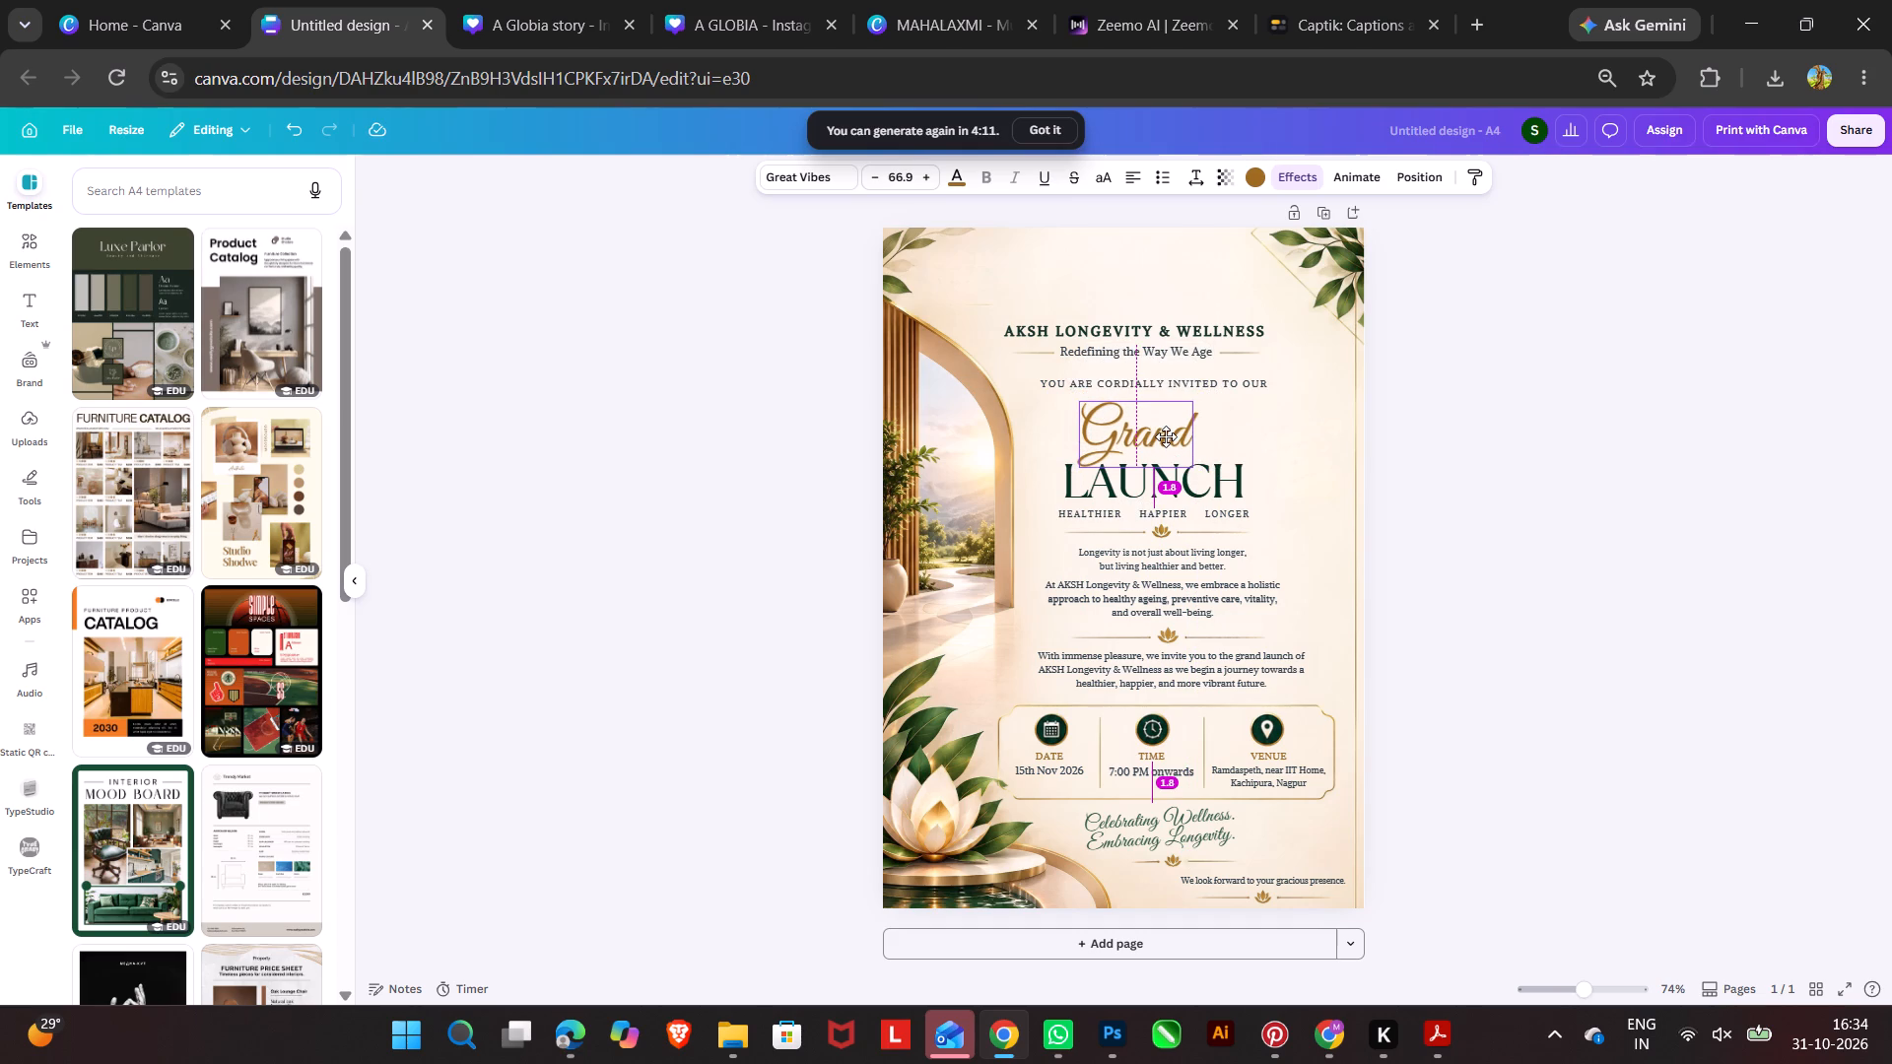
drag(1191, 406, 1206, 401)
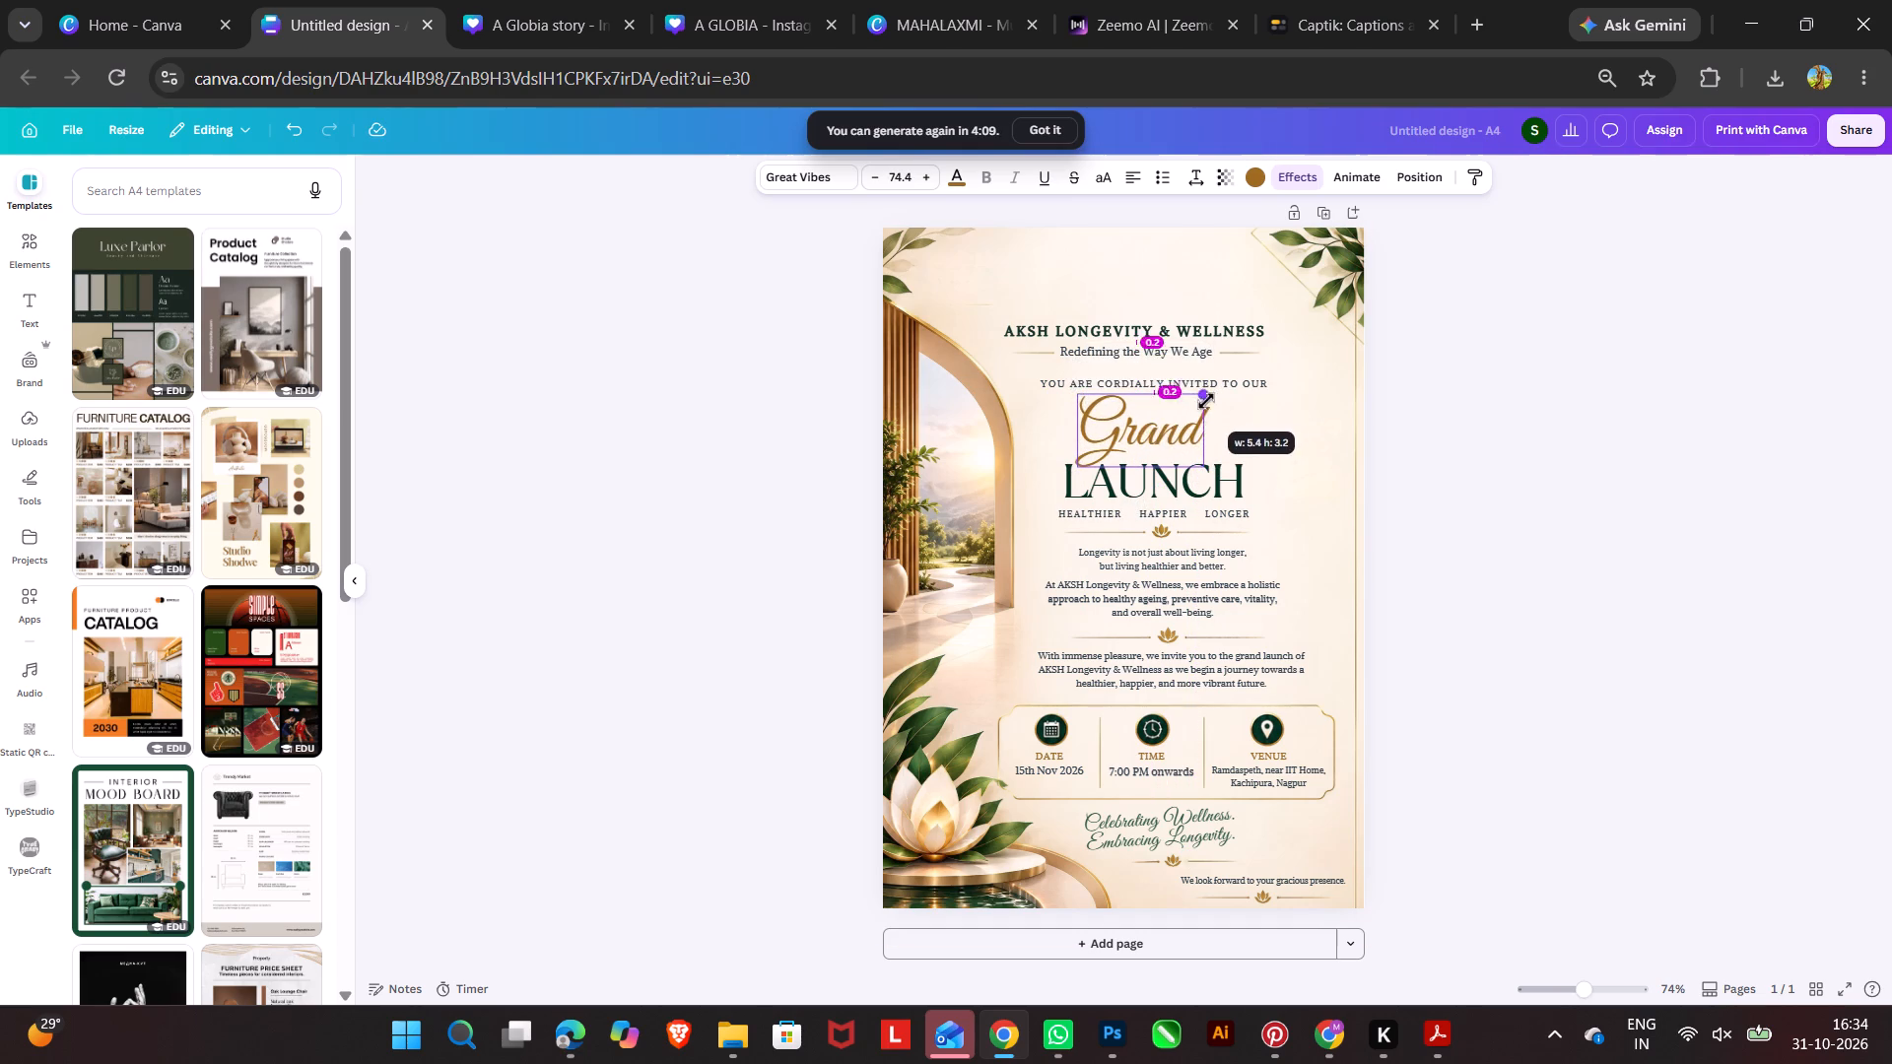
drag(1206, 401, 1209, 407)
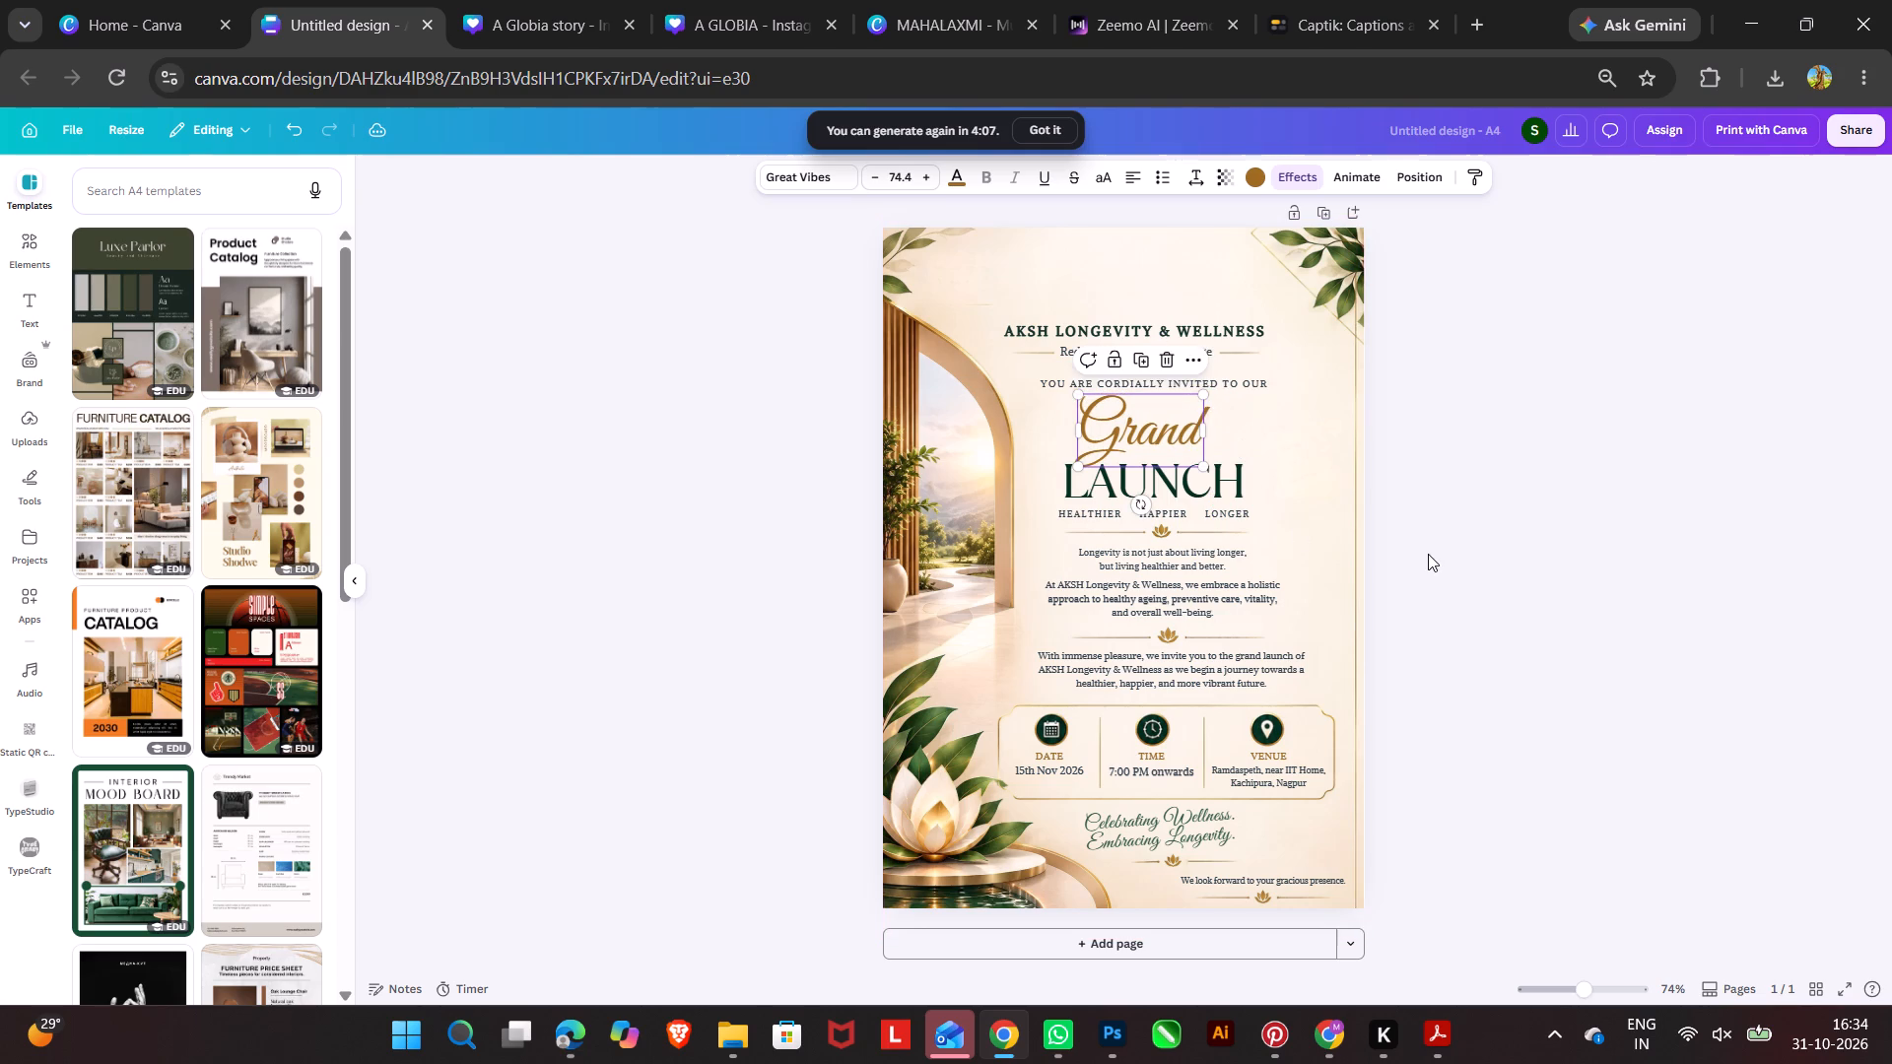
click(1428, 554)
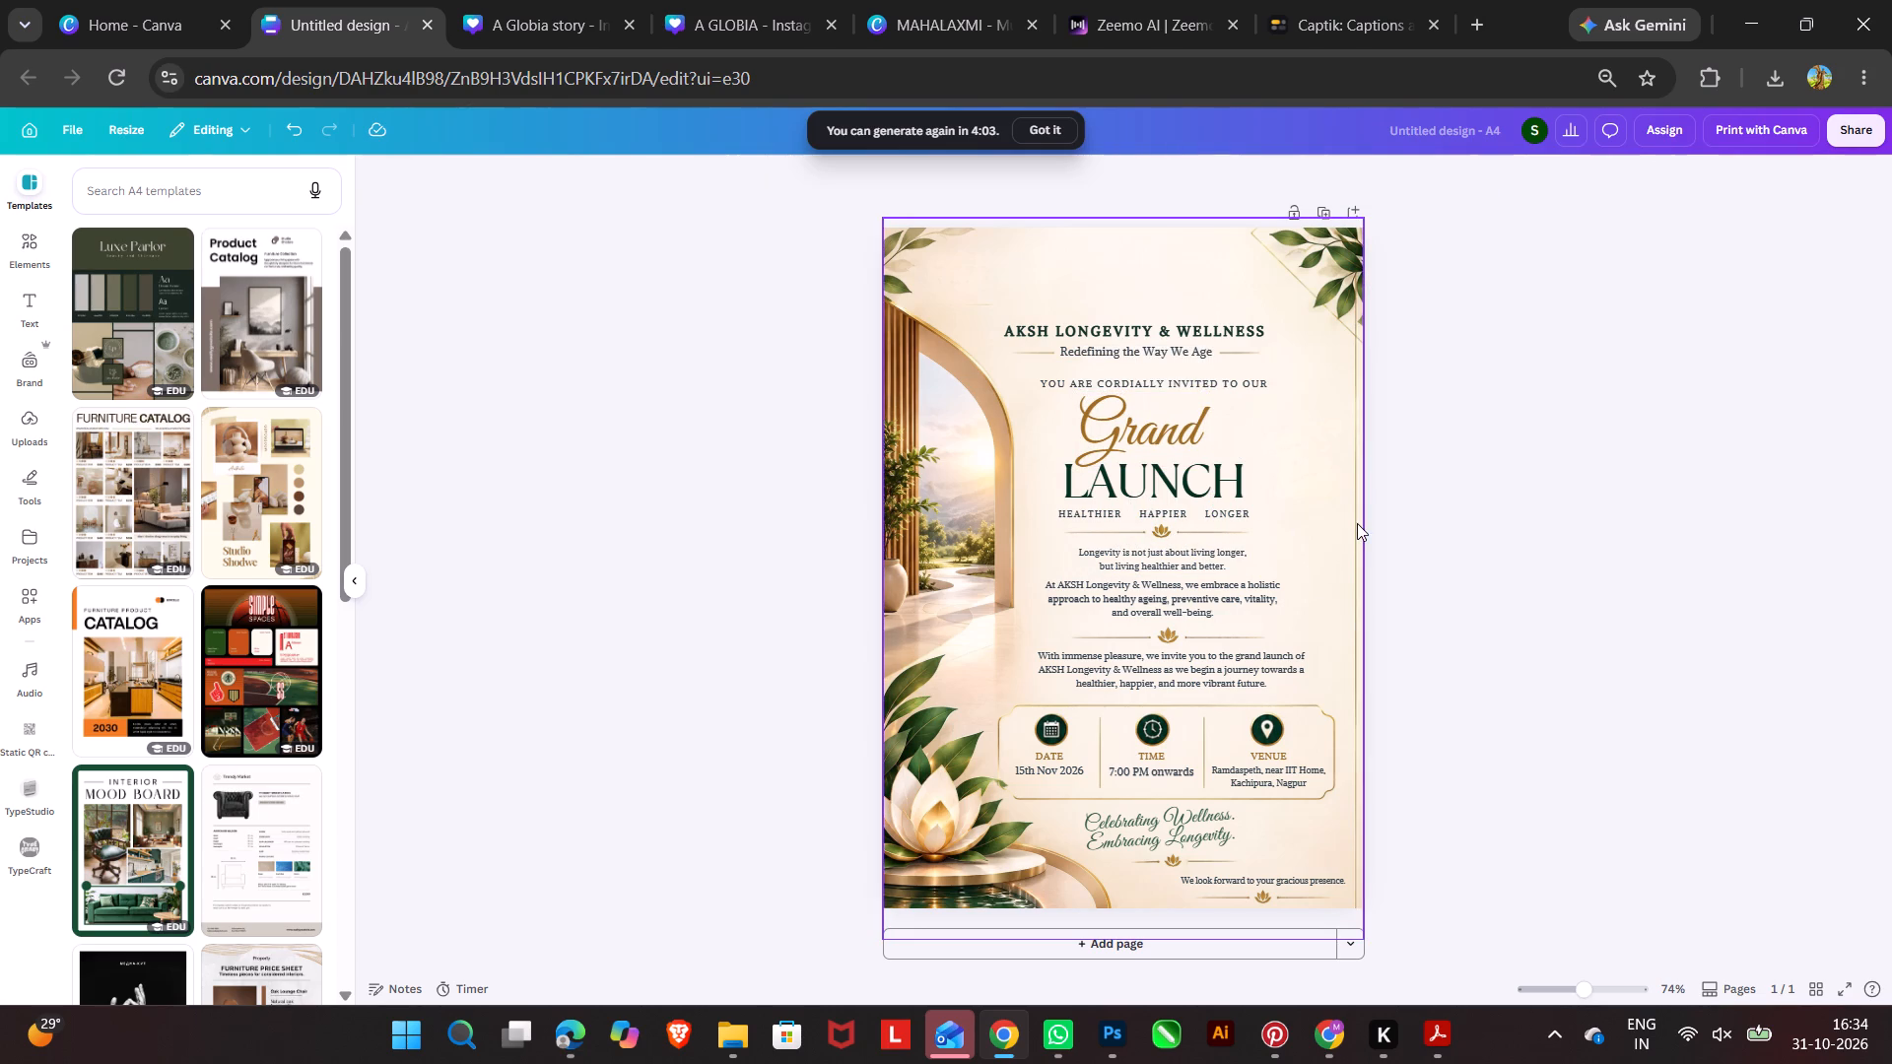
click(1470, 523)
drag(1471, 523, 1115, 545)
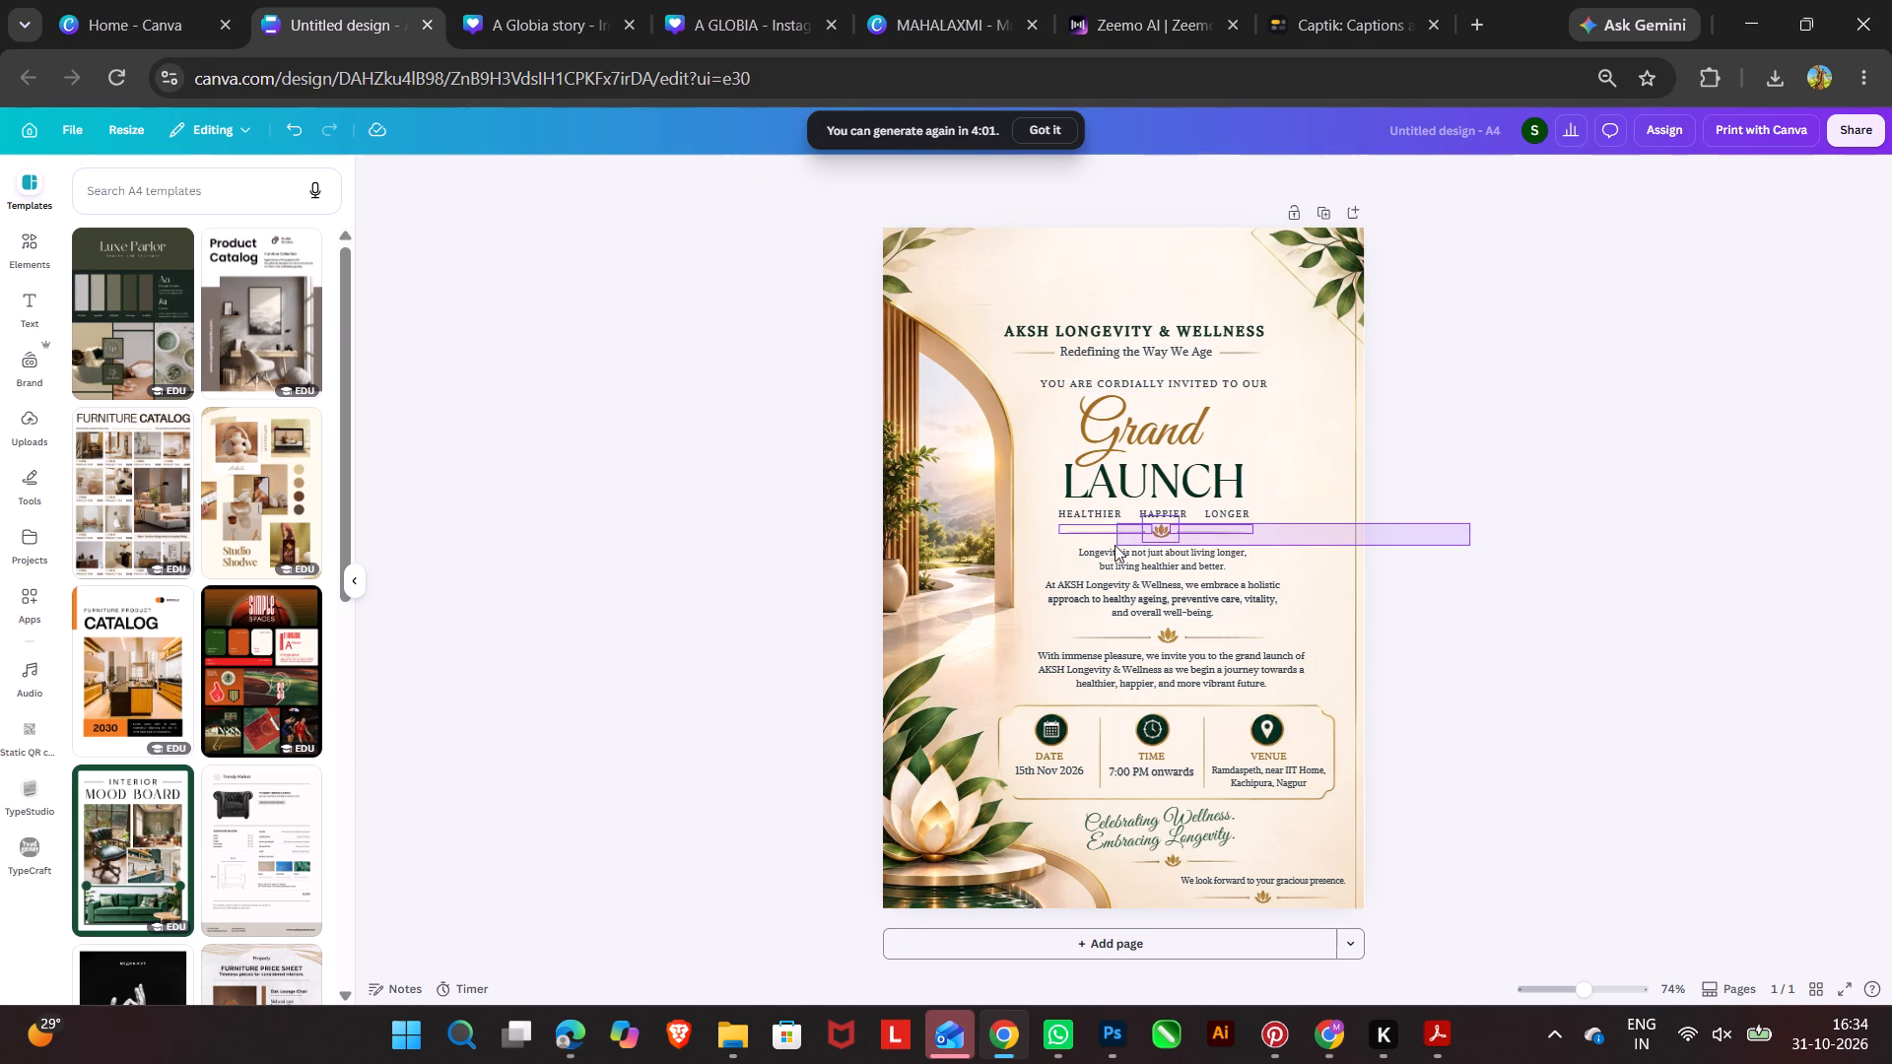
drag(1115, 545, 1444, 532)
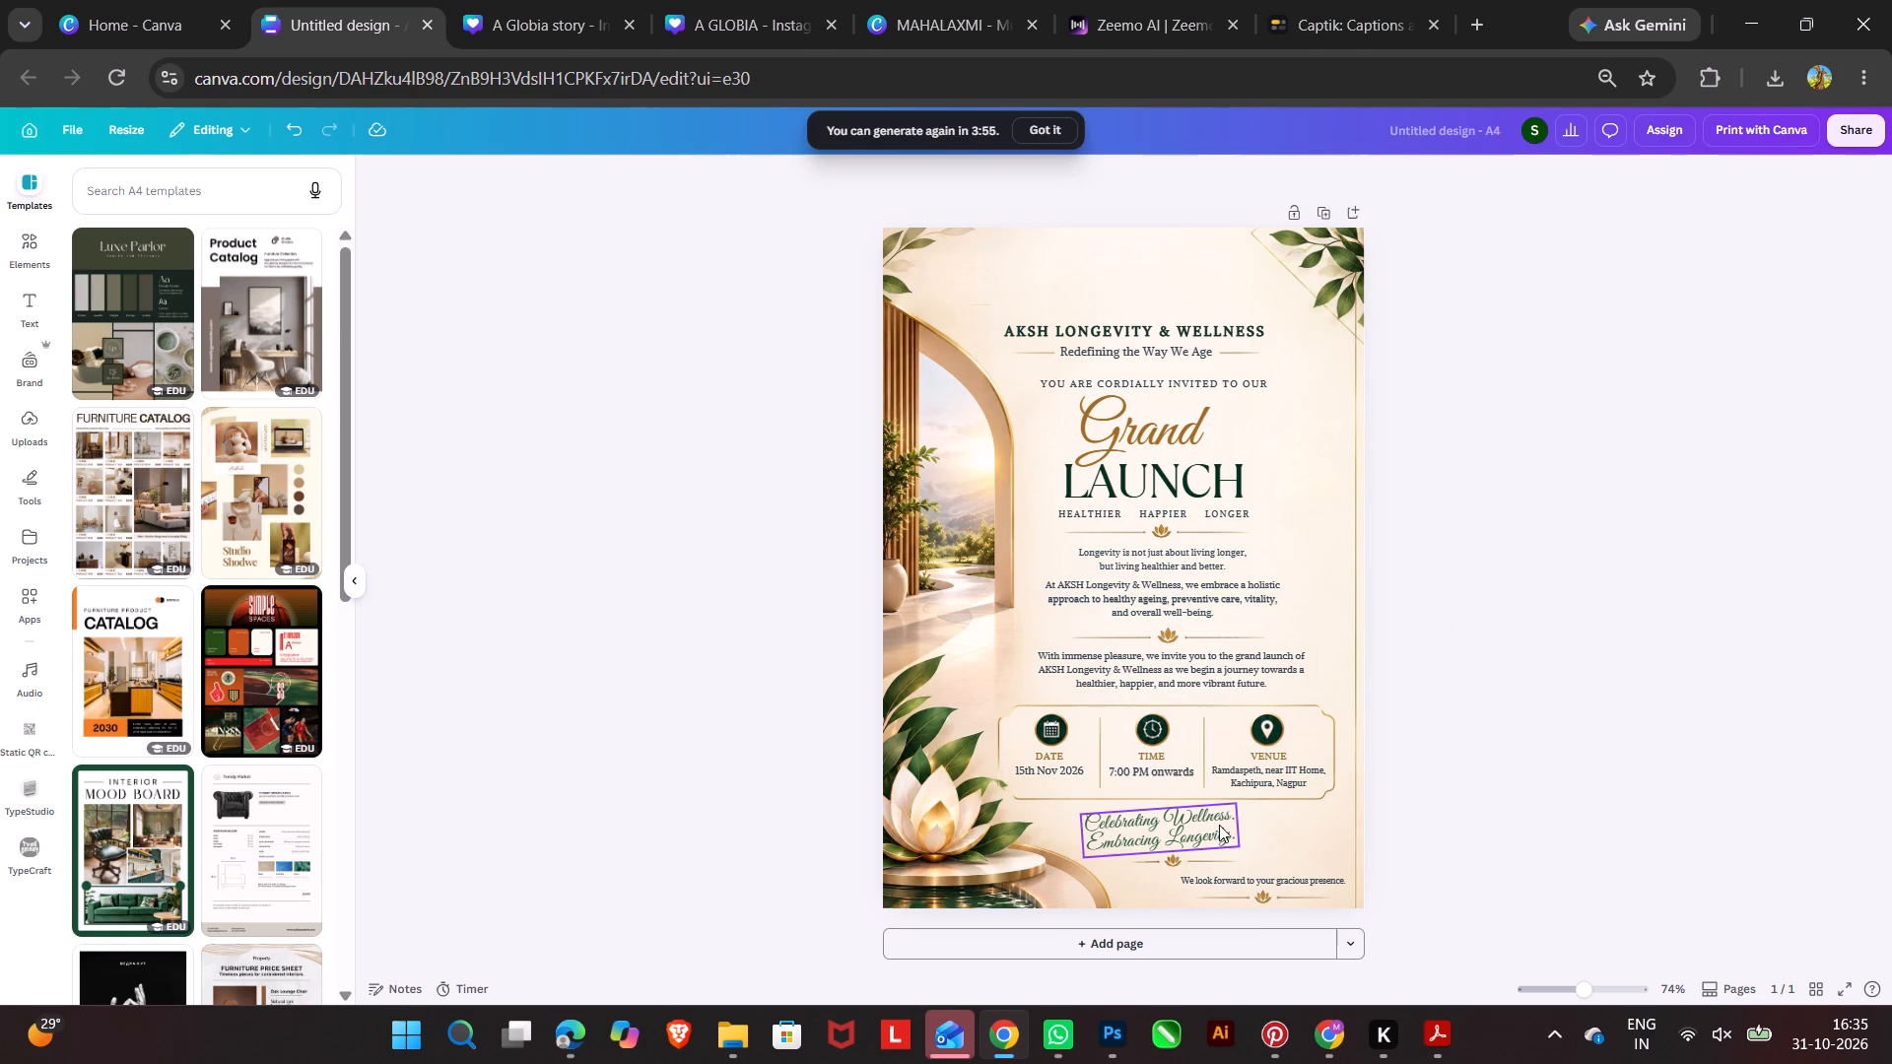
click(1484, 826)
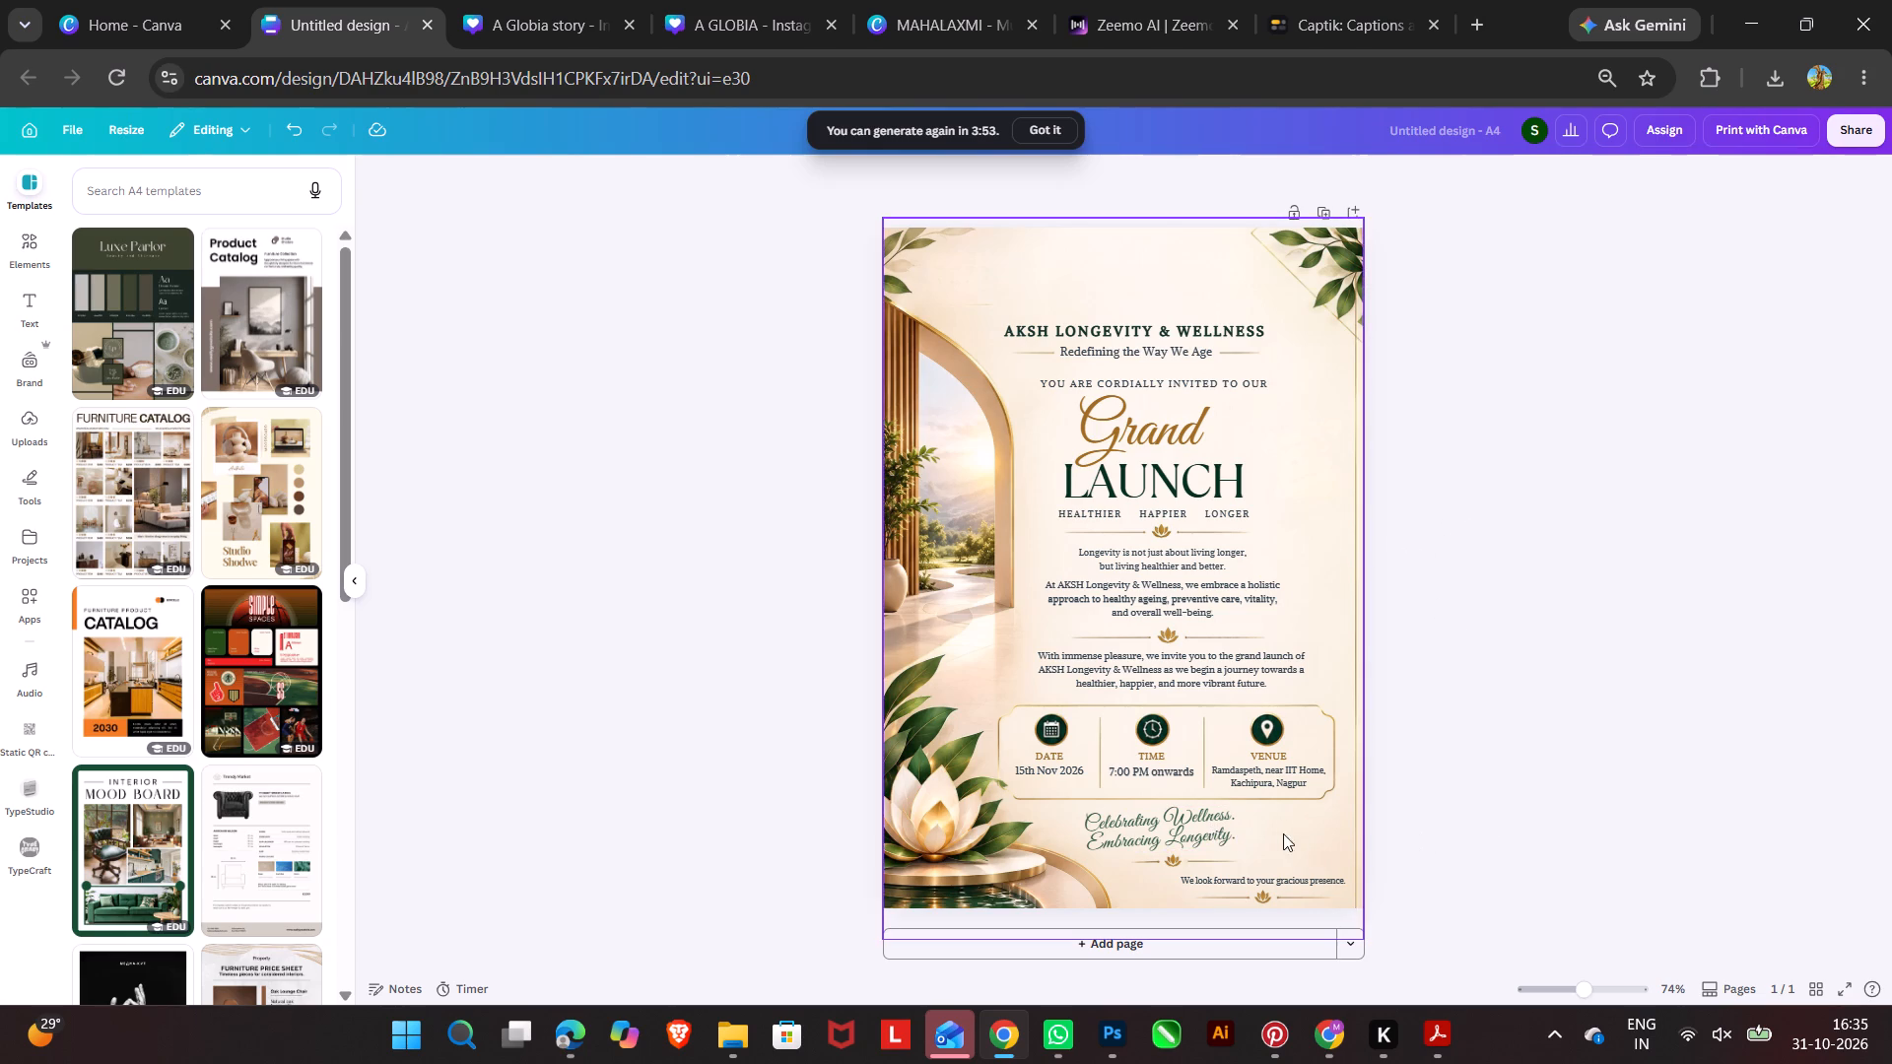
Rotate the tilted "Celebrating Wellness. Embracing Longevity." text so it sits nearly level.
click(1199, 824)
click(1154, 892)
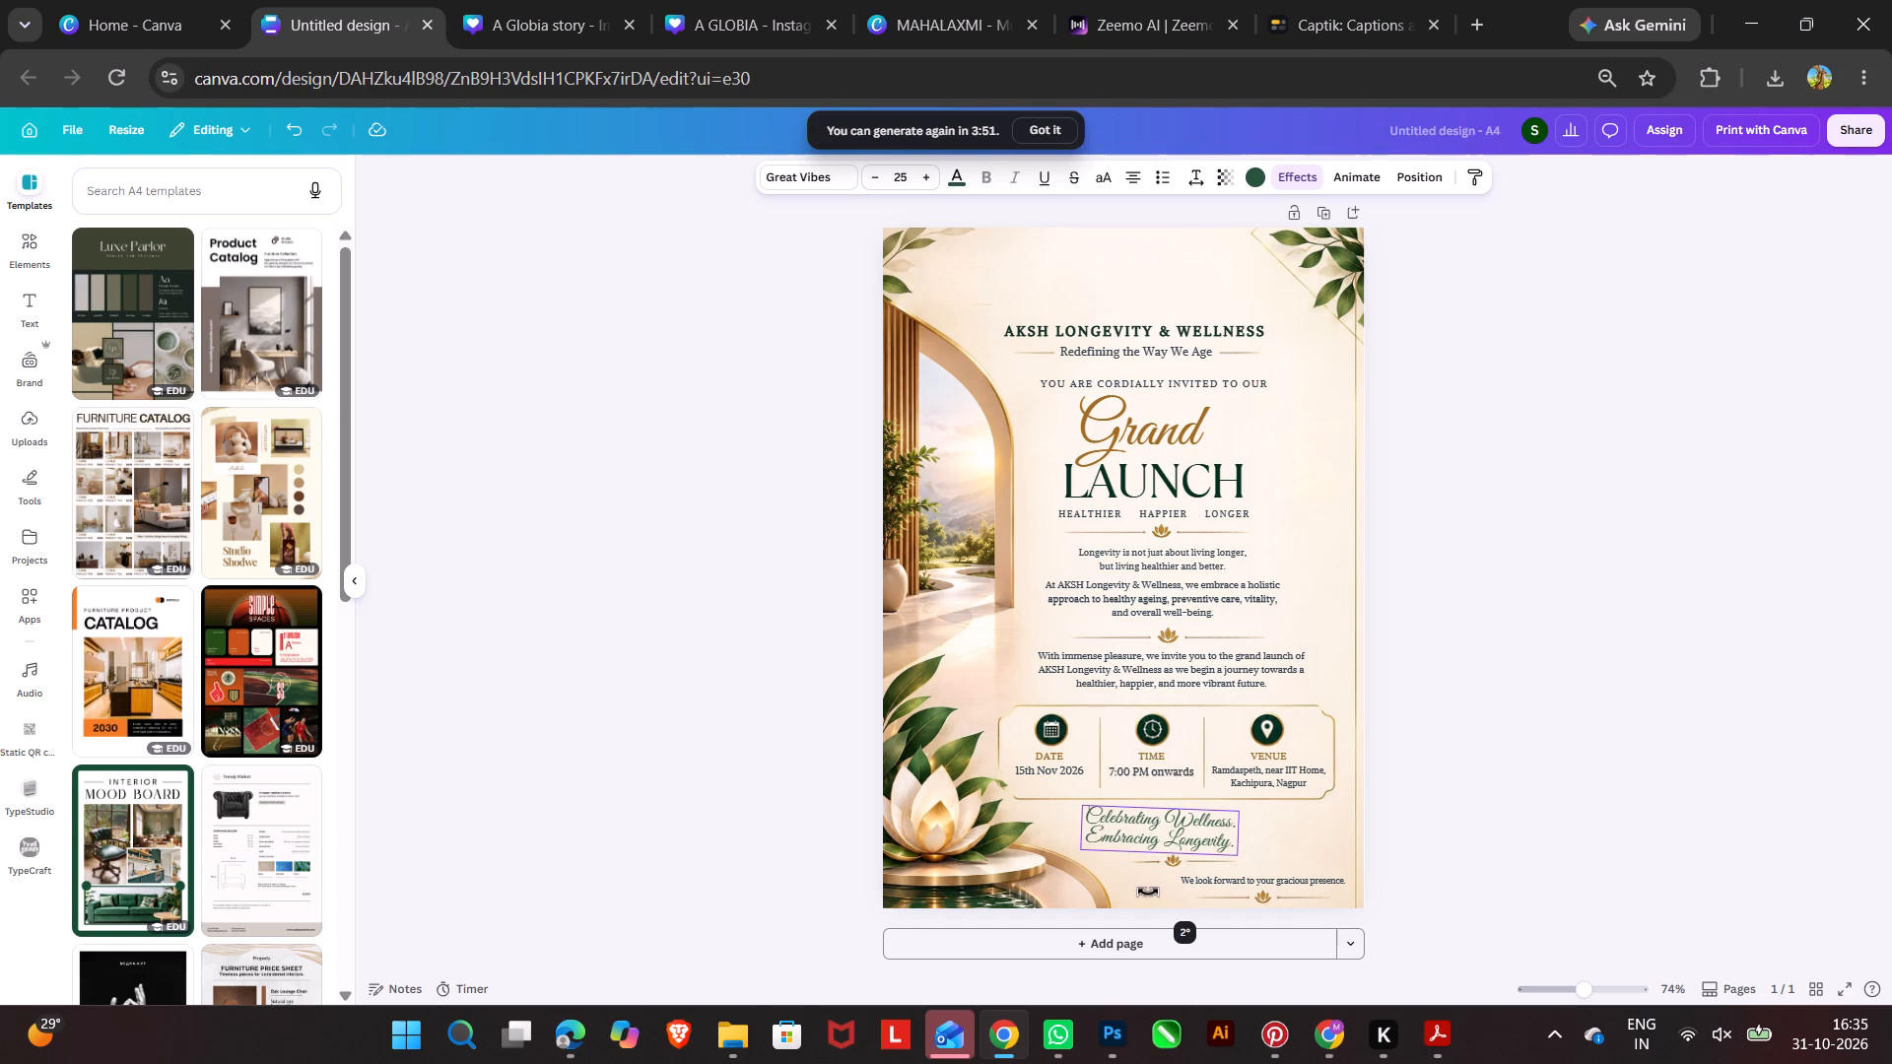
Delete the lotus ornament and the line on its left from the divider beneath "Celebrating Wellness. Embracing Longevity.".
click(1176, 864)
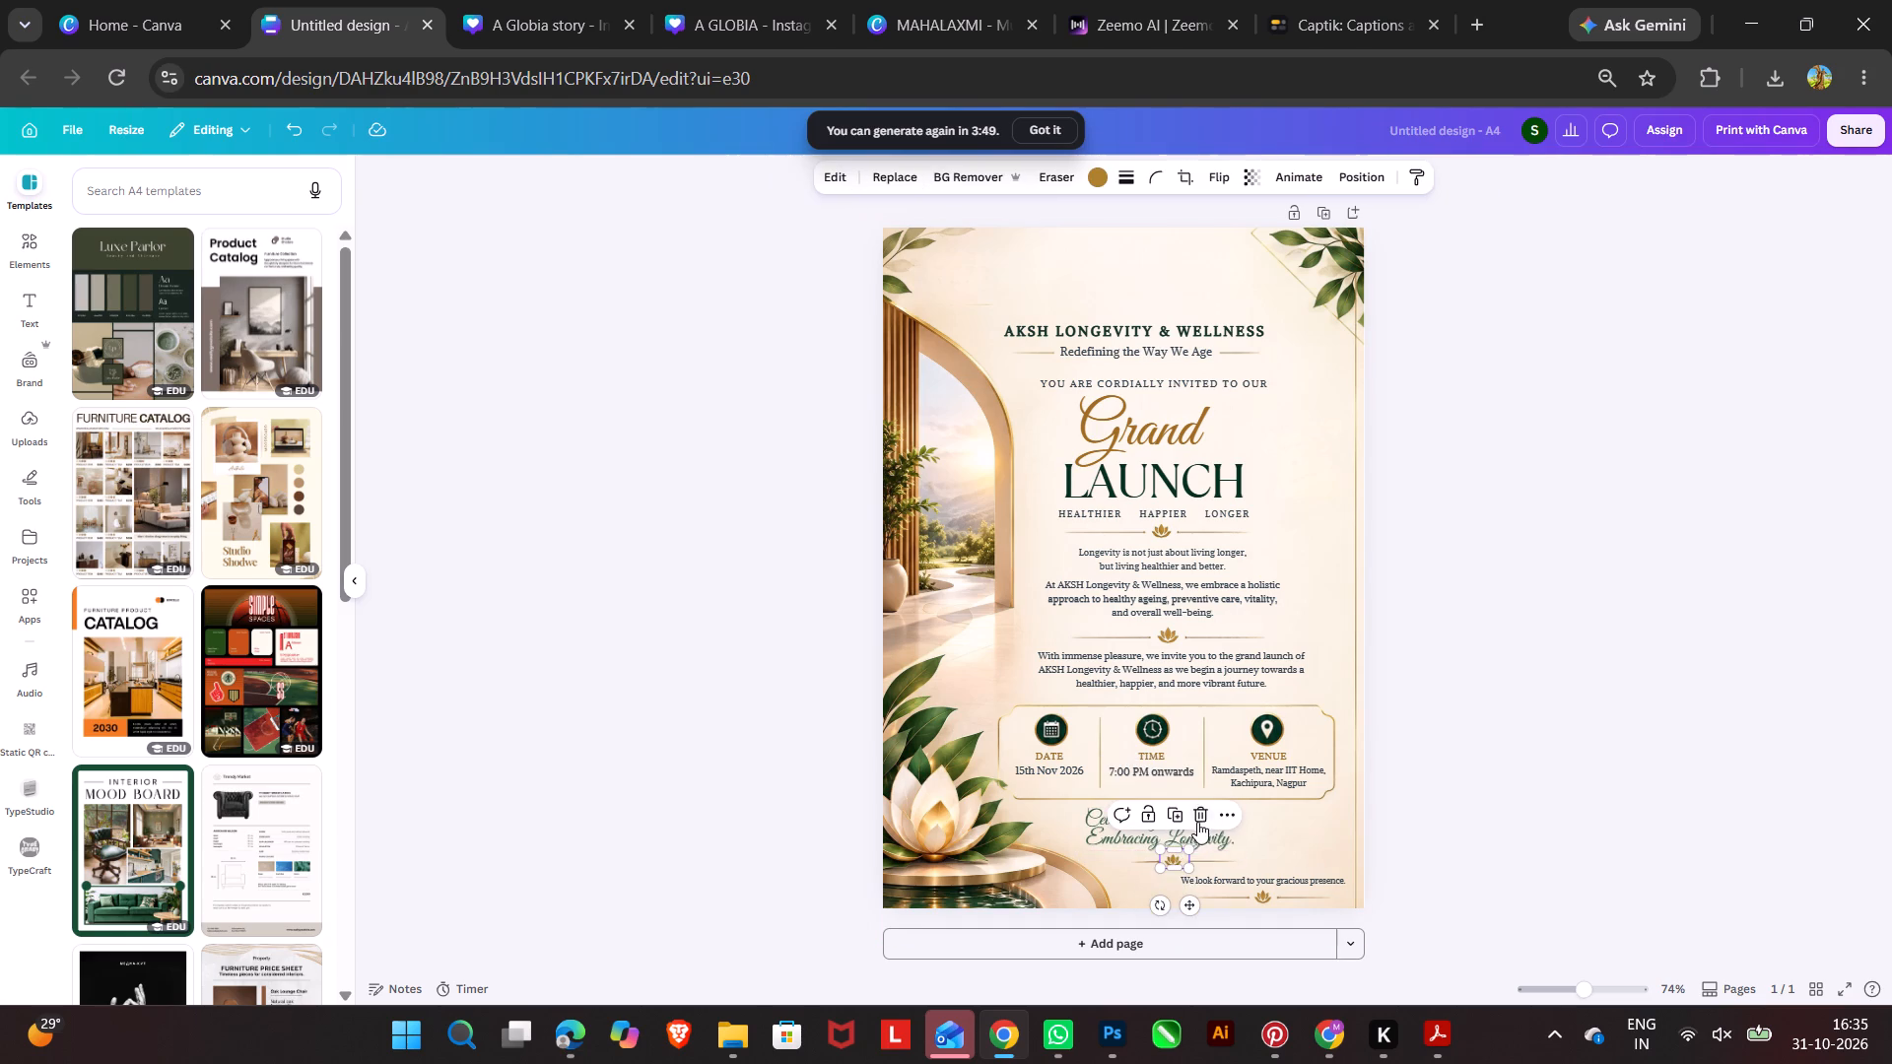
click(1203, 818)
click(1157, 863)
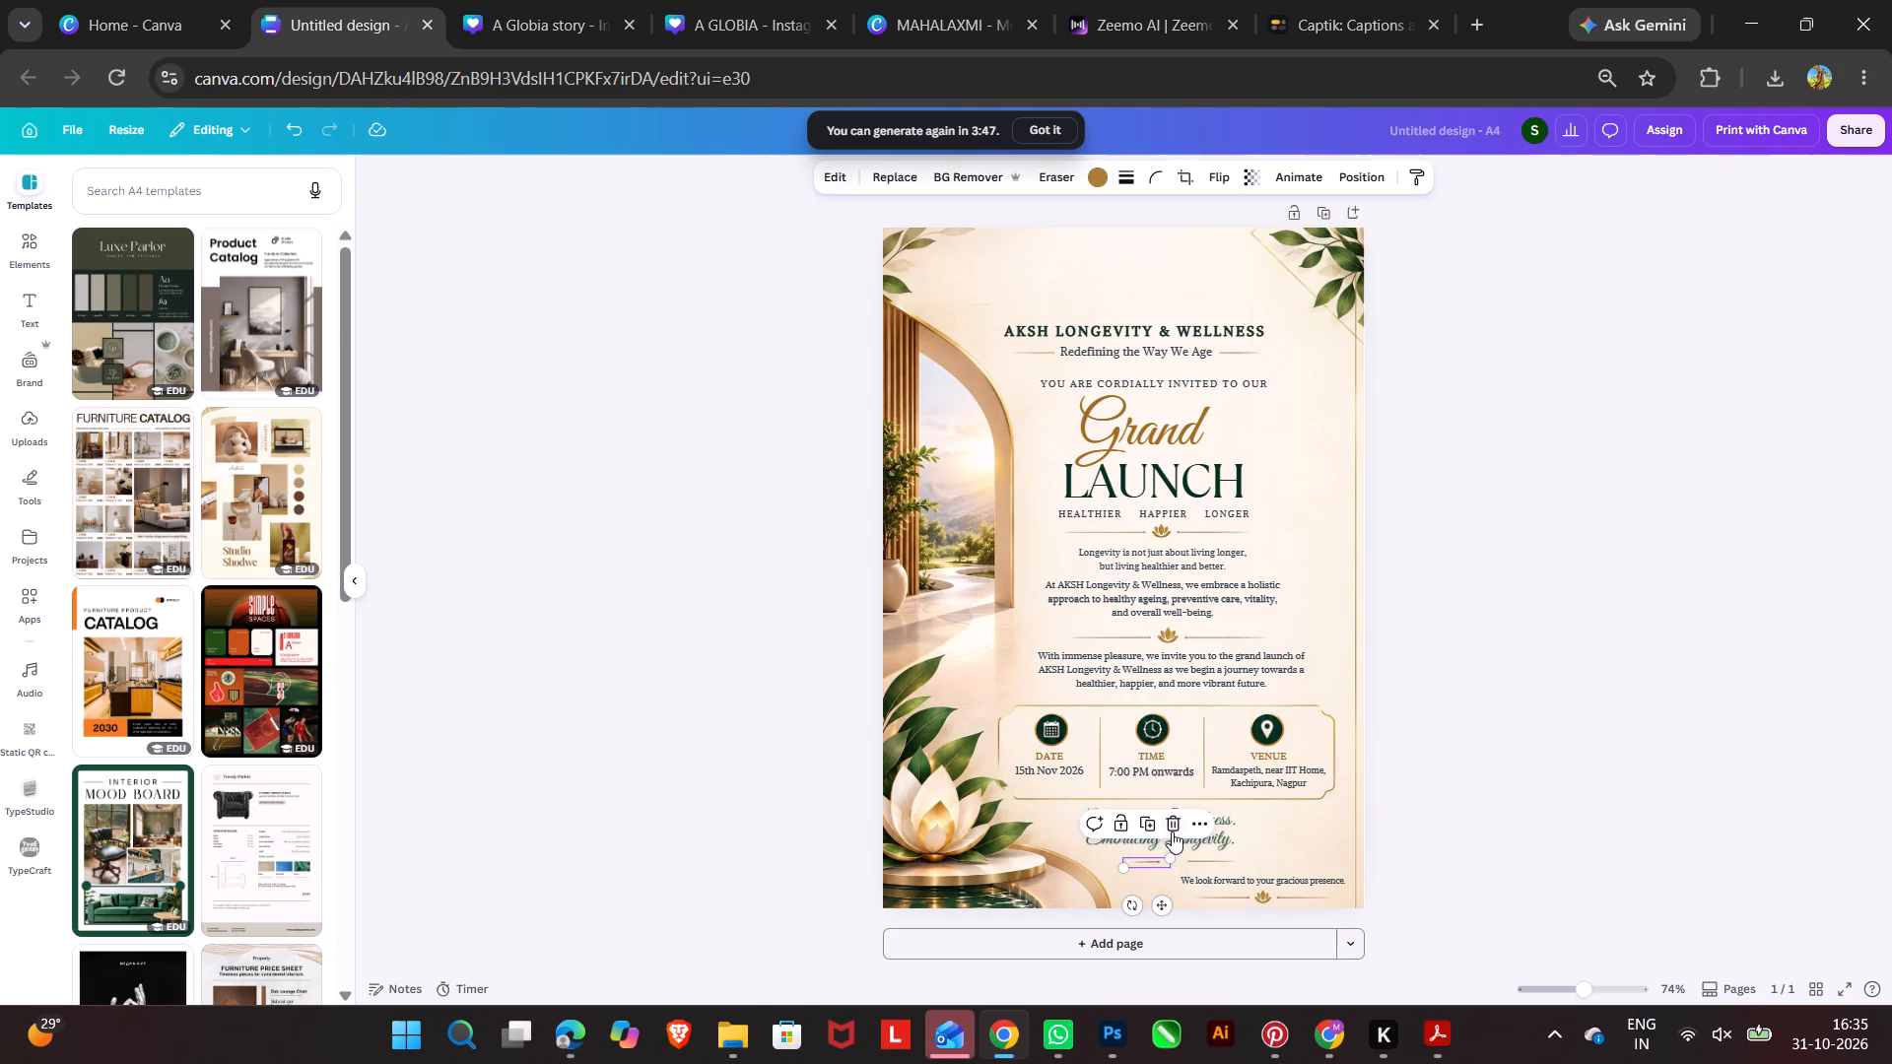
click(1172, 831)
click(1207, 860)
click(1212, 861)
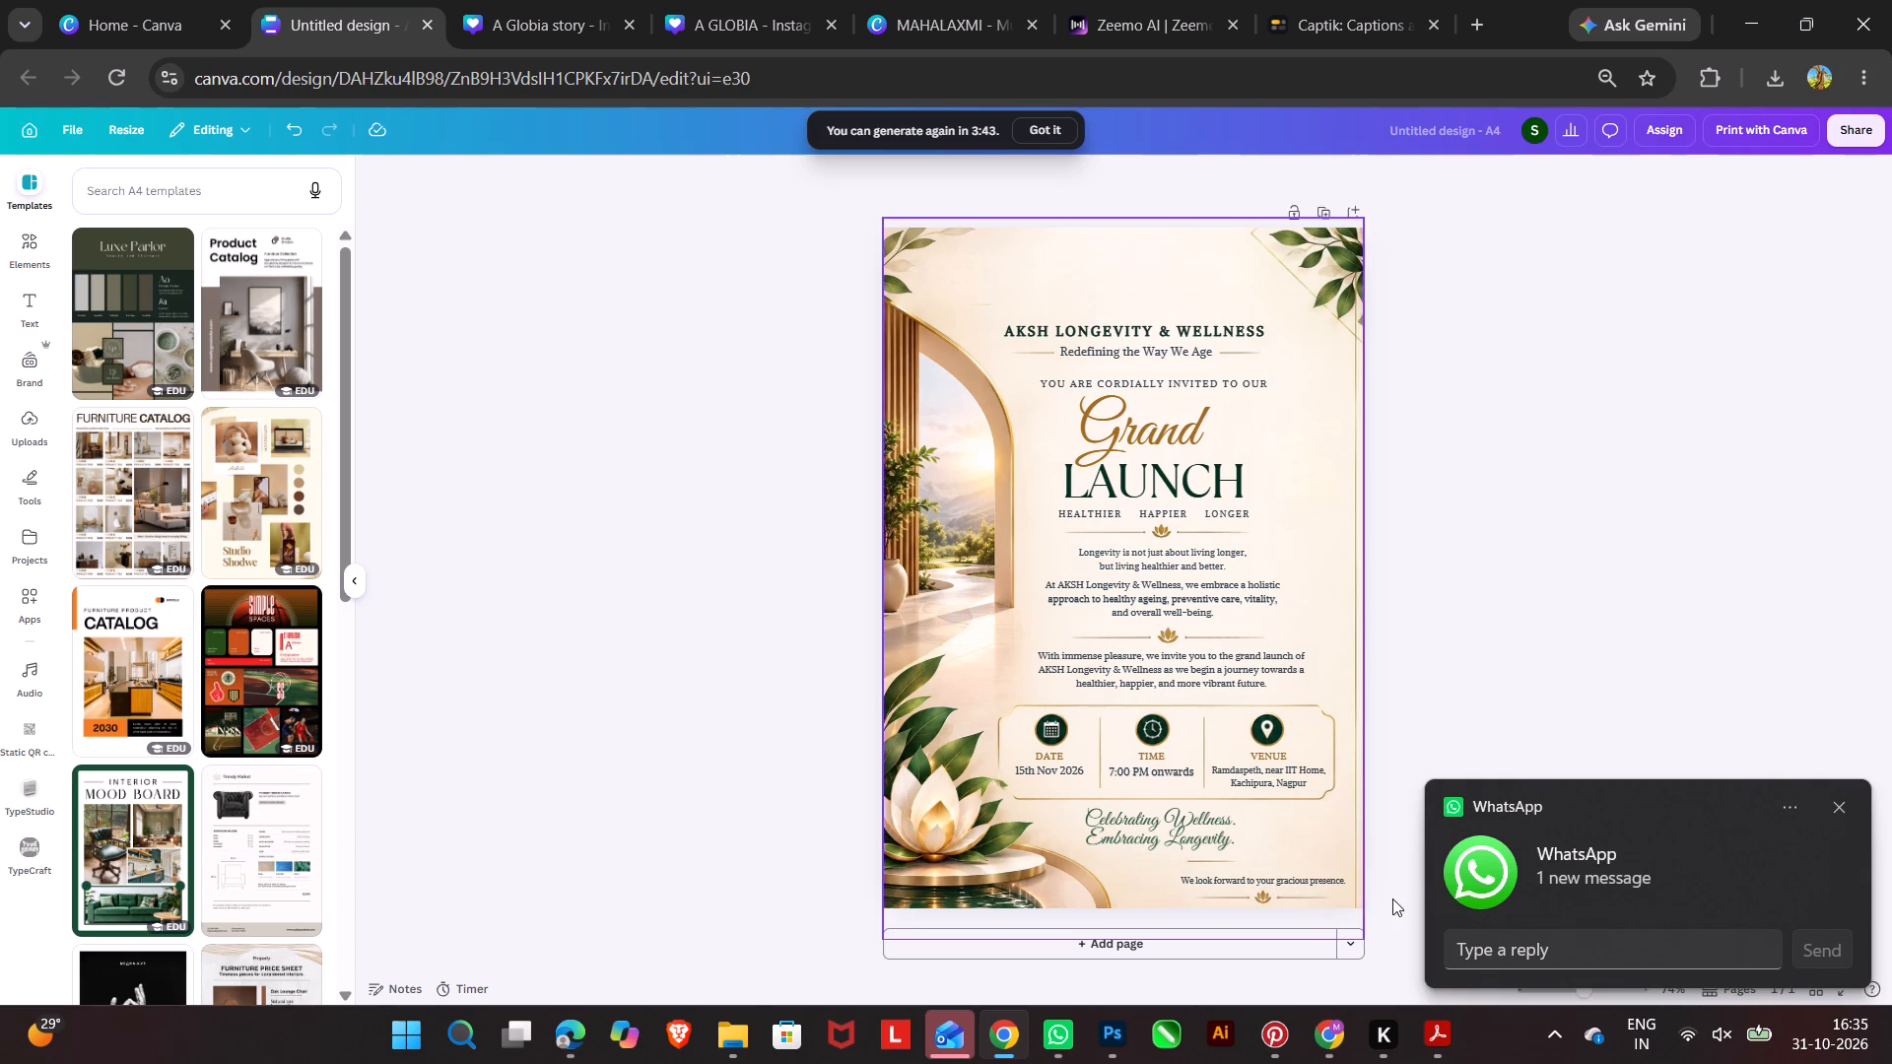
Group the lotus and its side lines in the bottom-most divider, and likewise in the divider above "With immense pleasure".
drag(1392, 898, 1225, 900)
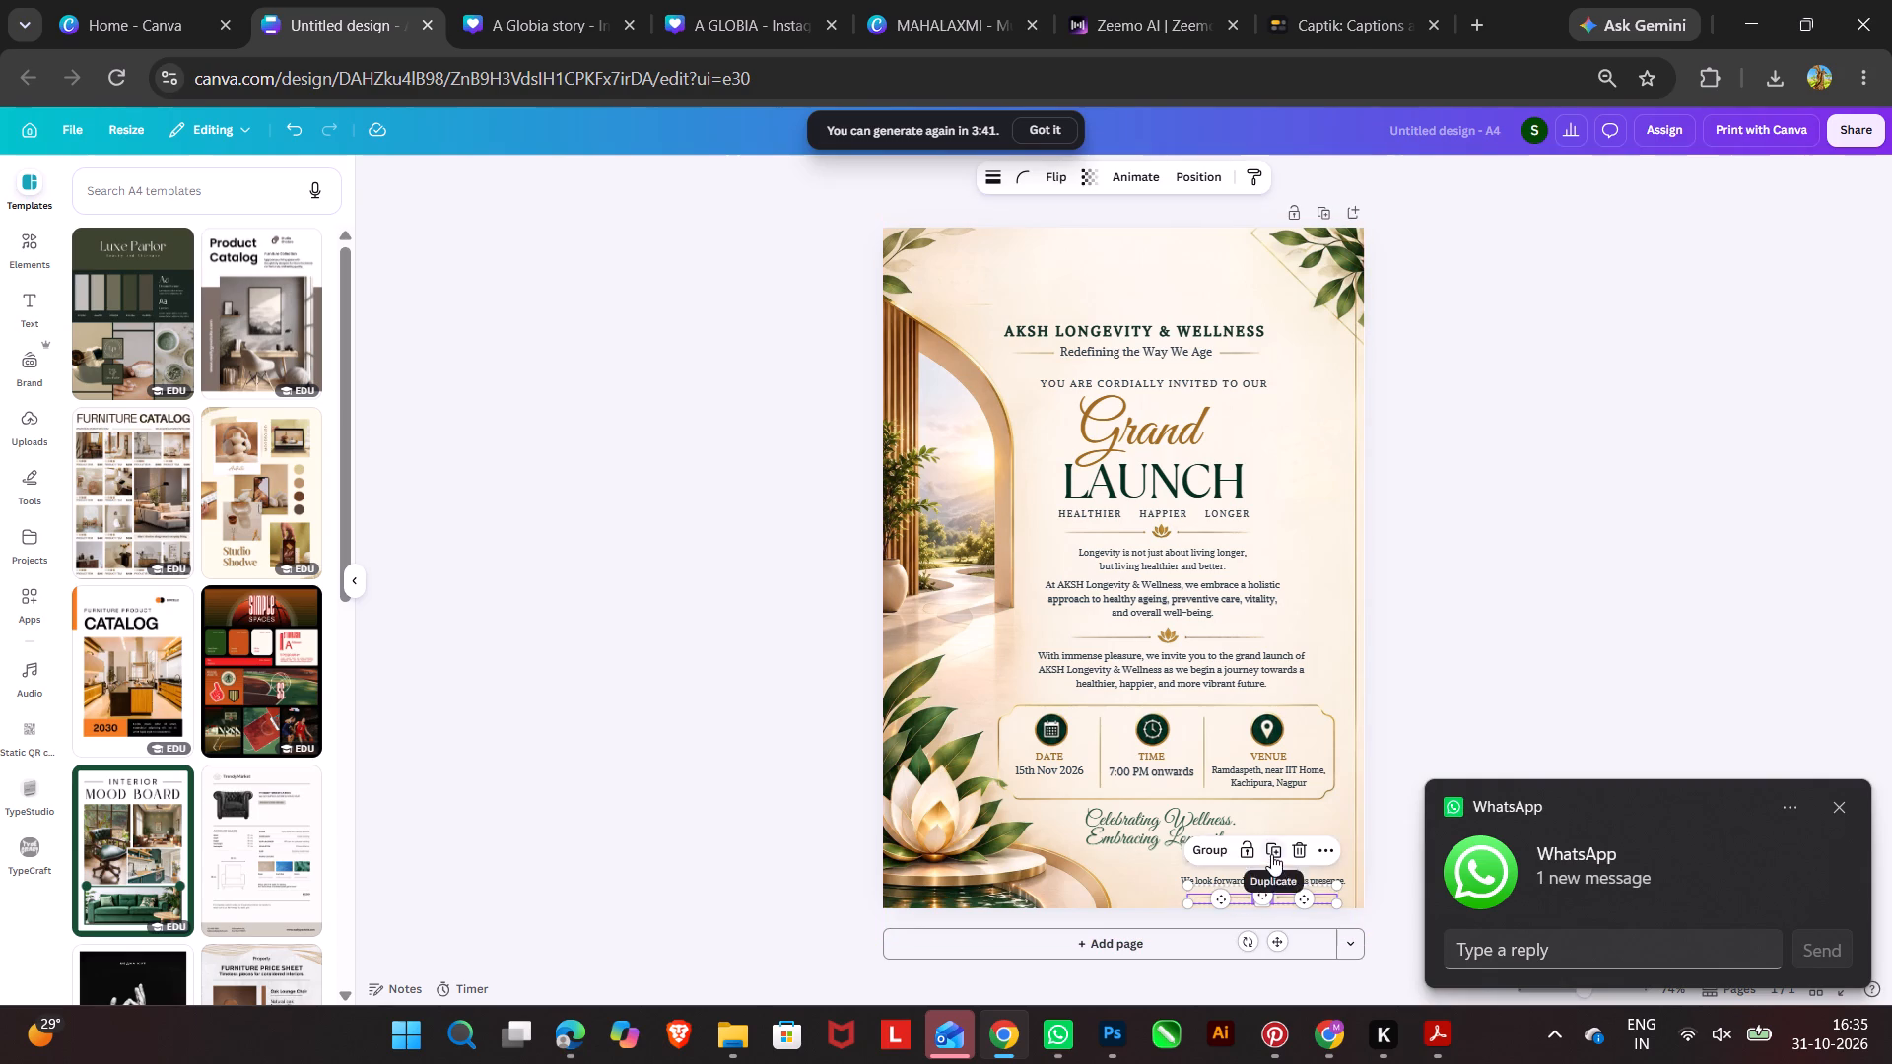
click(1215, 843)
drag(1377, 632, 1191, 642)
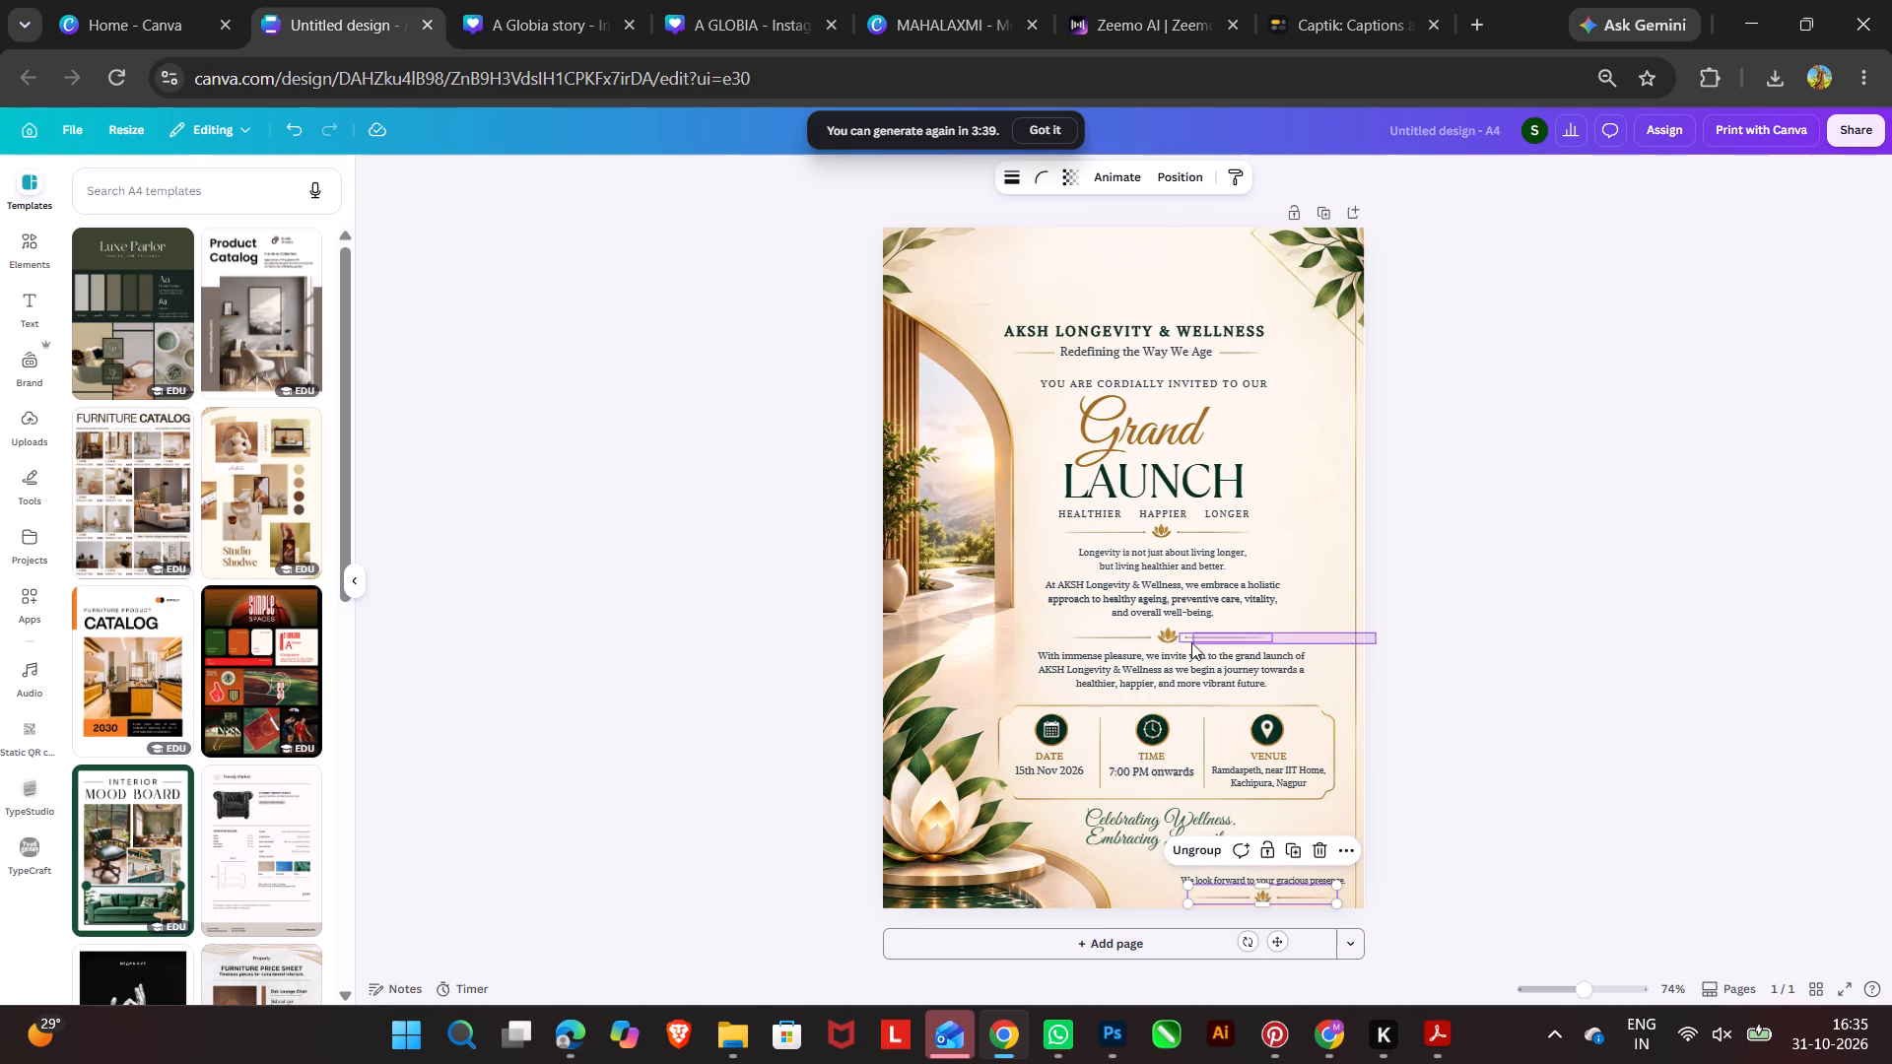
drag(1191, 642, 1095, 639)
click(1120, 589)
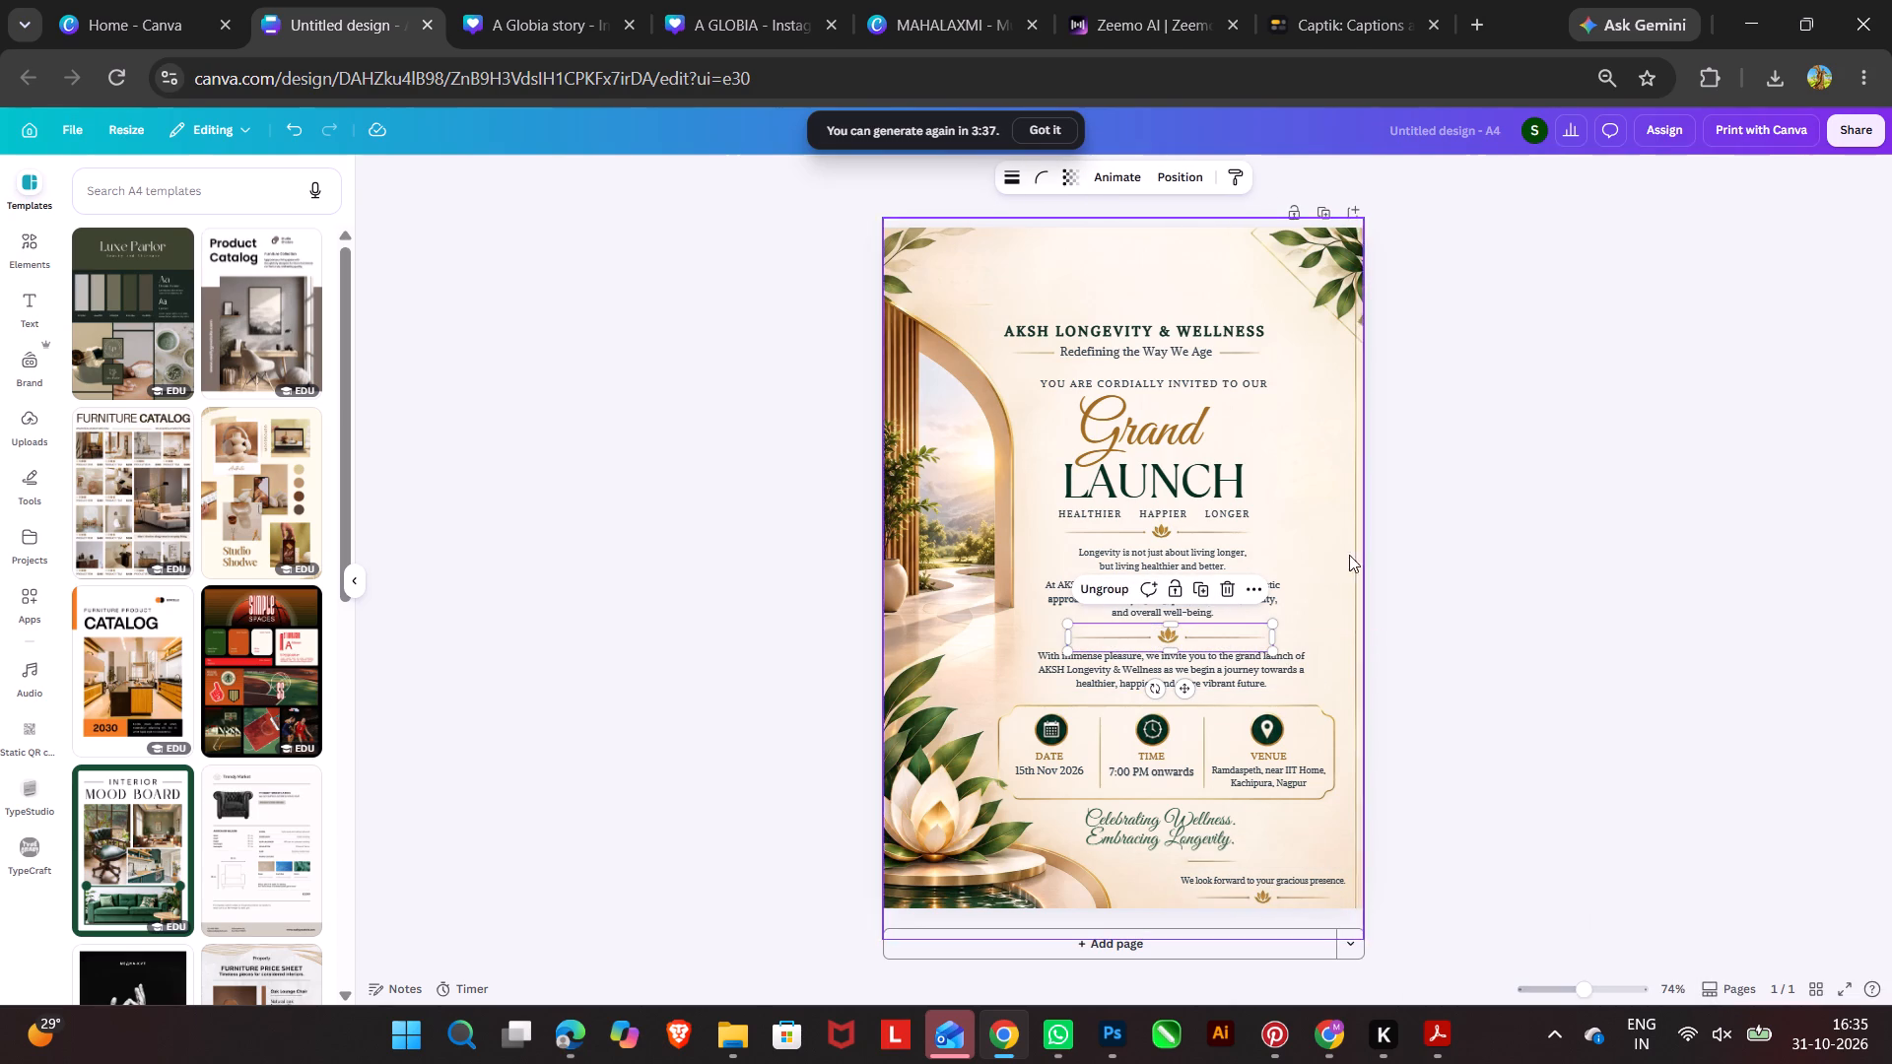
Replace the line right of the lotus under "HEALTHIER HAPPIER LONGER" with a horizontally flipped duplicate of the left line, aligned level with it.
click(1214, 531)
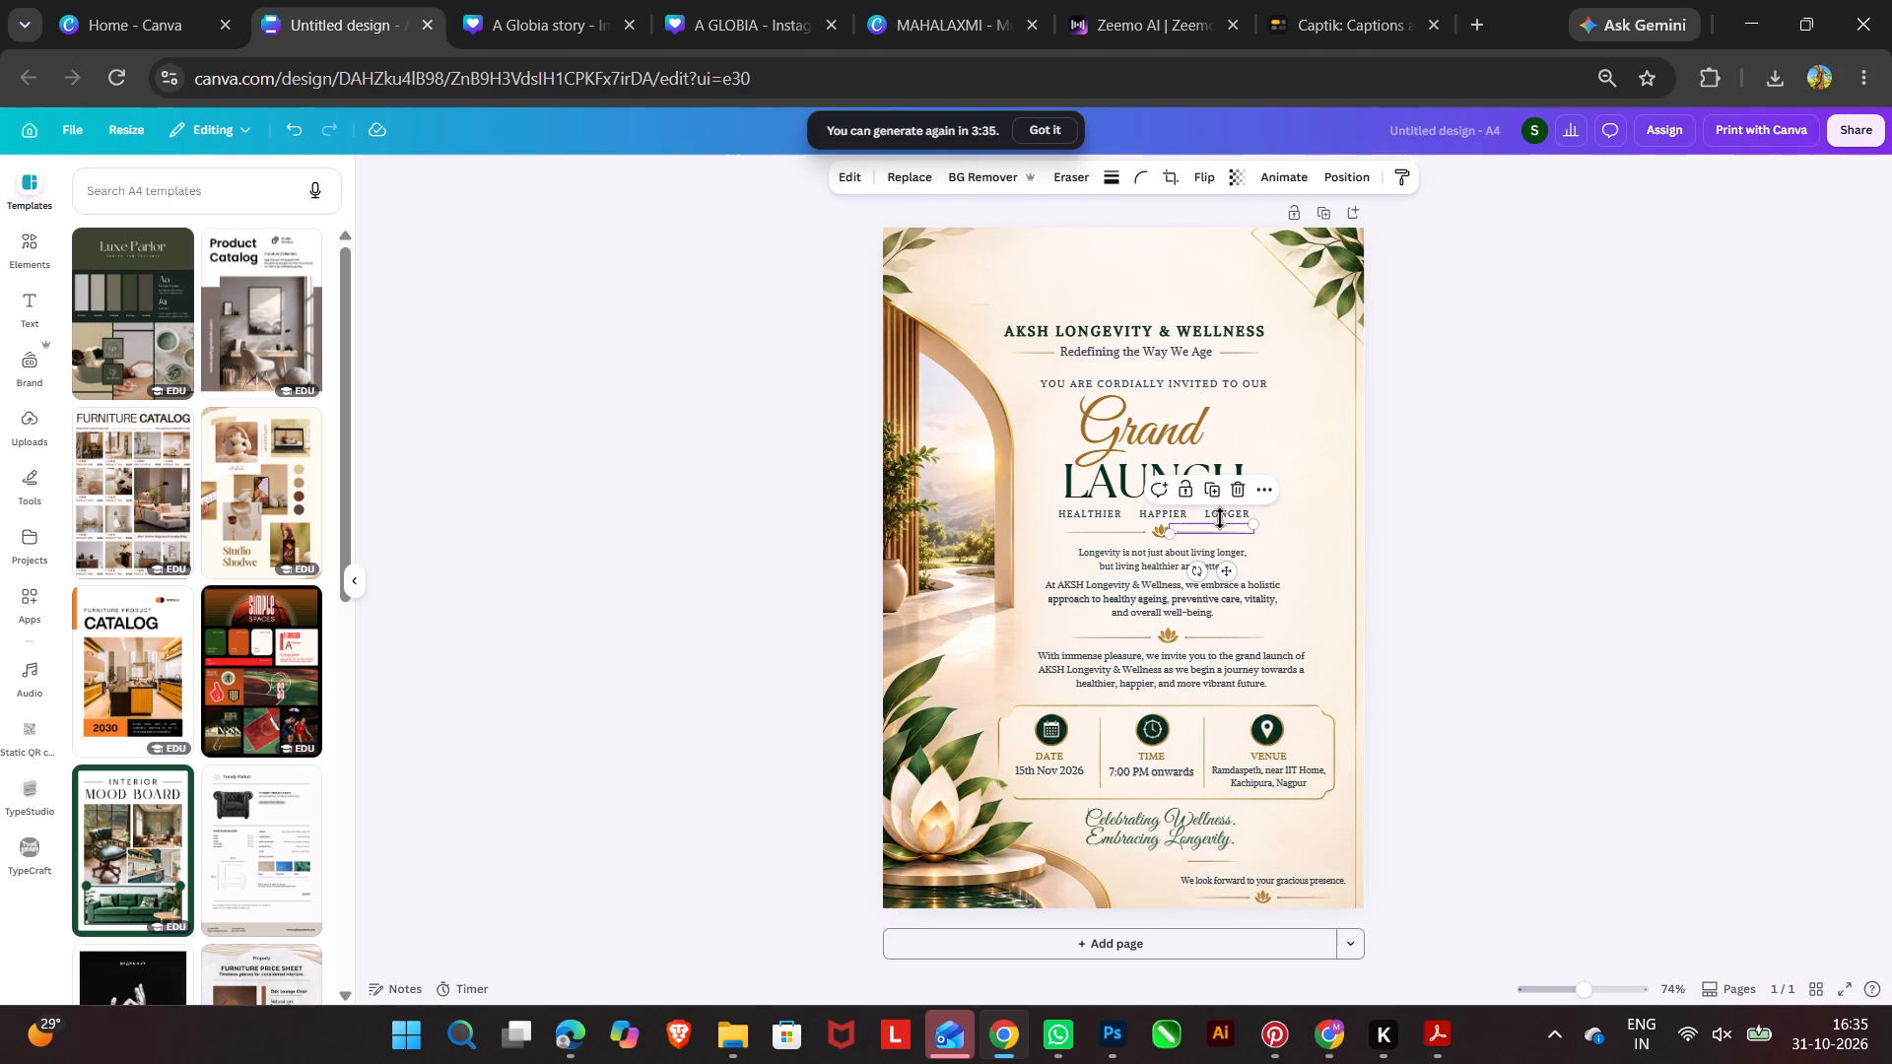
click(1238, 494)
click(1123, 533)
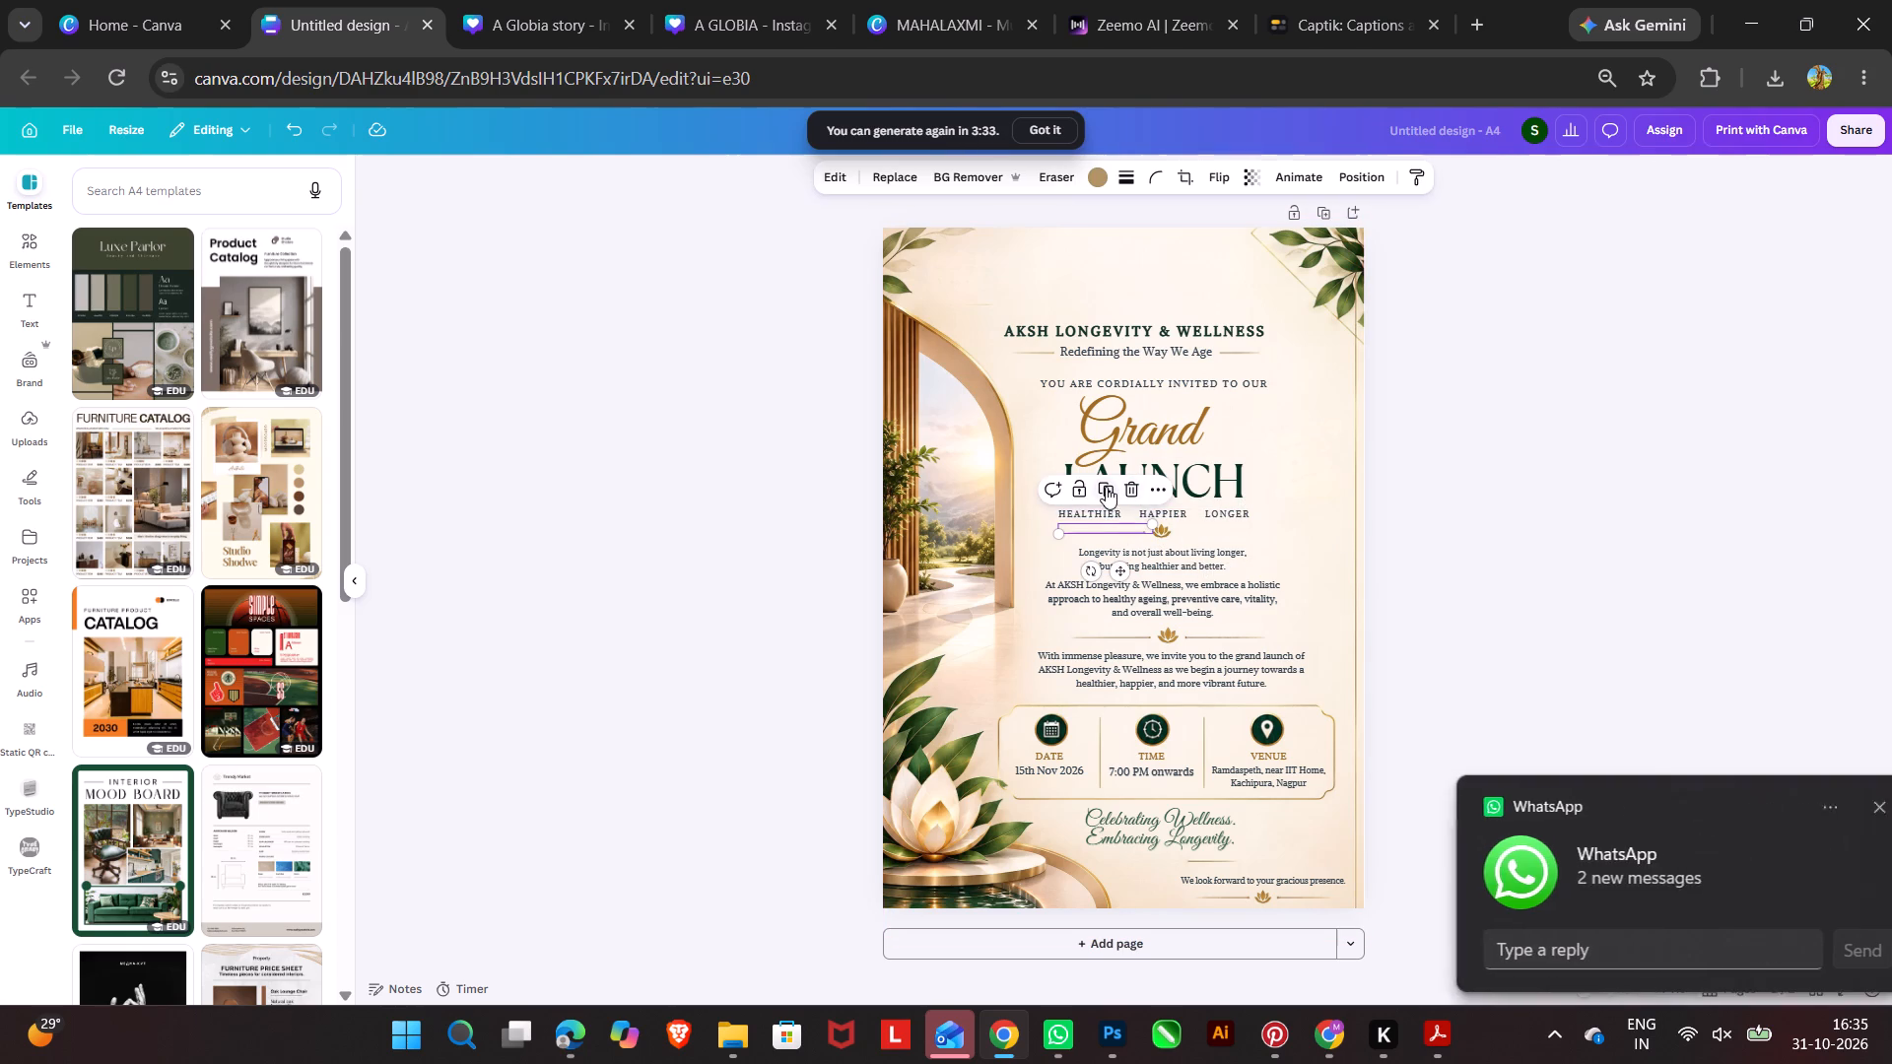
click(1106, 487)
click(1191, 171)
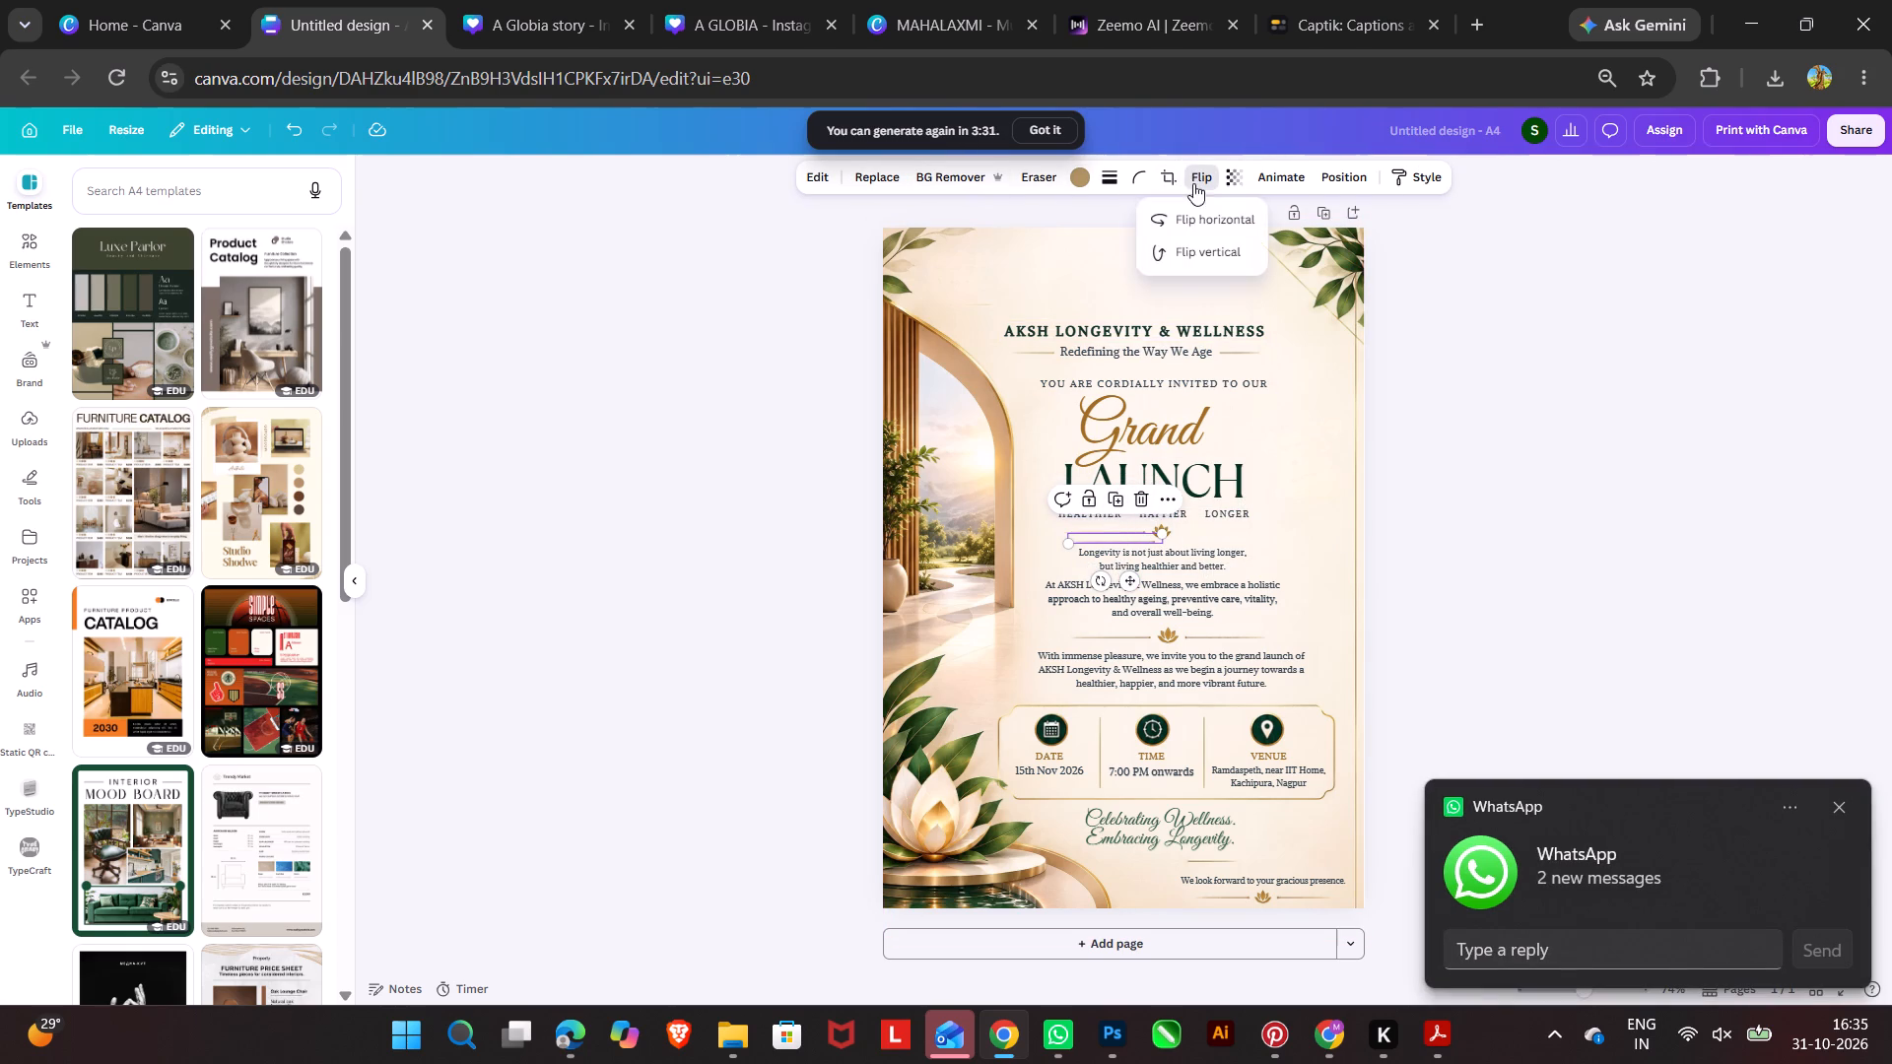
click(1200, 225)
drag(1122, 582, 1176, 582)
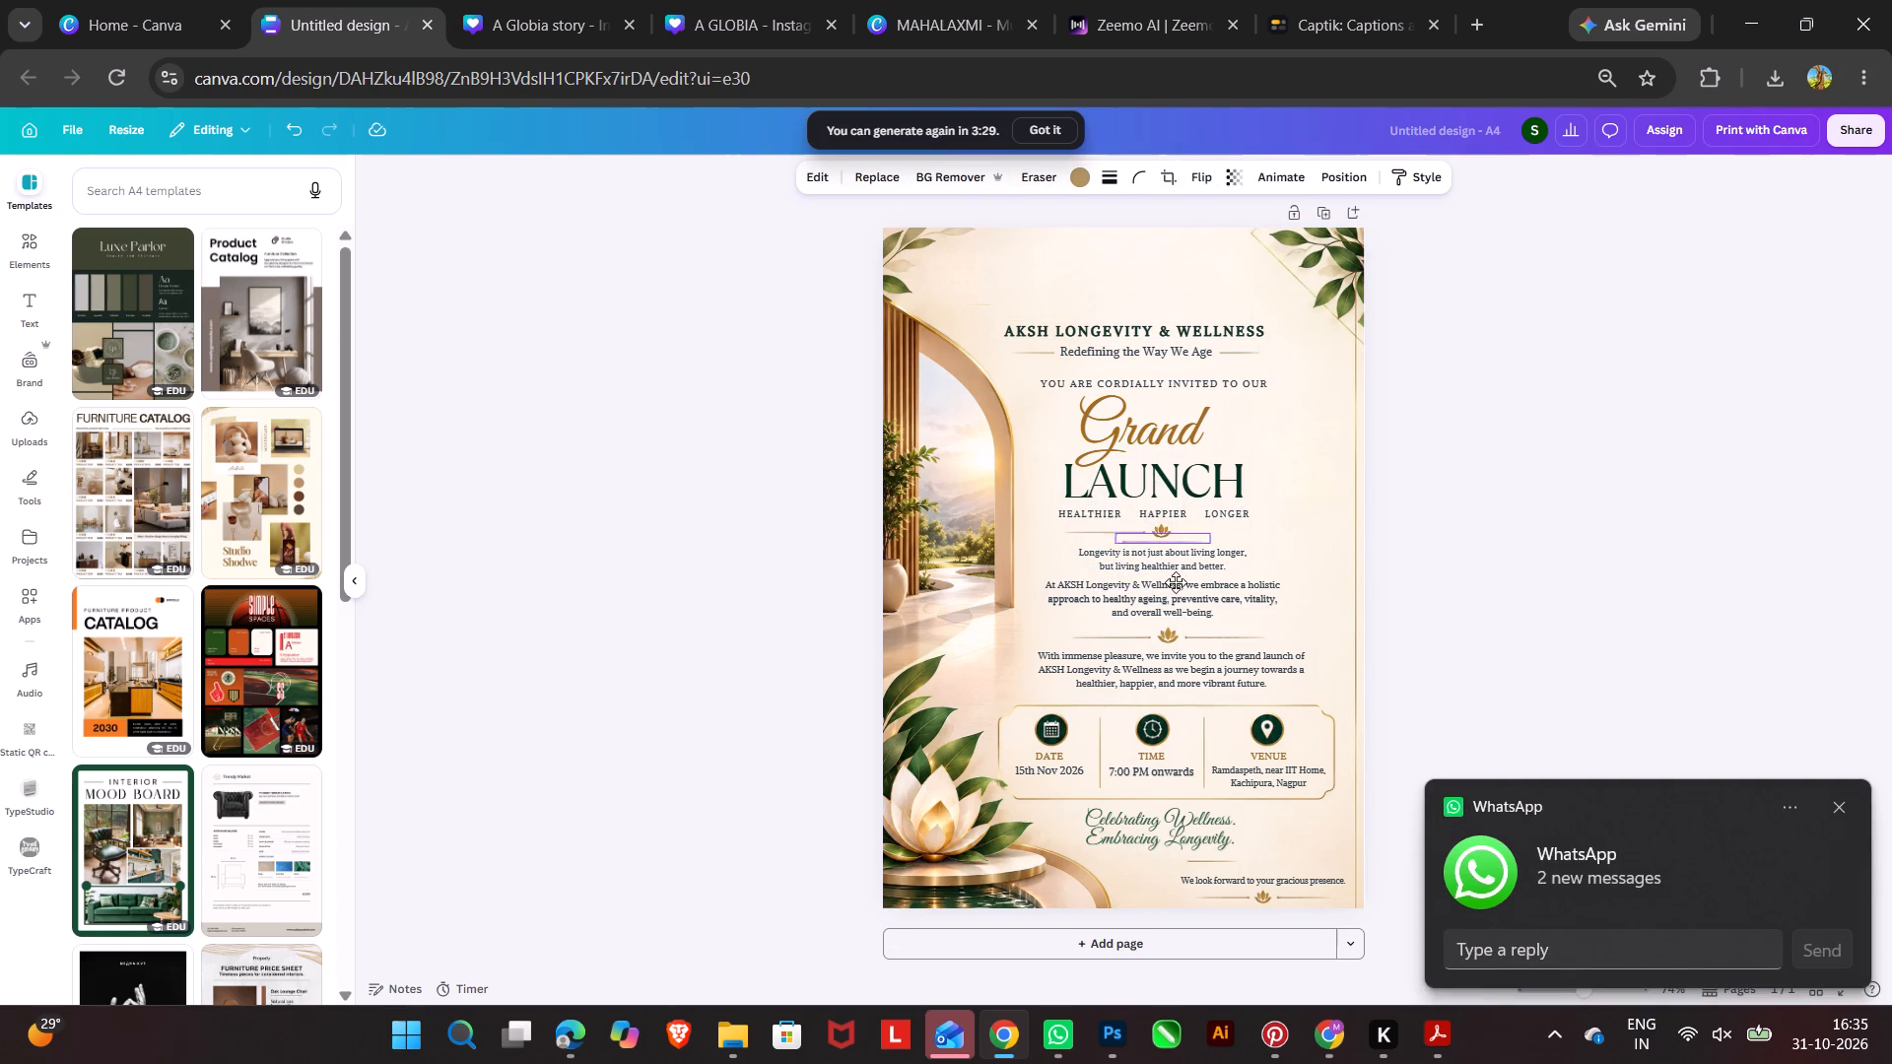
drag(1176, 582, 1236, 572)
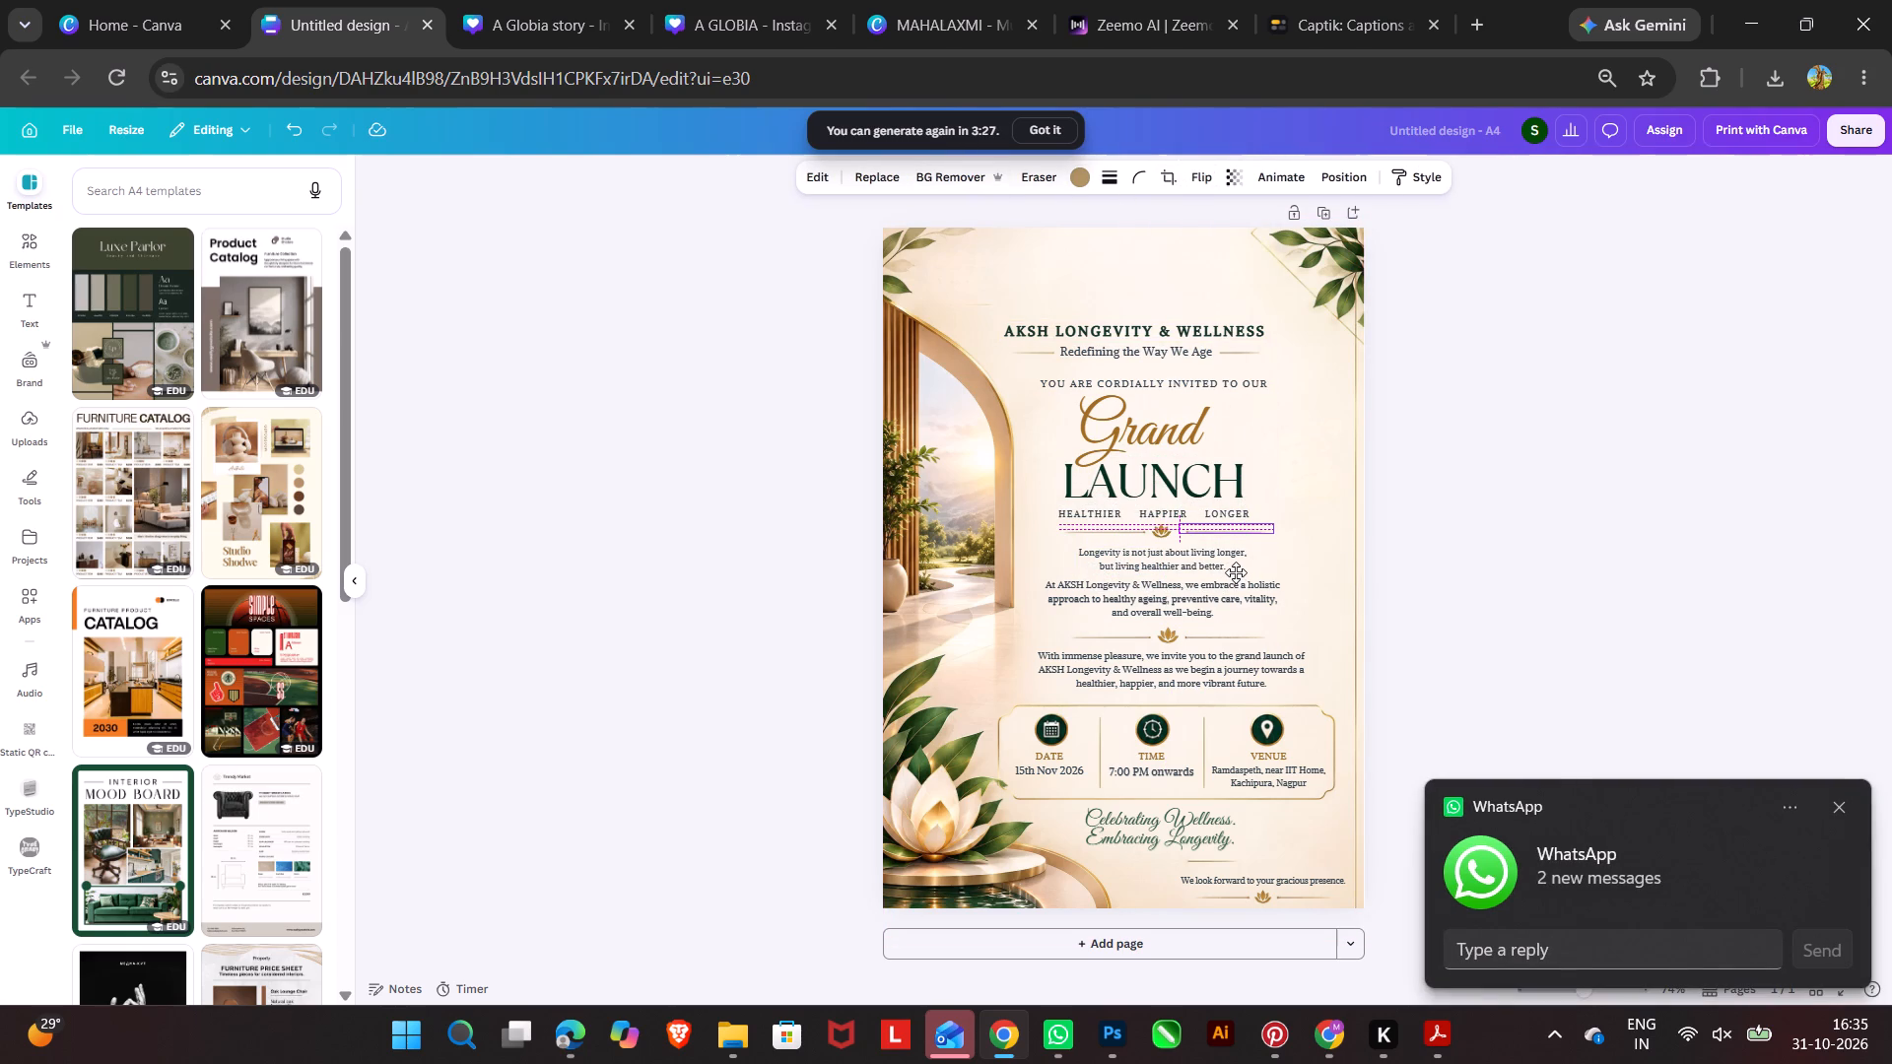
drag(1236, 572, 1228, 572)
click(1465, 577)
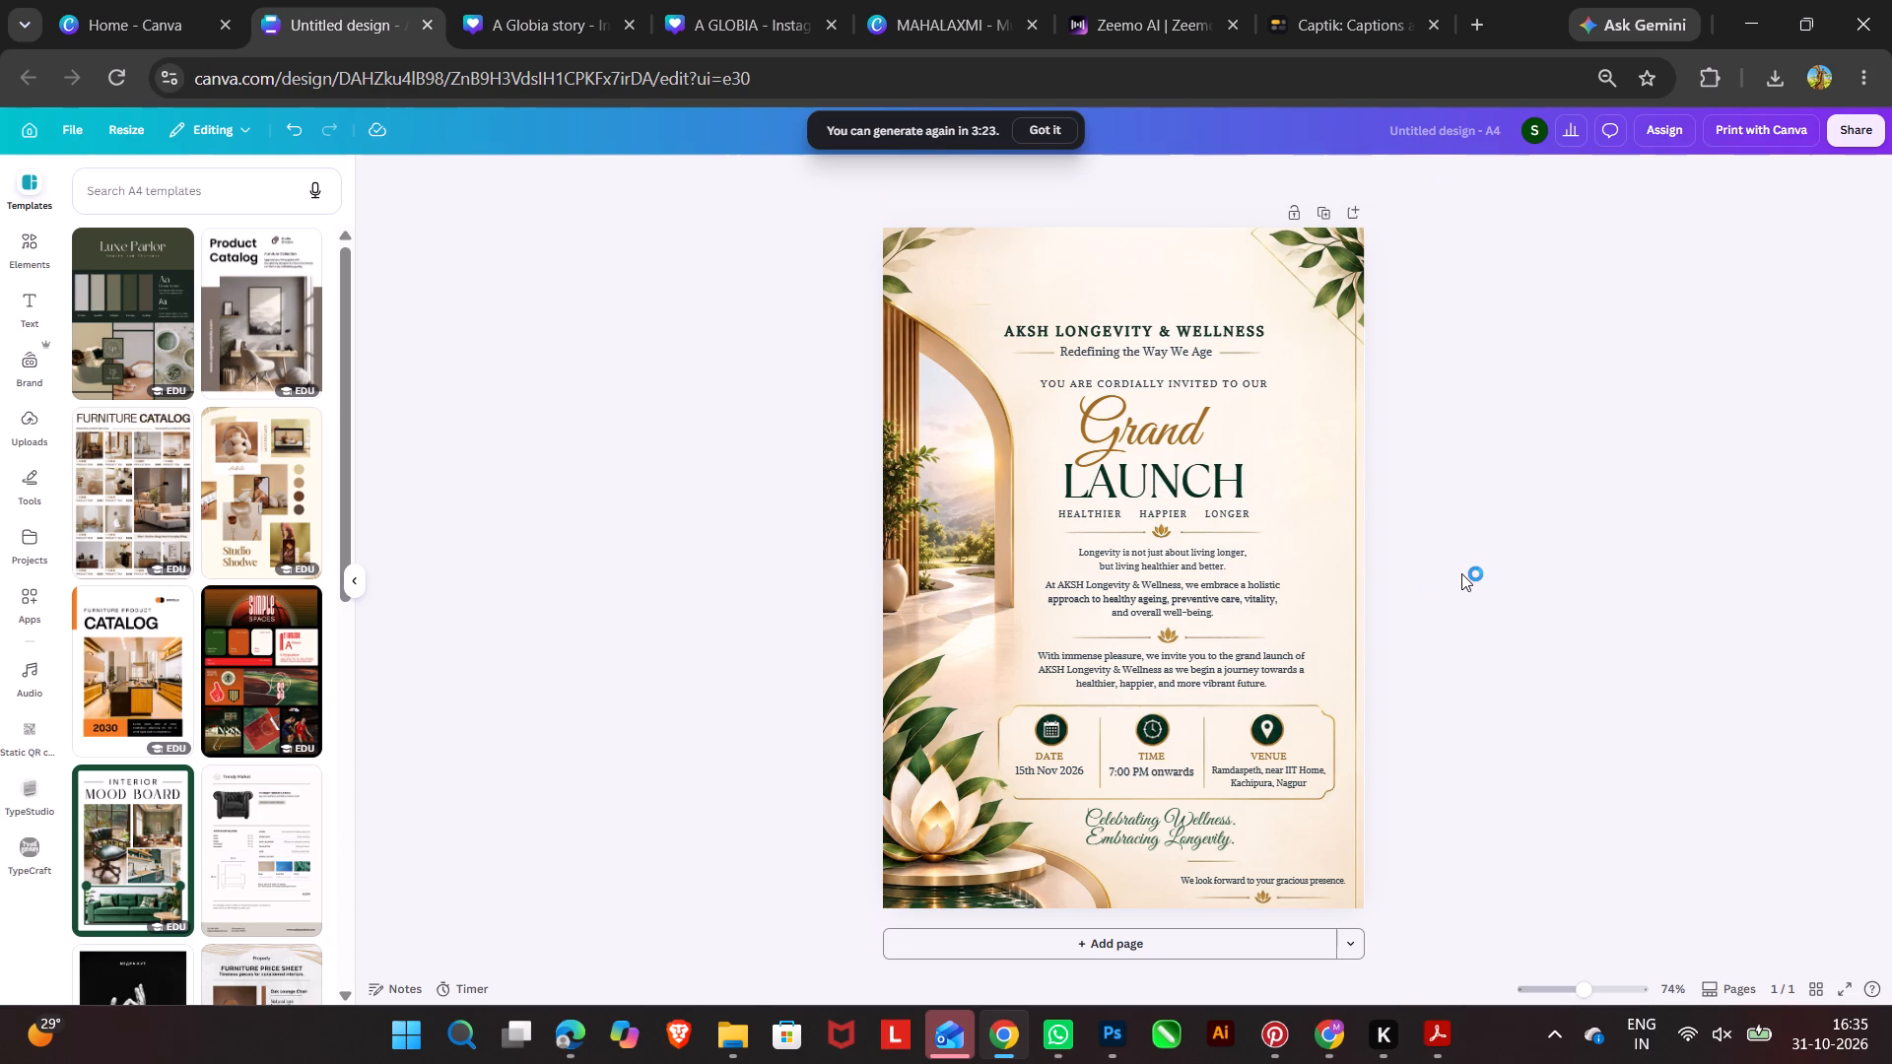
click(1255, 530)
key(Left)
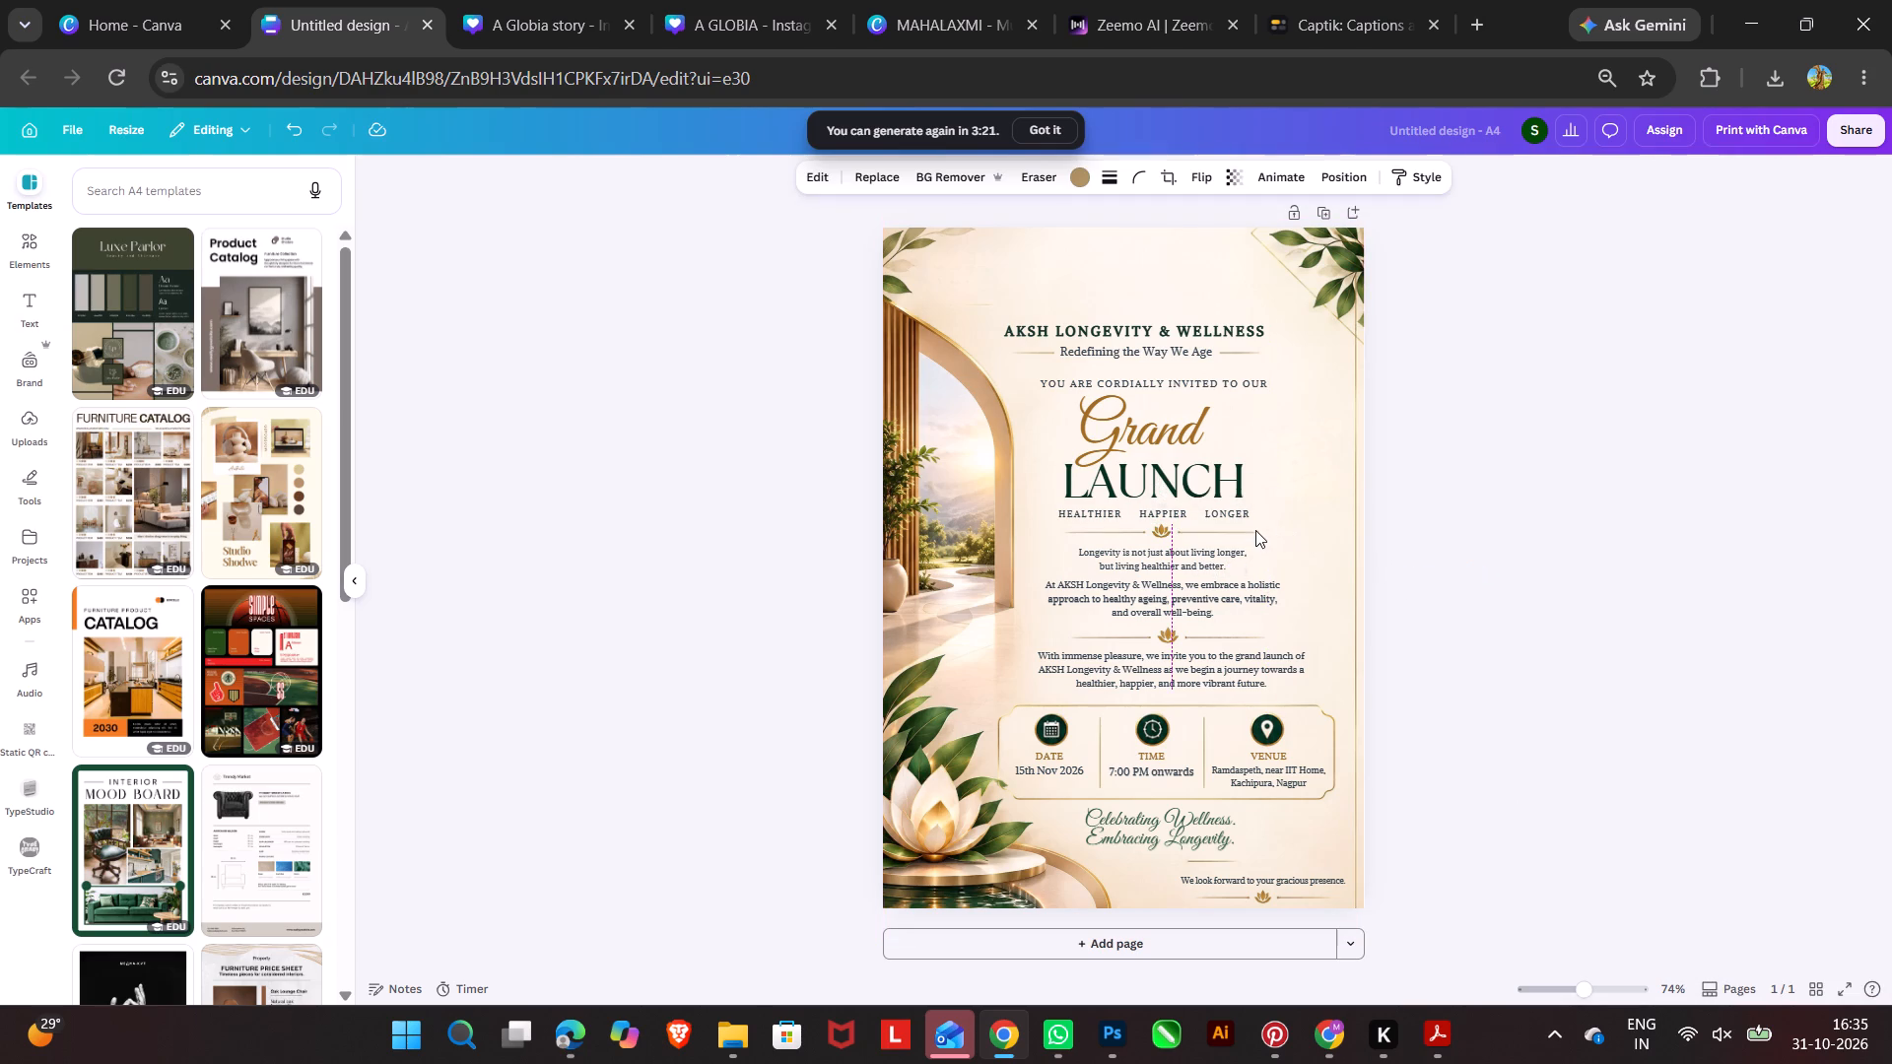
click(1485, 520)
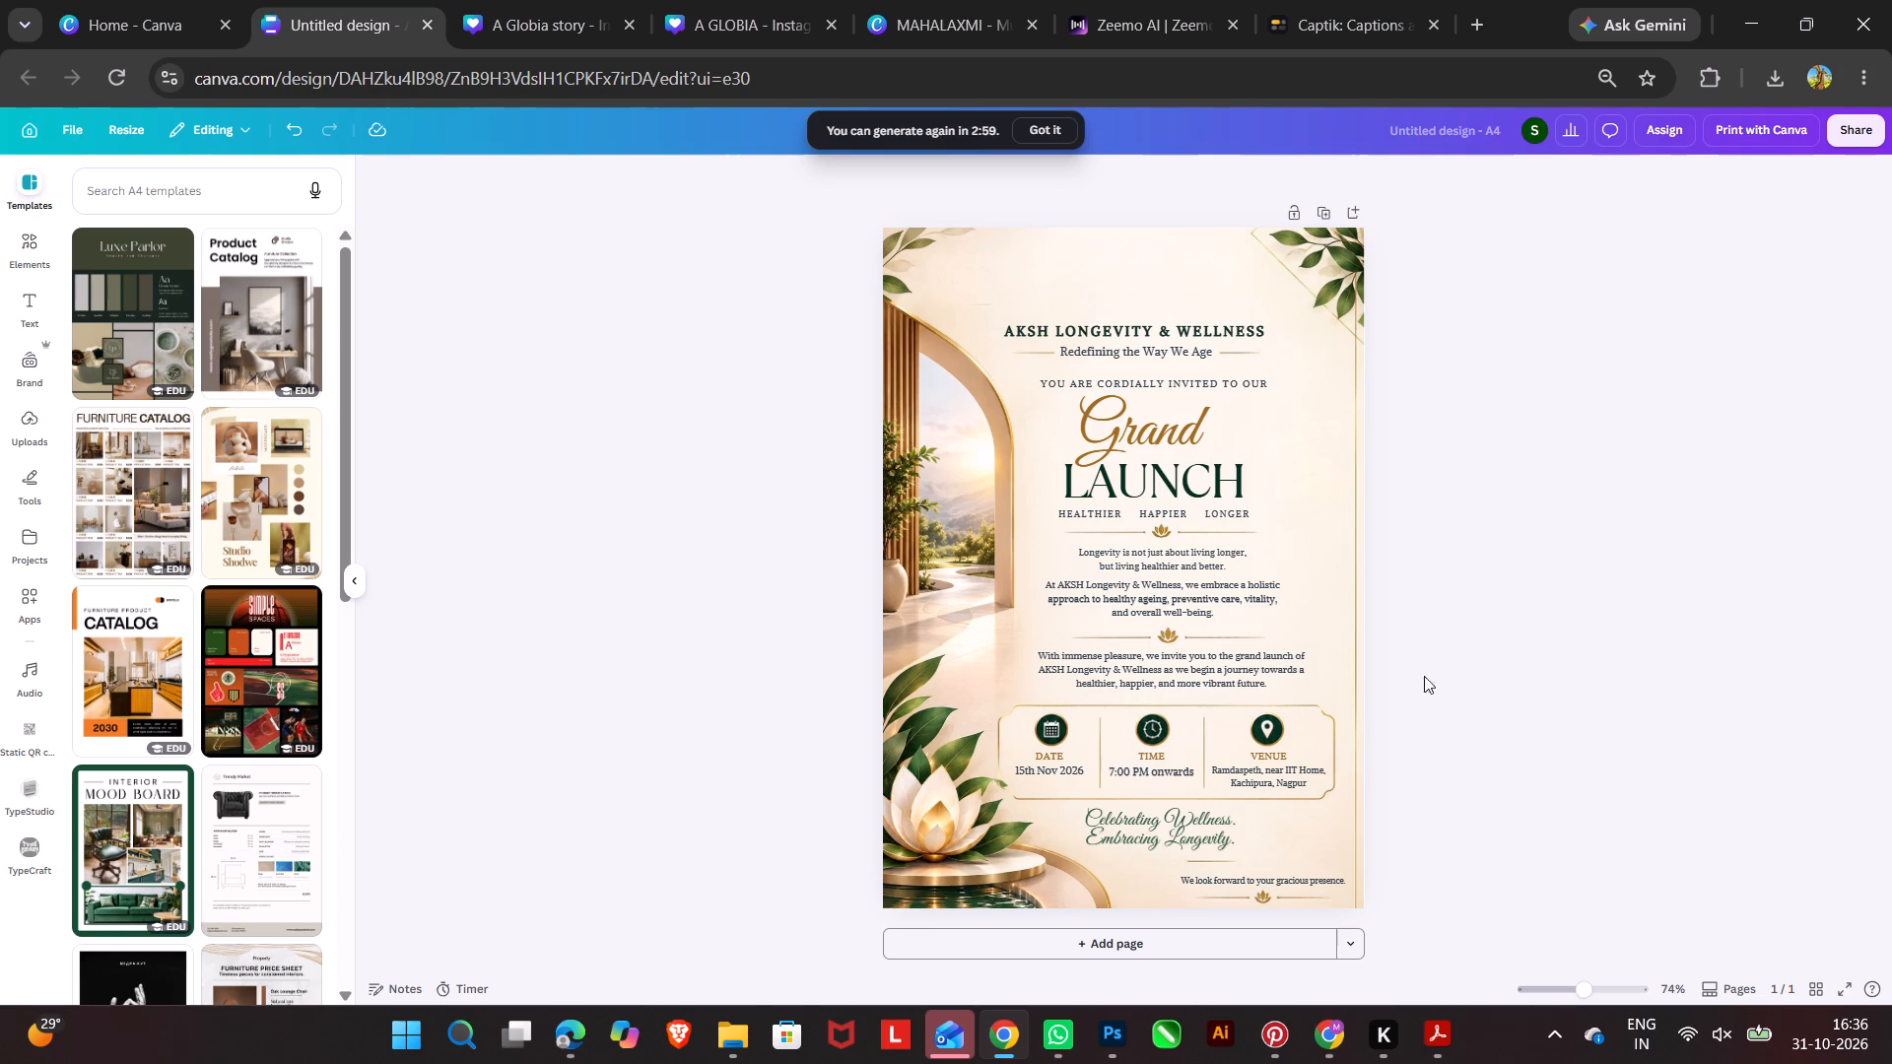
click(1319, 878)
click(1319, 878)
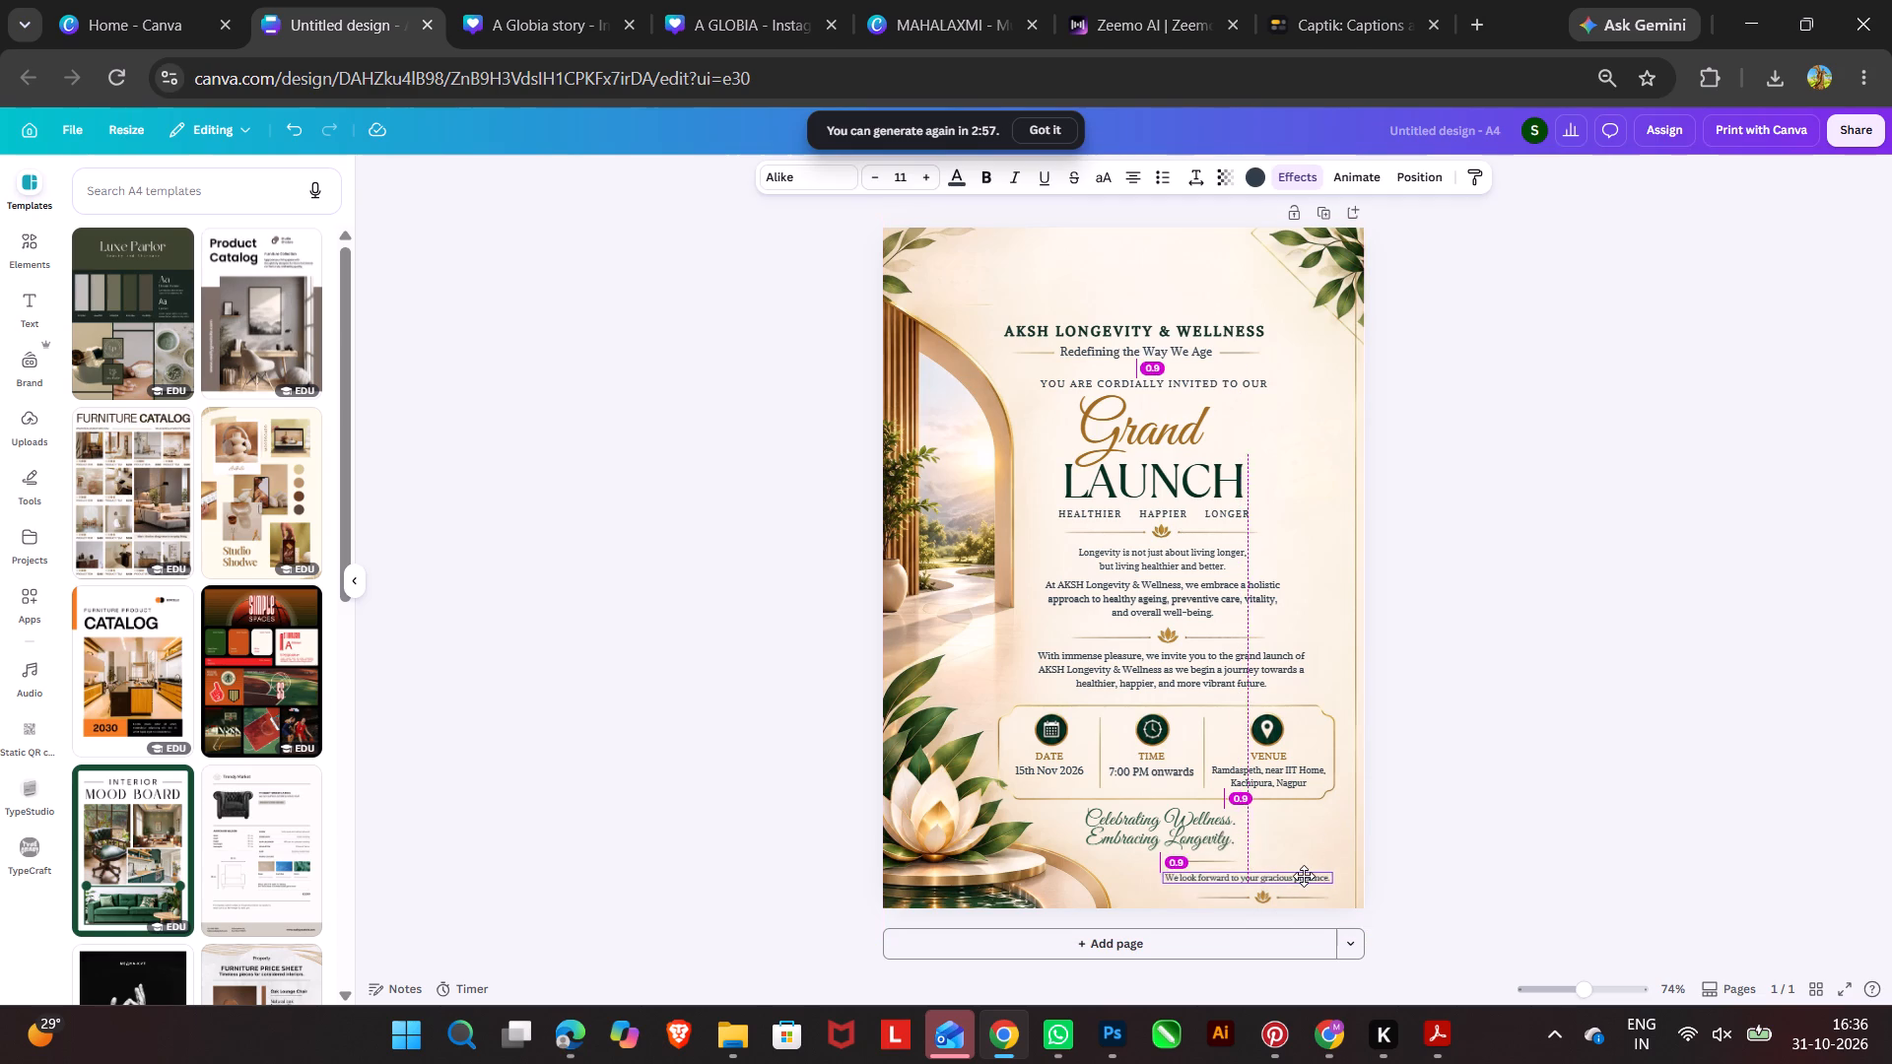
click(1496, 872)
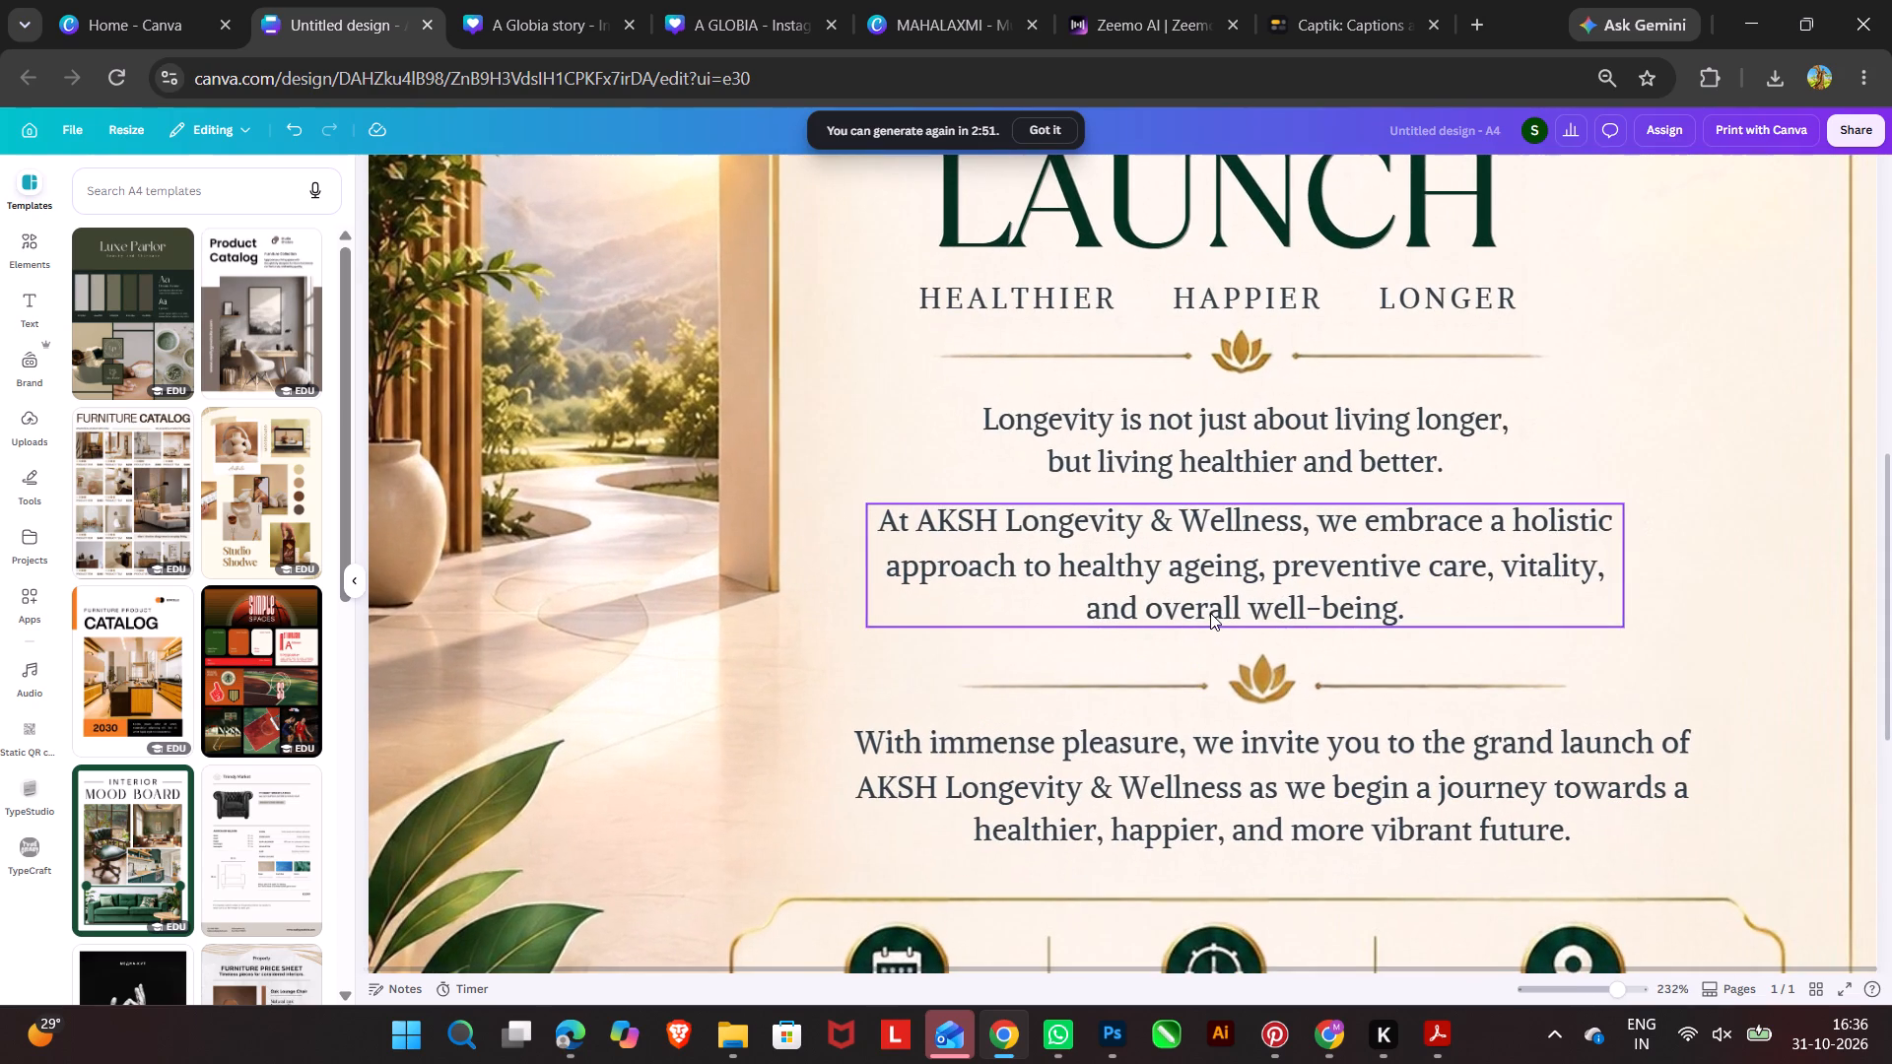
Shift the lotus divider above the "With immense pleasure" paragraph slightly left and up to align it with the text.
drag(1346, 685, 1330, 678)
Nudge the lotus and its right-hand gold line slightly left in the divider below "HEALTHIER HAPPIER LONGER" to even the gaps.
click(1252, 352)
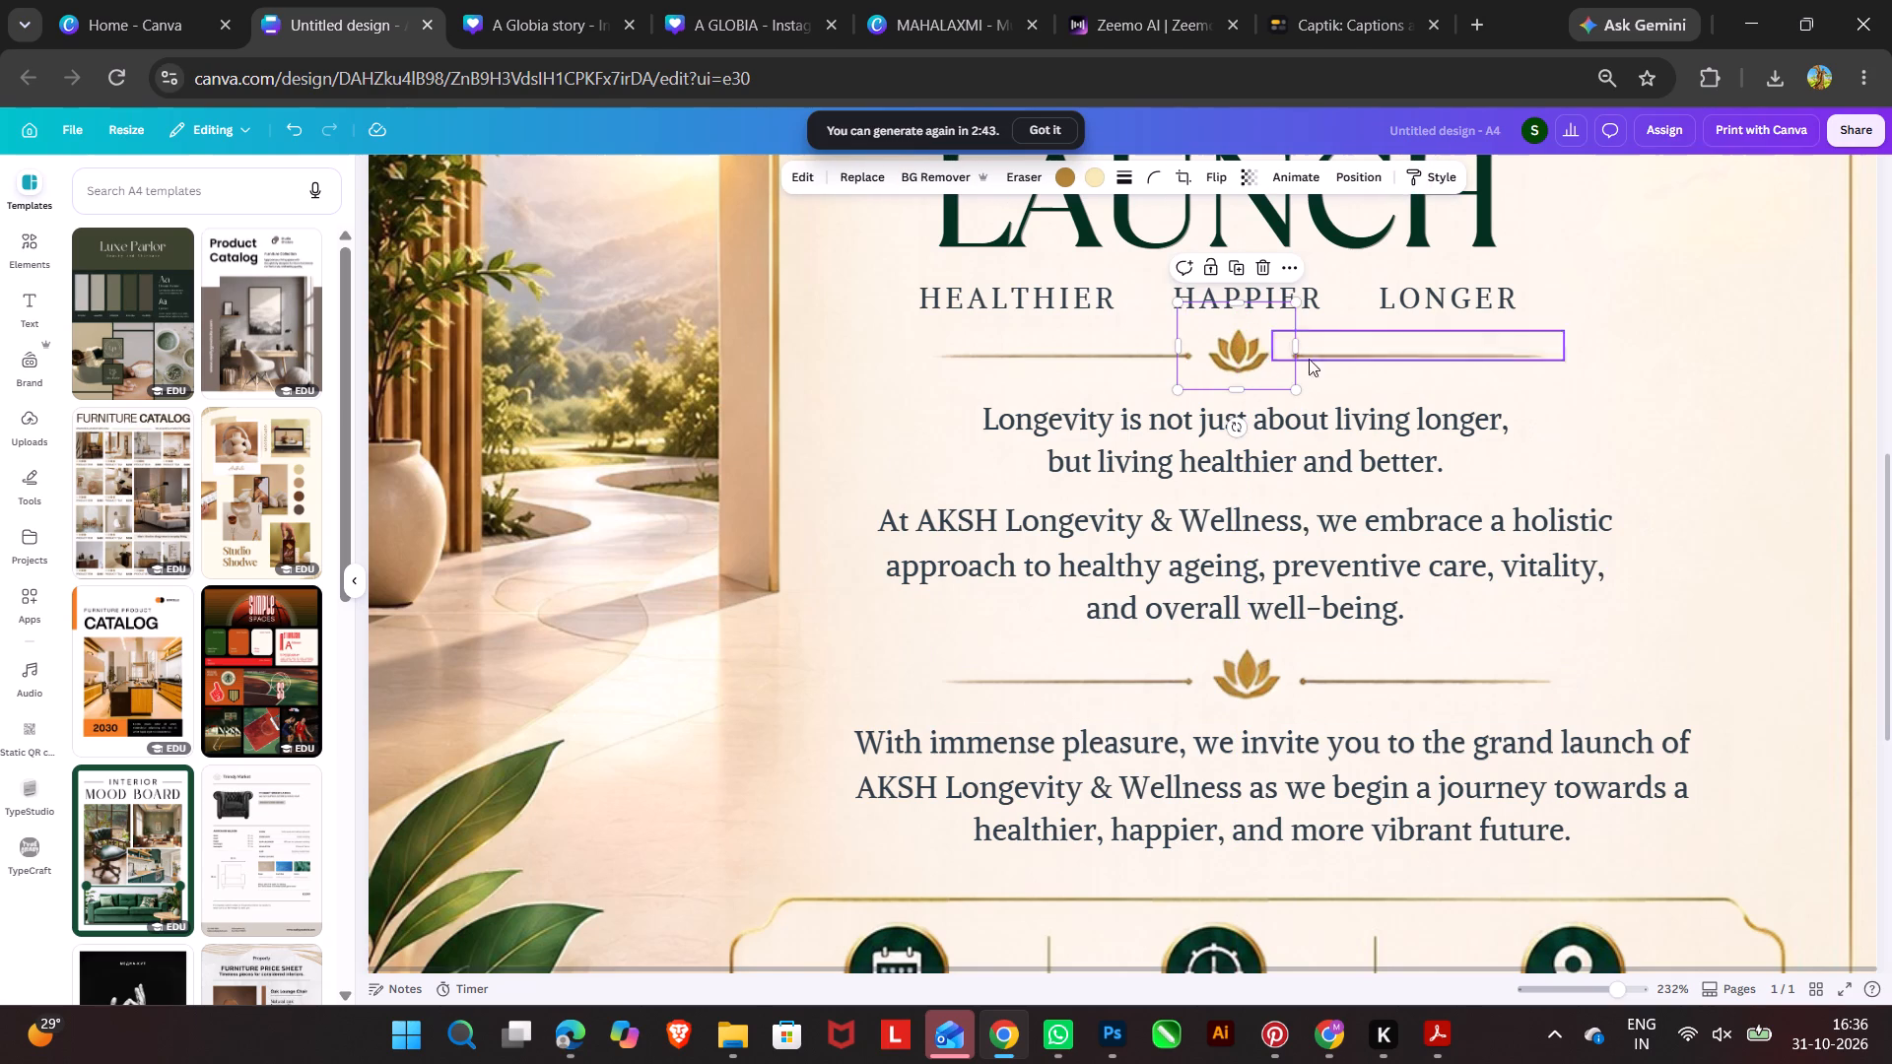
key(Right)
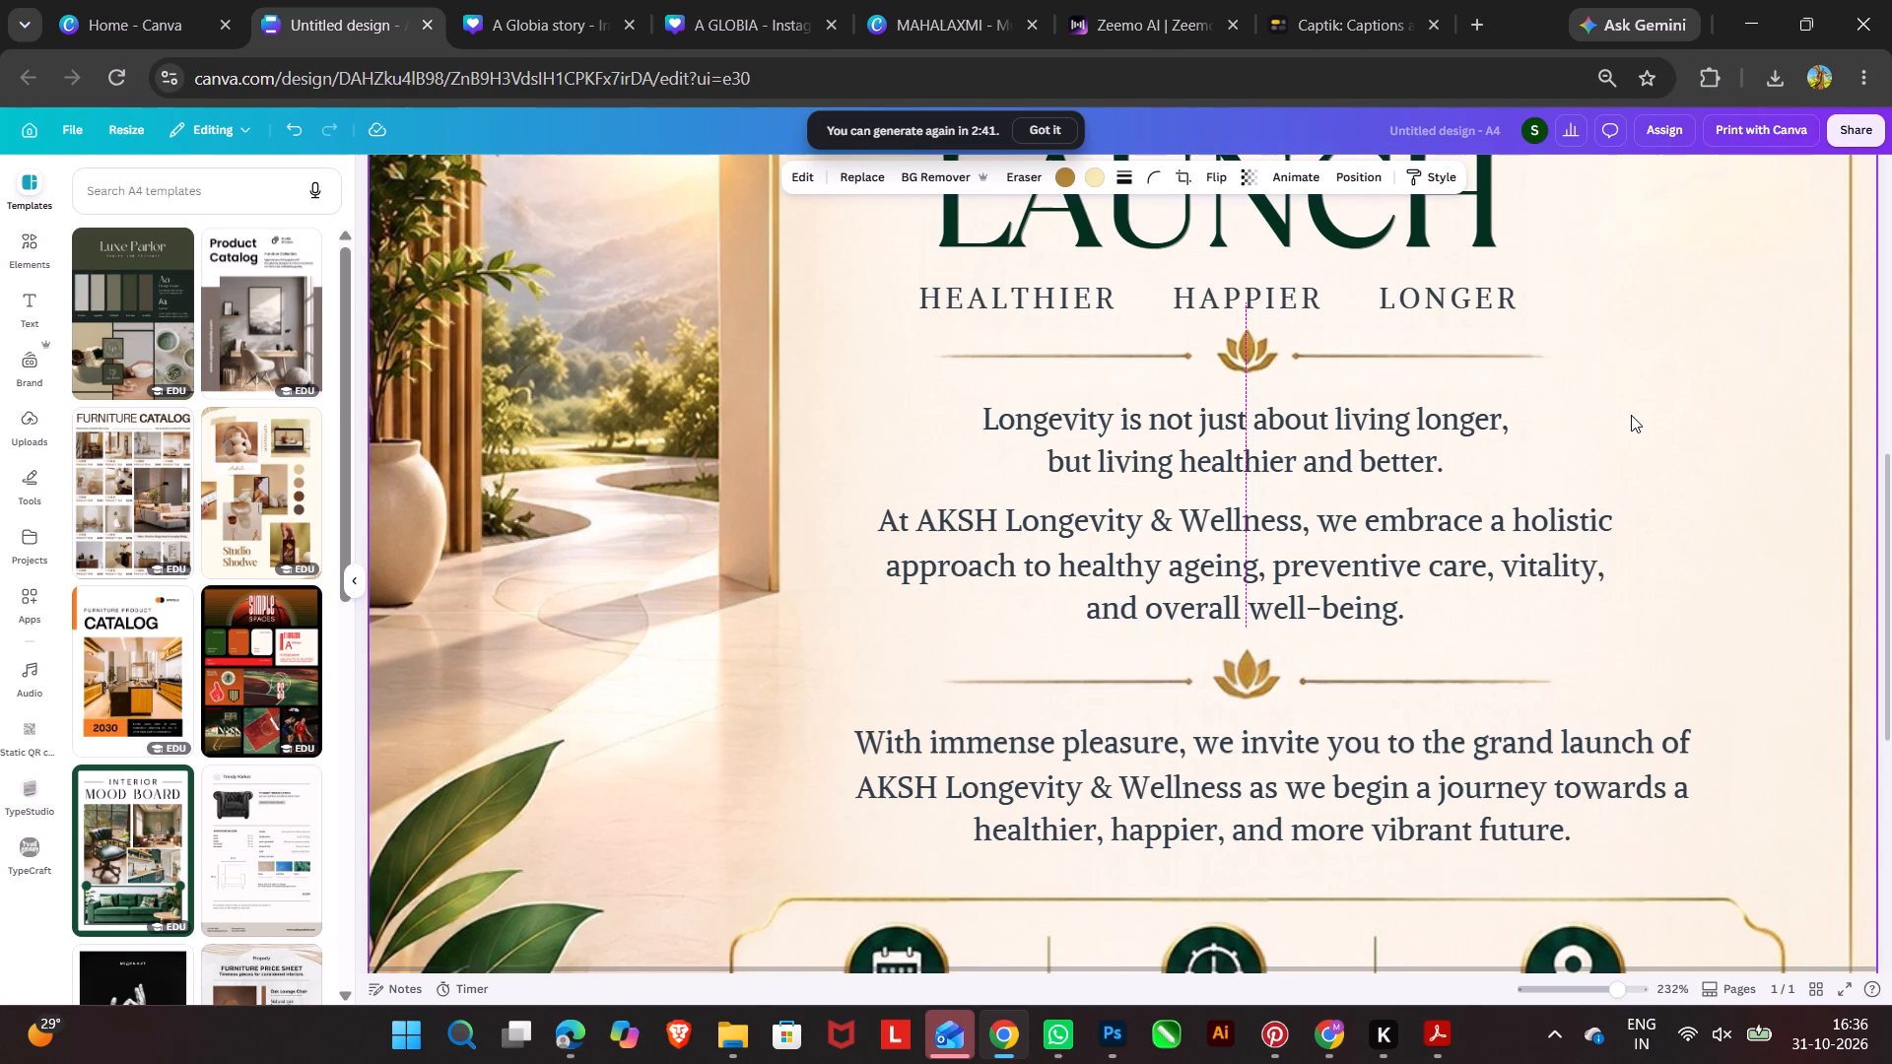
key(Left)
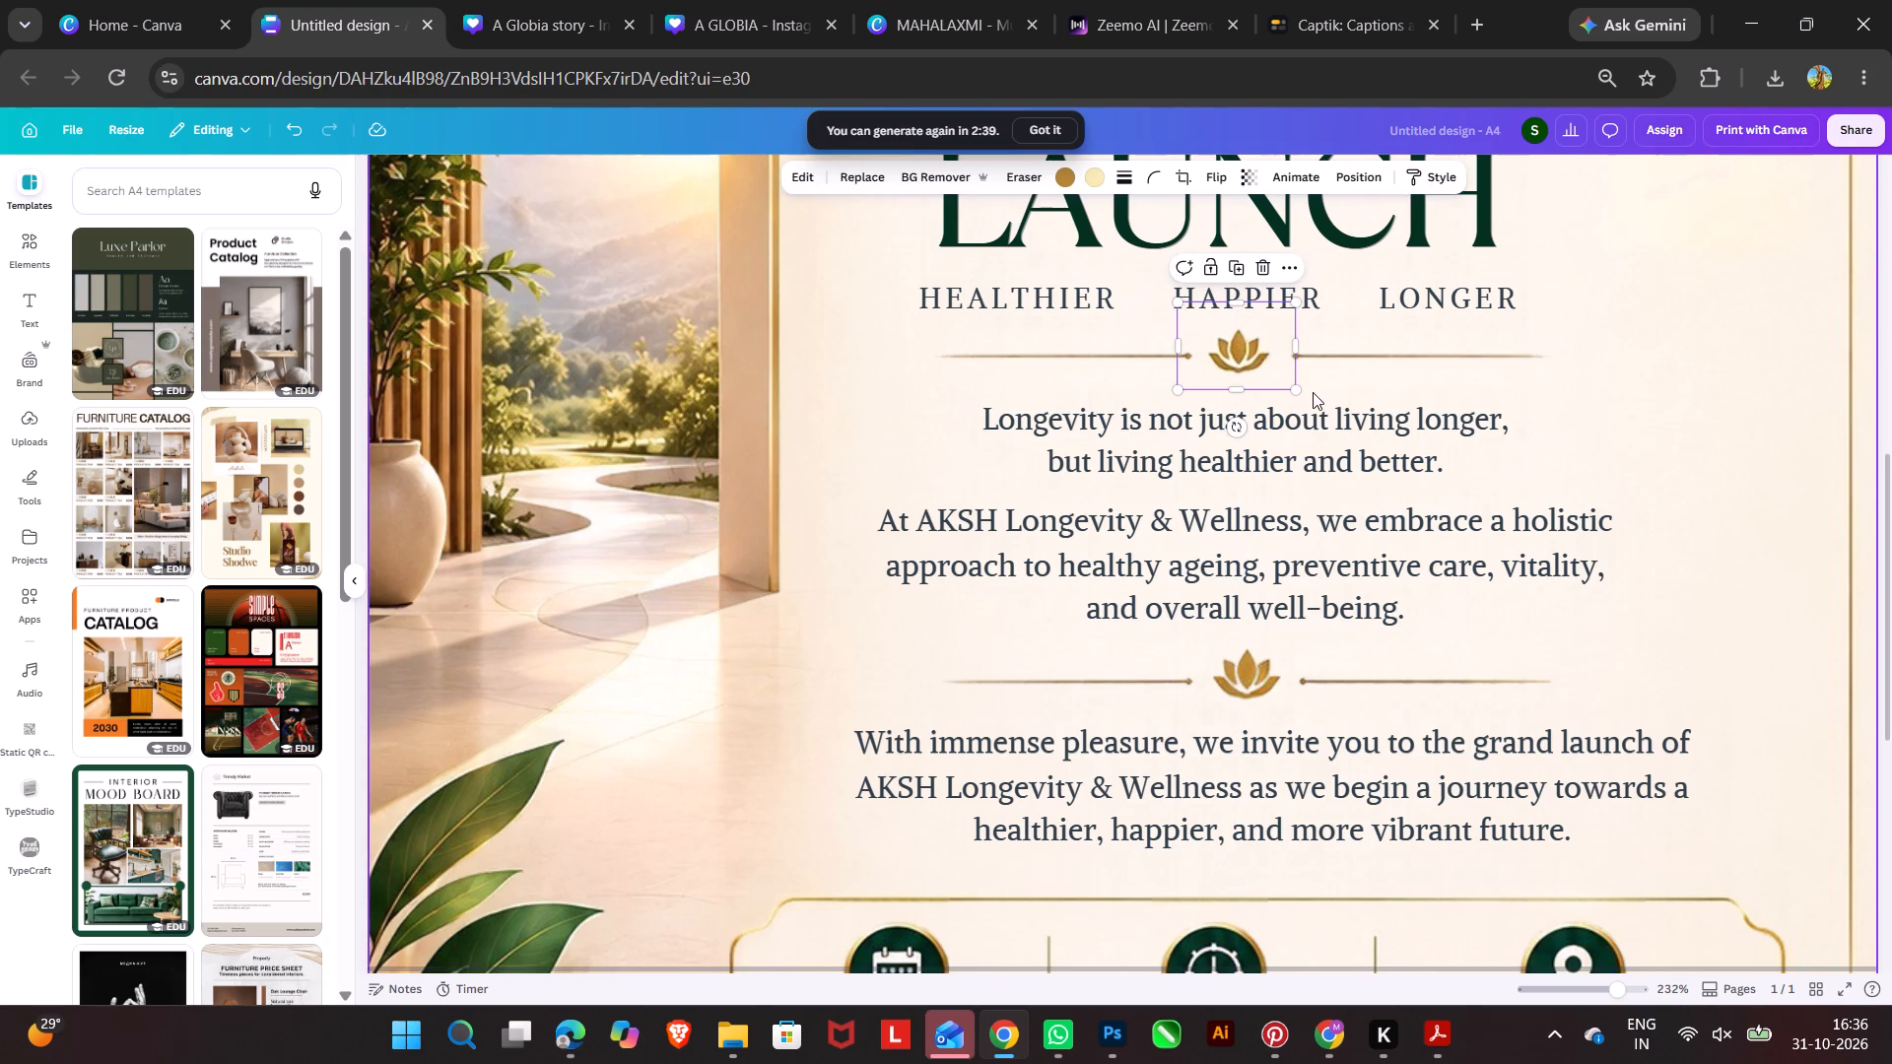
click(1619, 383)
click(1392, 364)
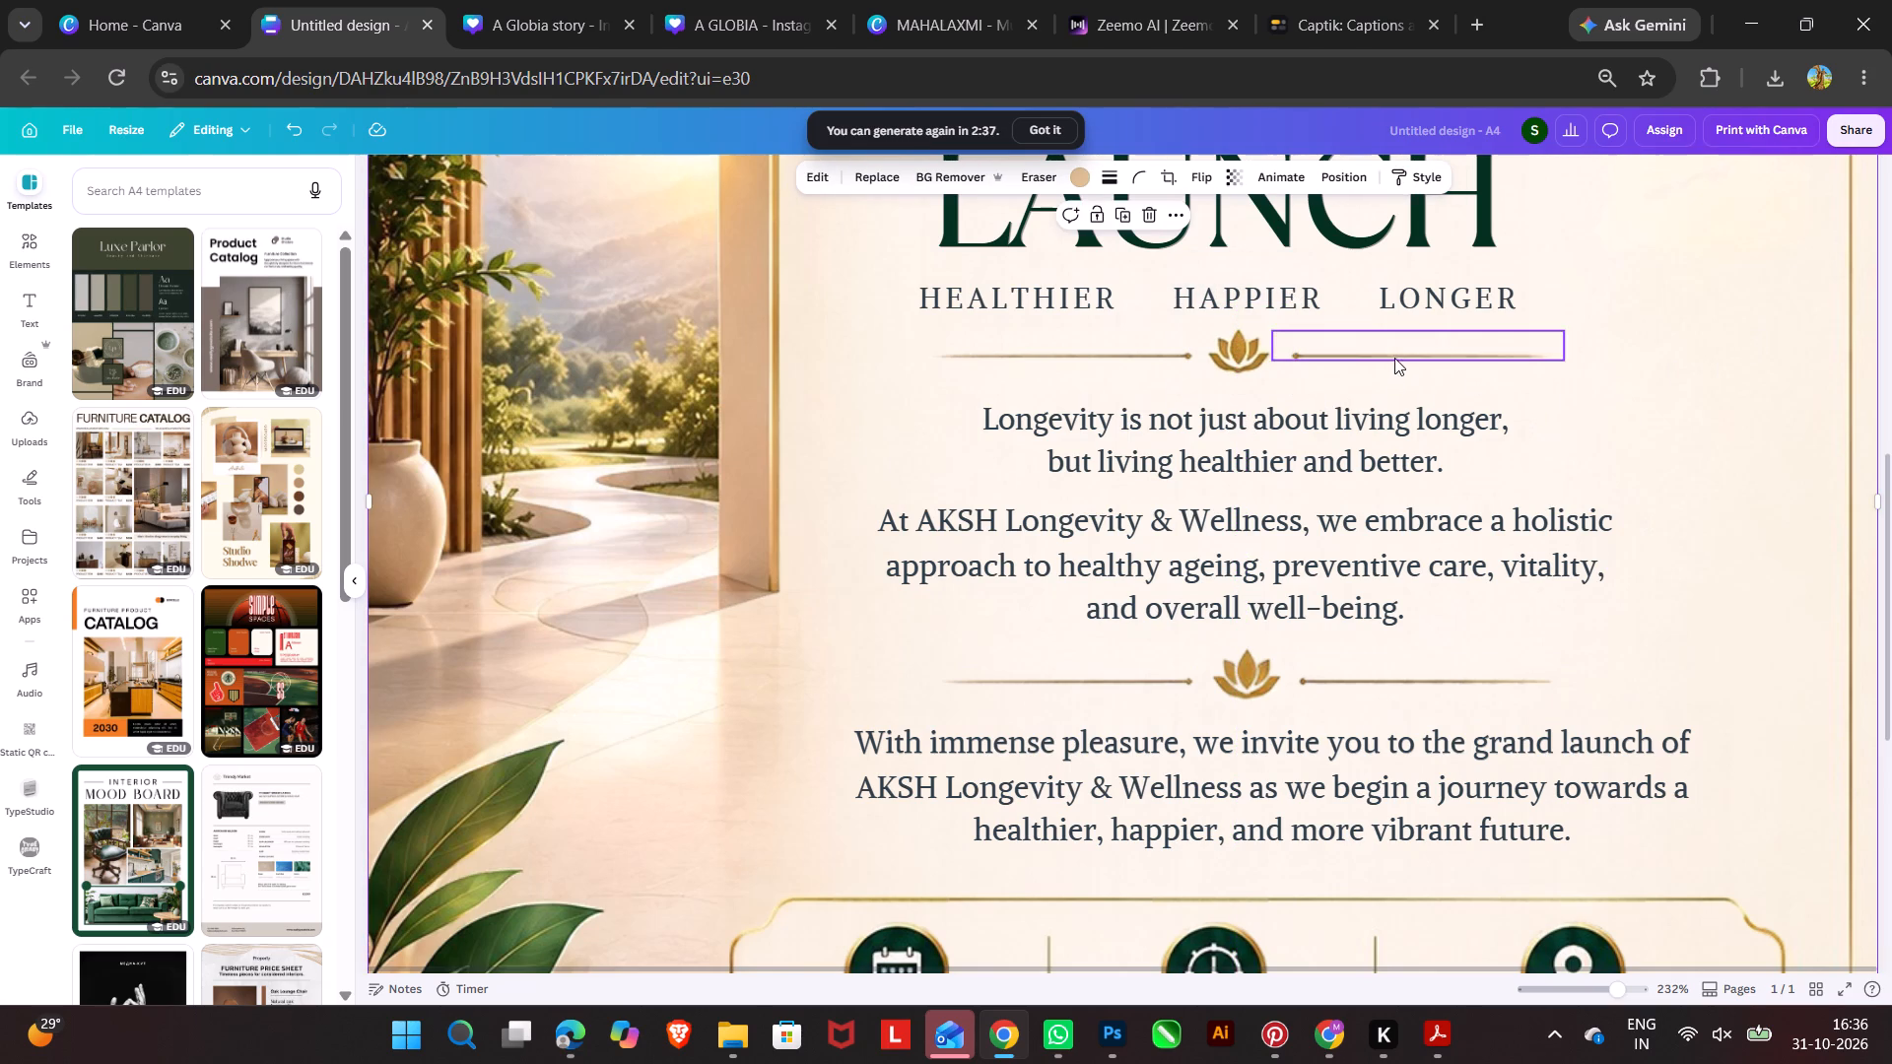
click(1394, 358)
key(Left)
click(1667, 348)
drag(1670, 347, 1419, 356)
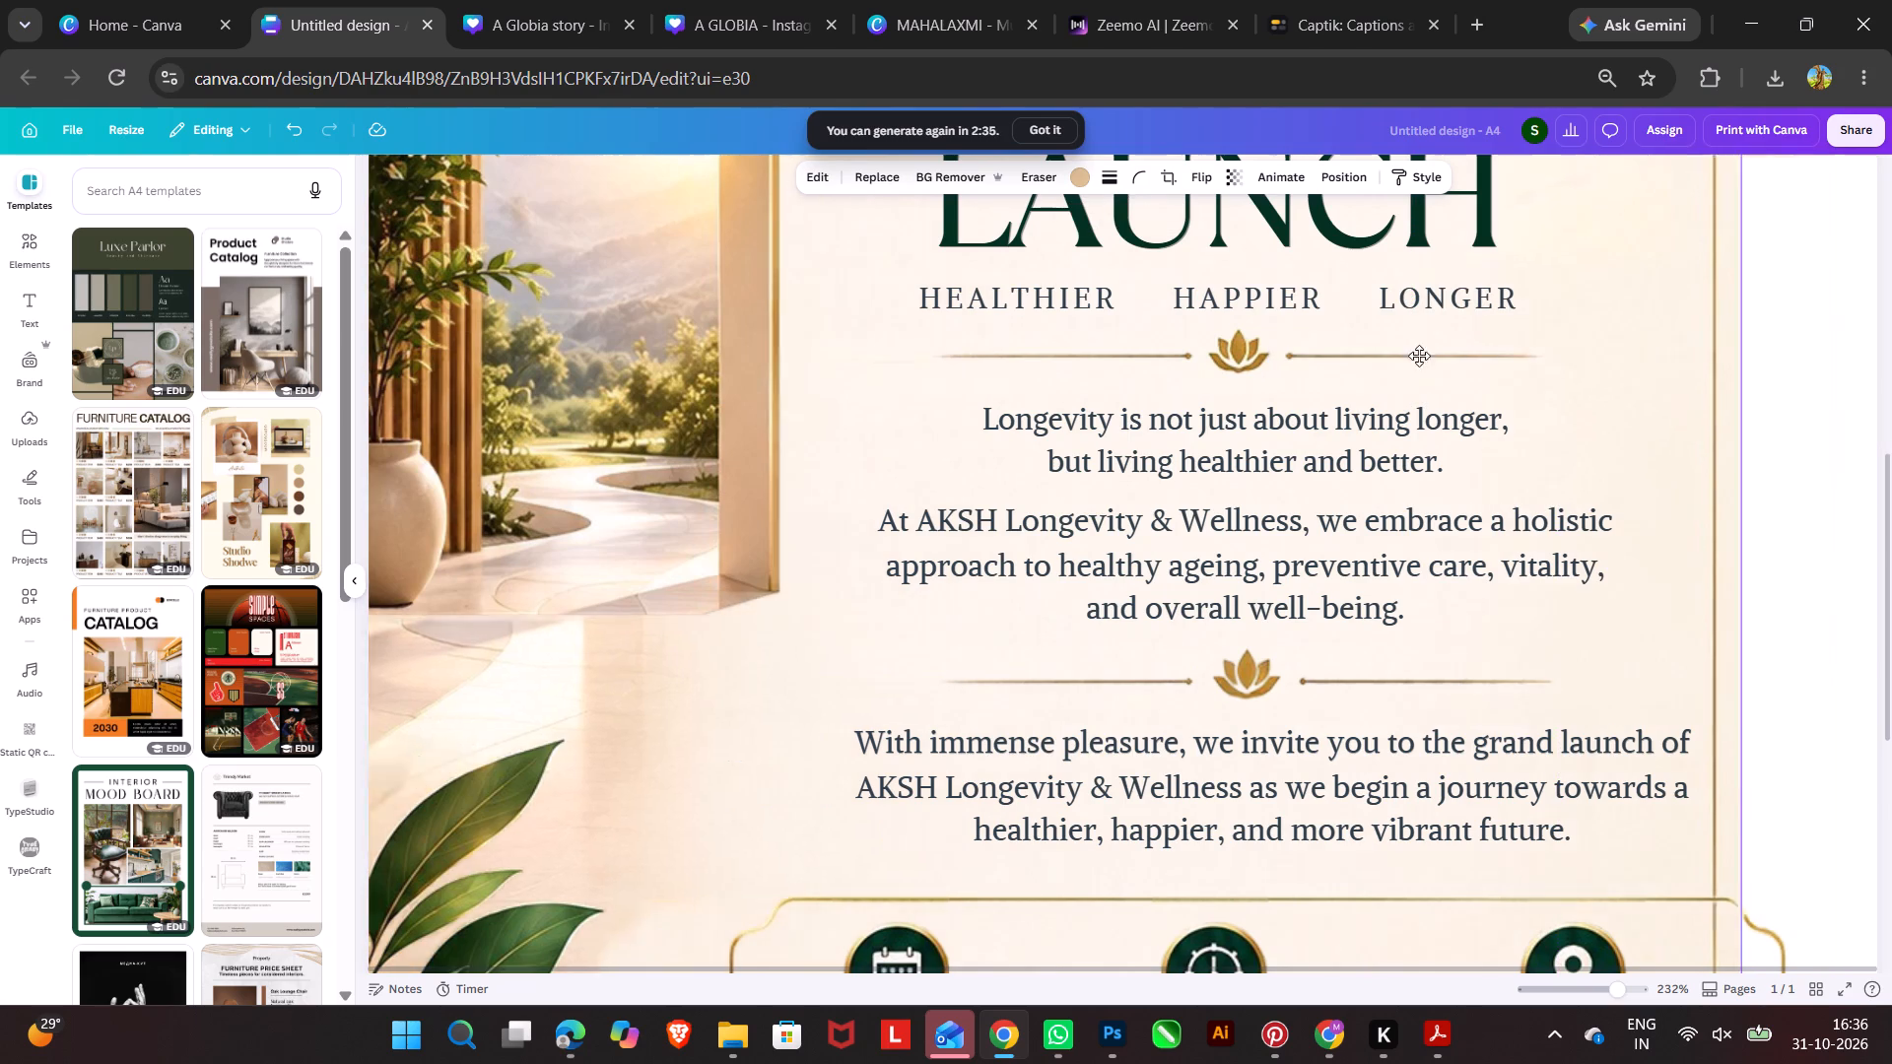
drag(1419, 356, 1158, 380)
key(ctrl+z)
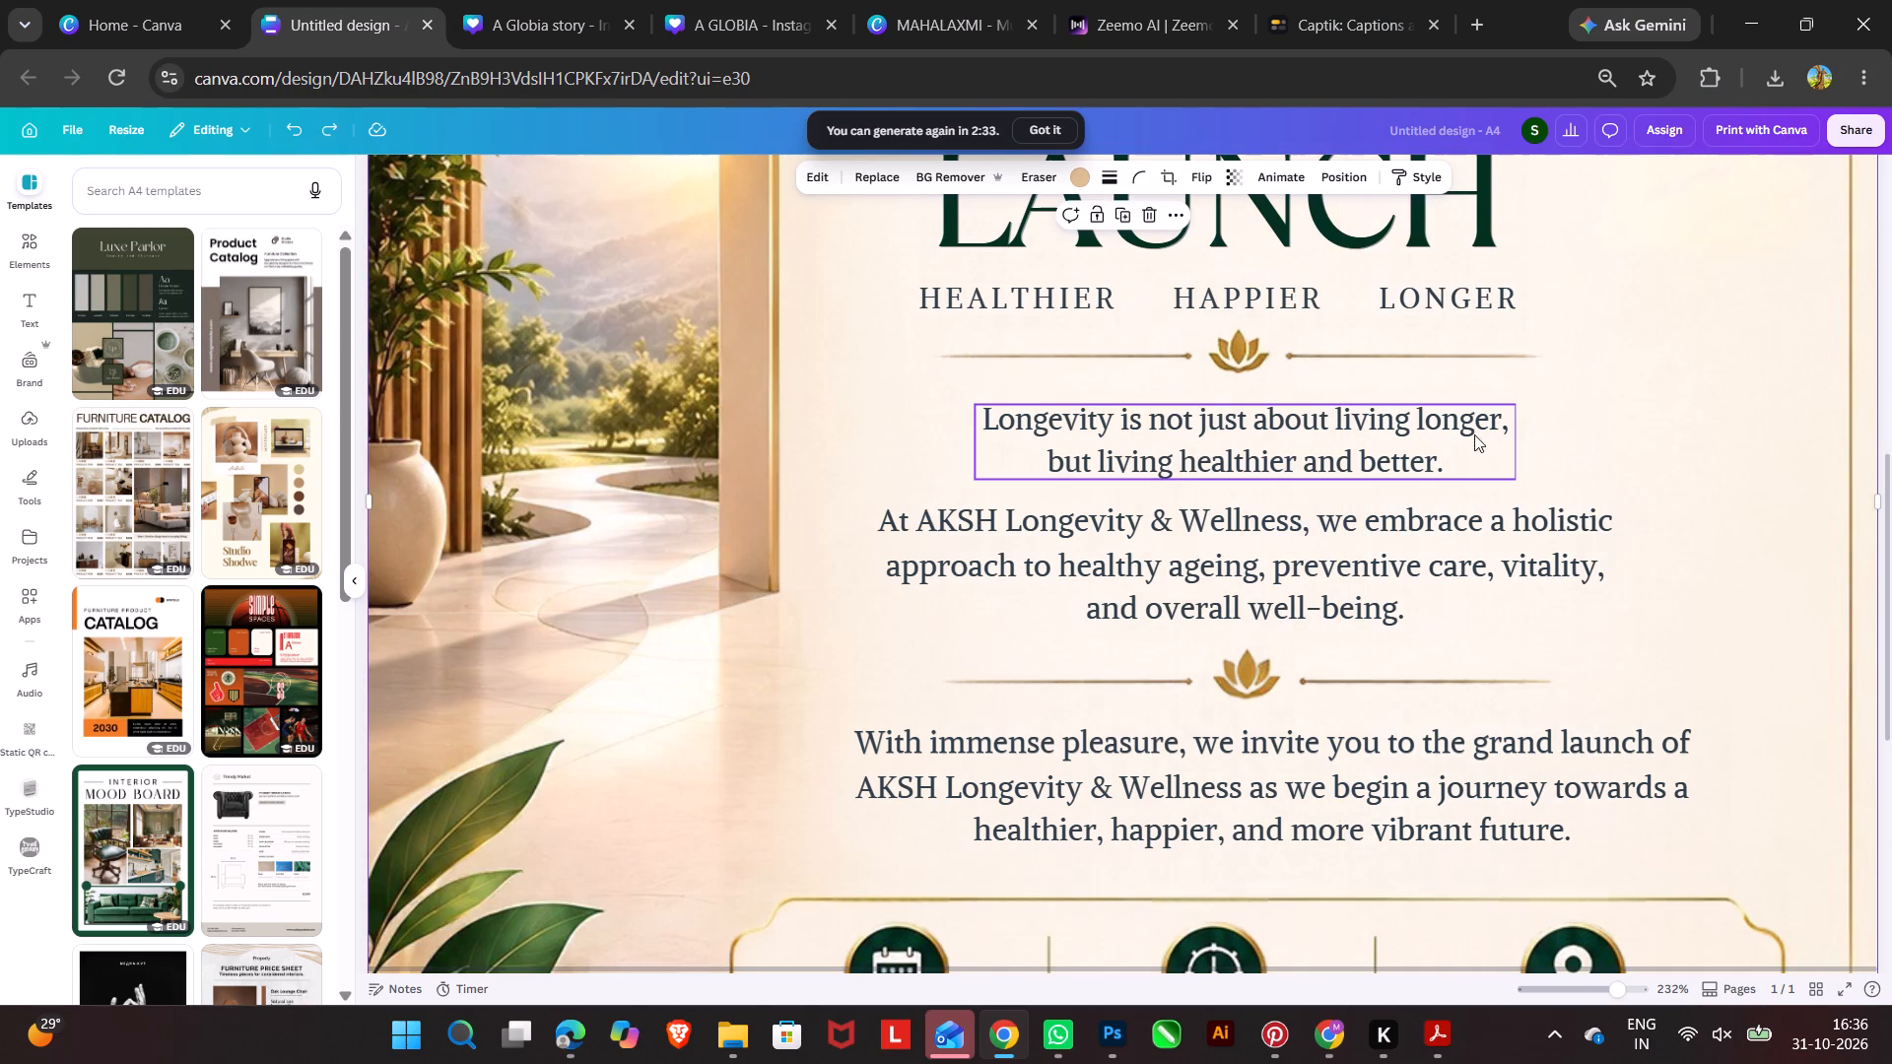
Group the lotus with its two gold lines below "HEALTHIER HAPPIER LONGER" and centre the group beneath that line of text.
click(1882, 410)
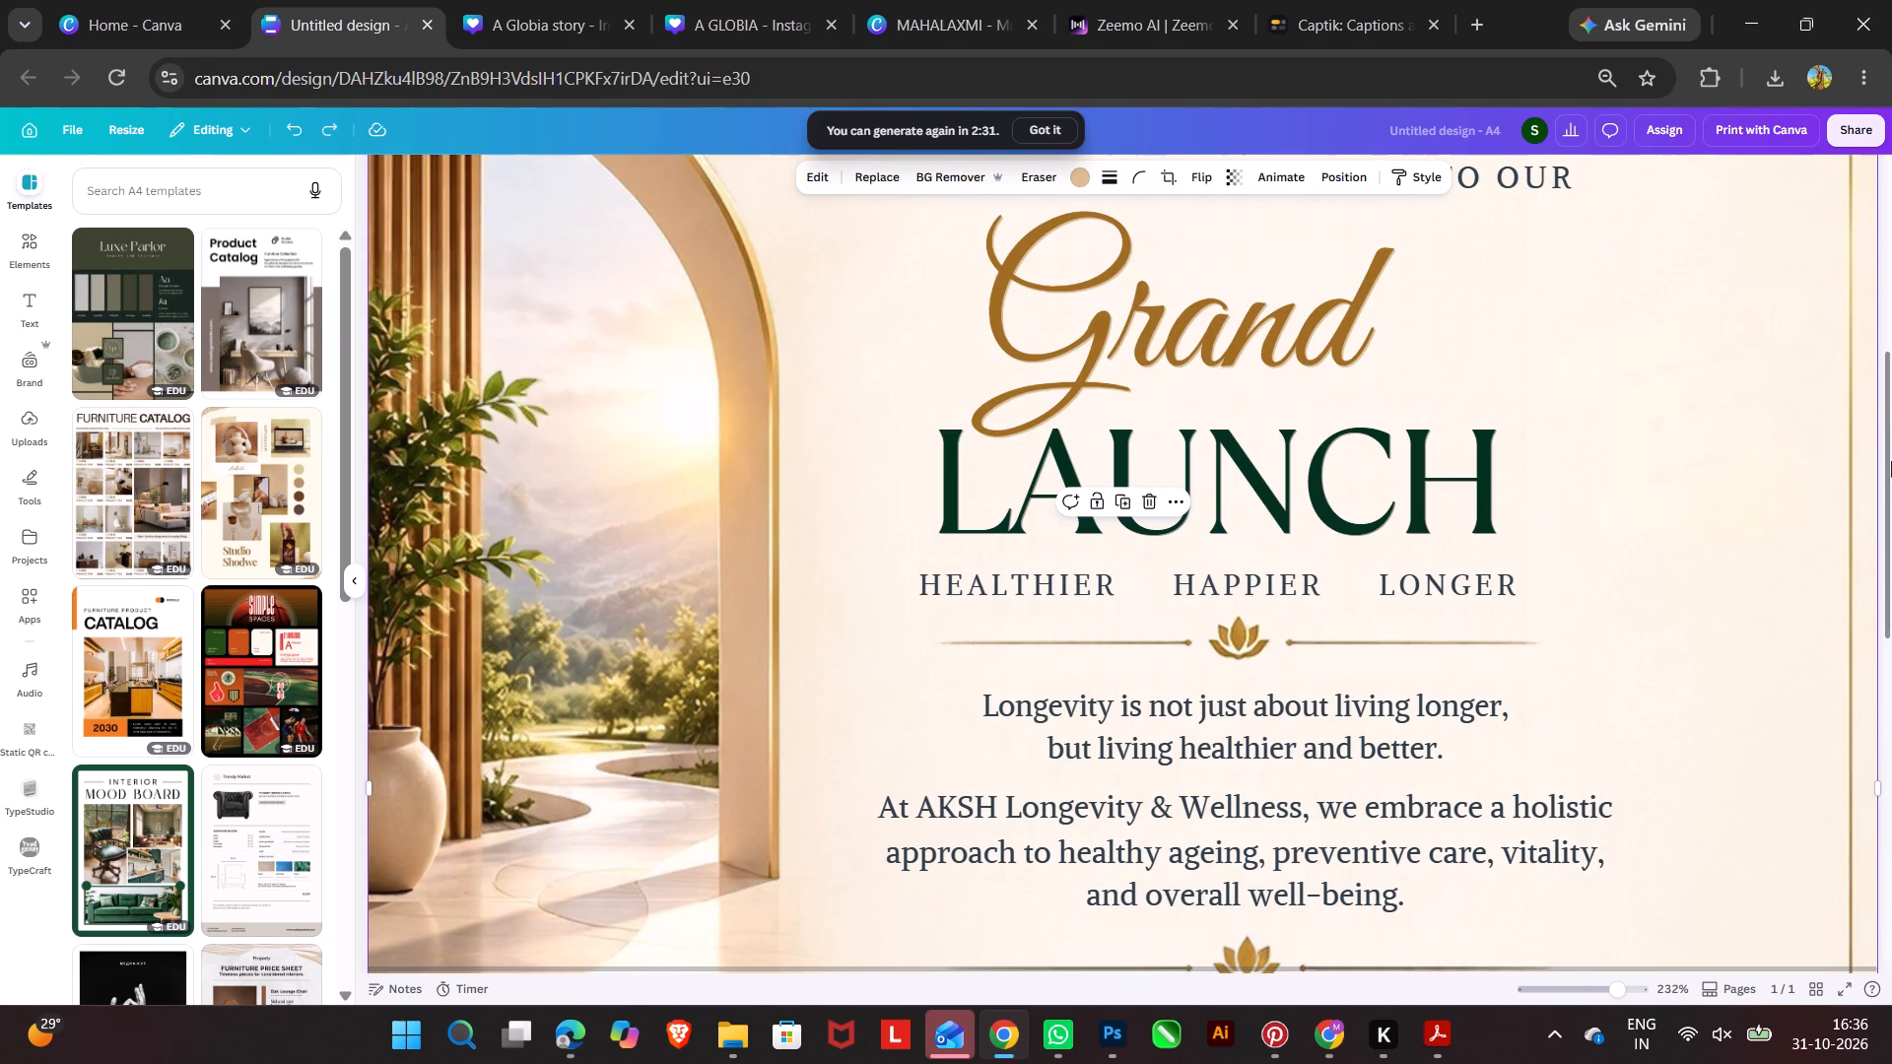
click(331, 659)
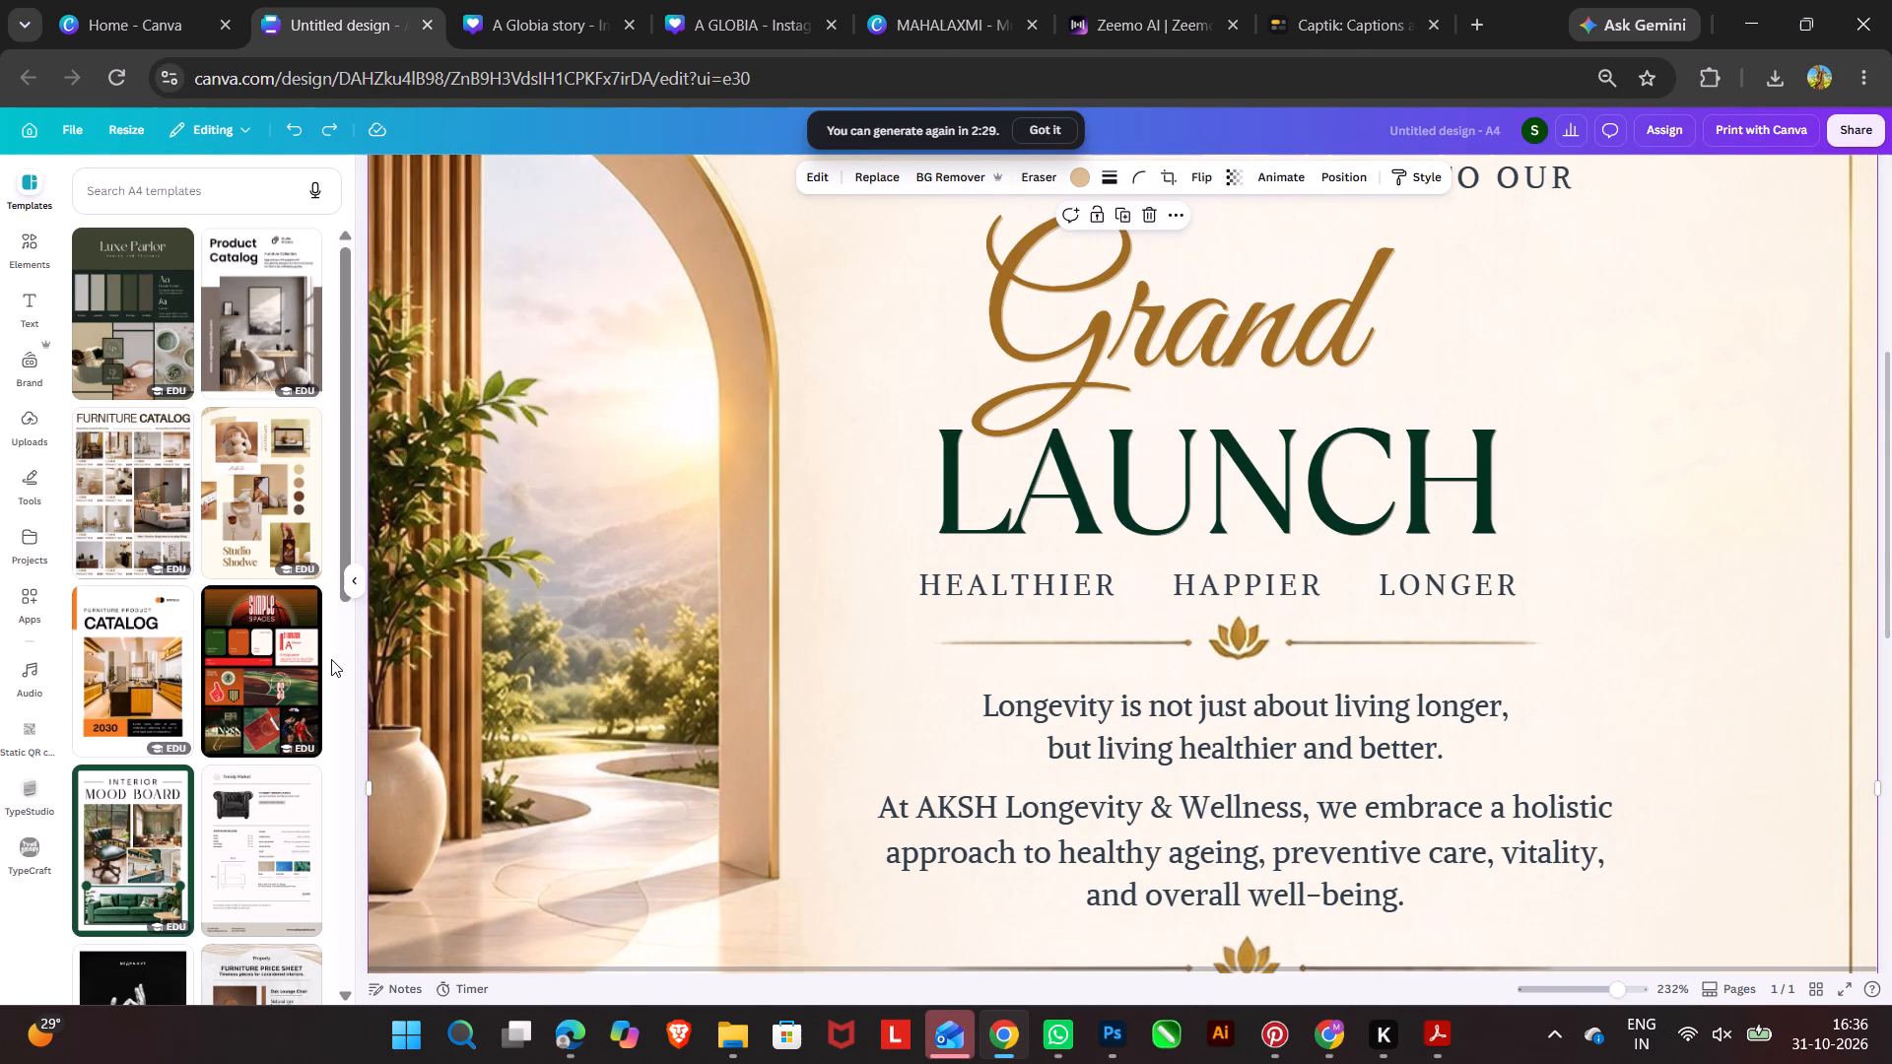
click(362, 690)
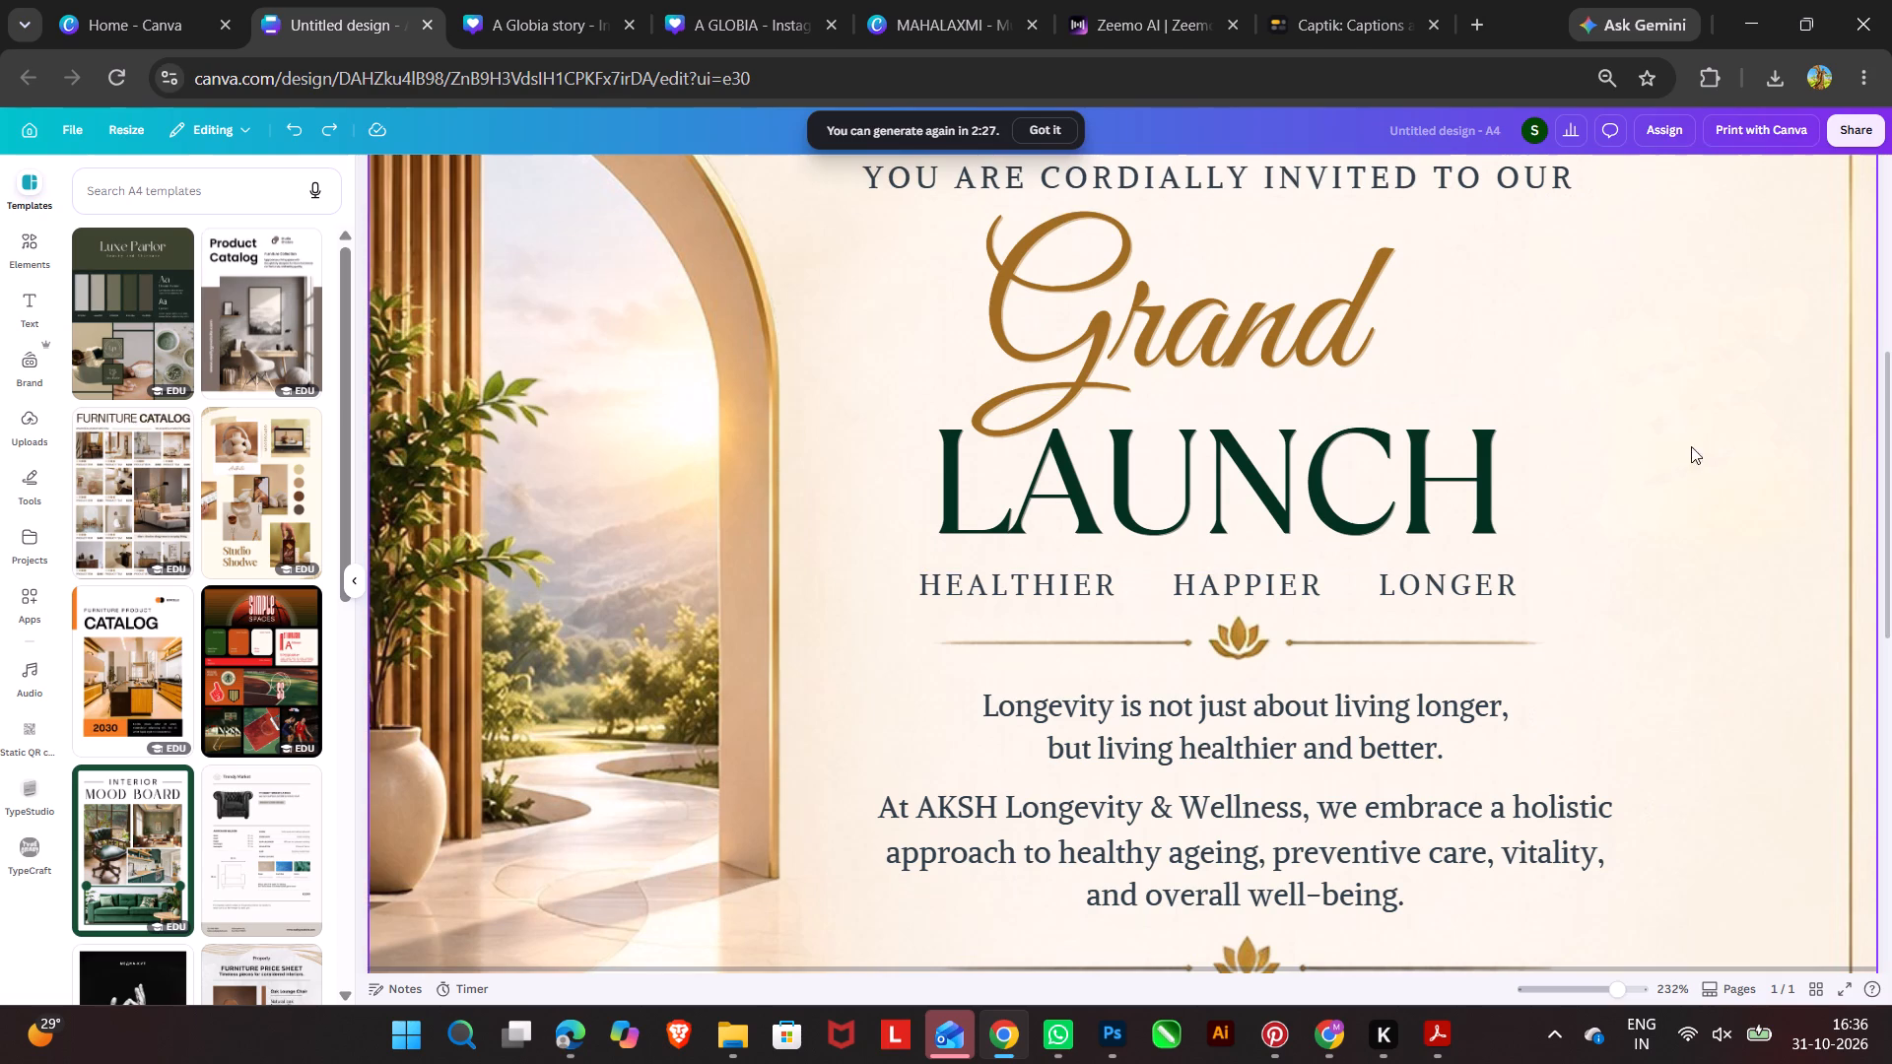
drag(1614, 626, 1007, 646)
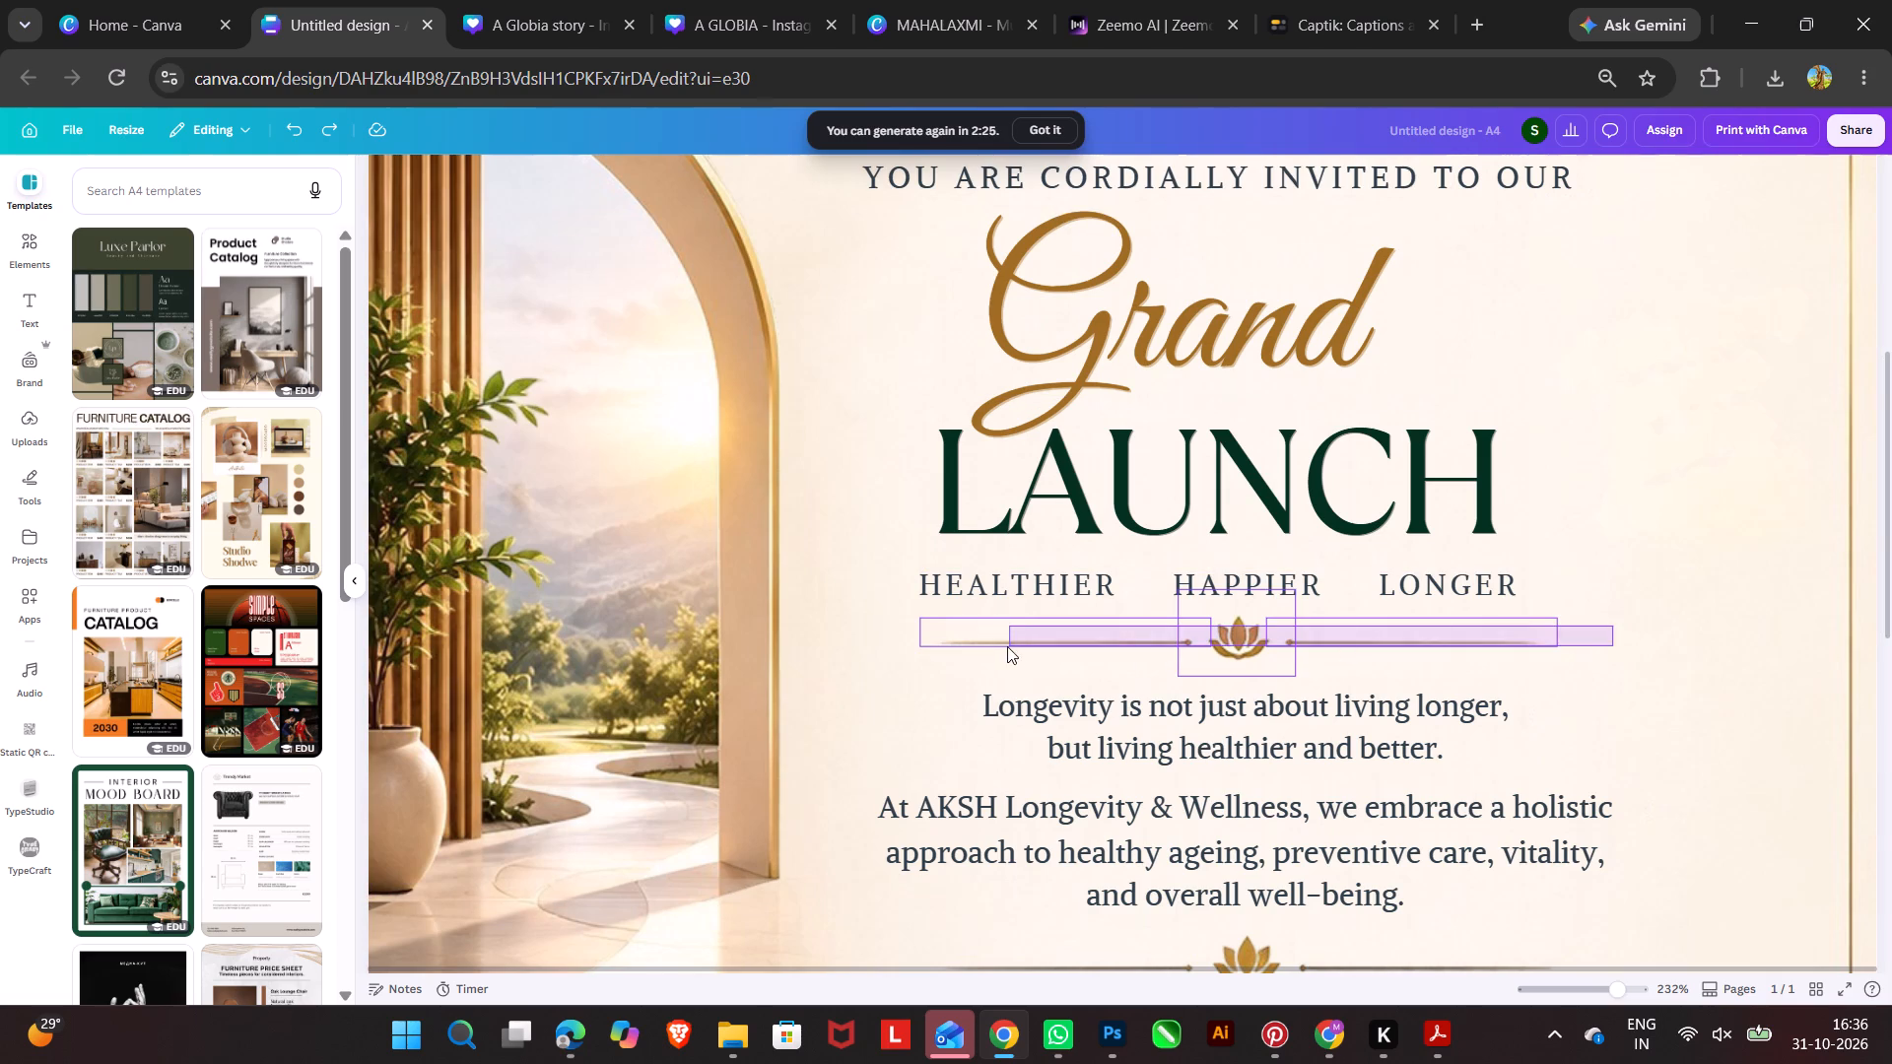
drag(1007, 646, 990, 659)
click(1194, 554)
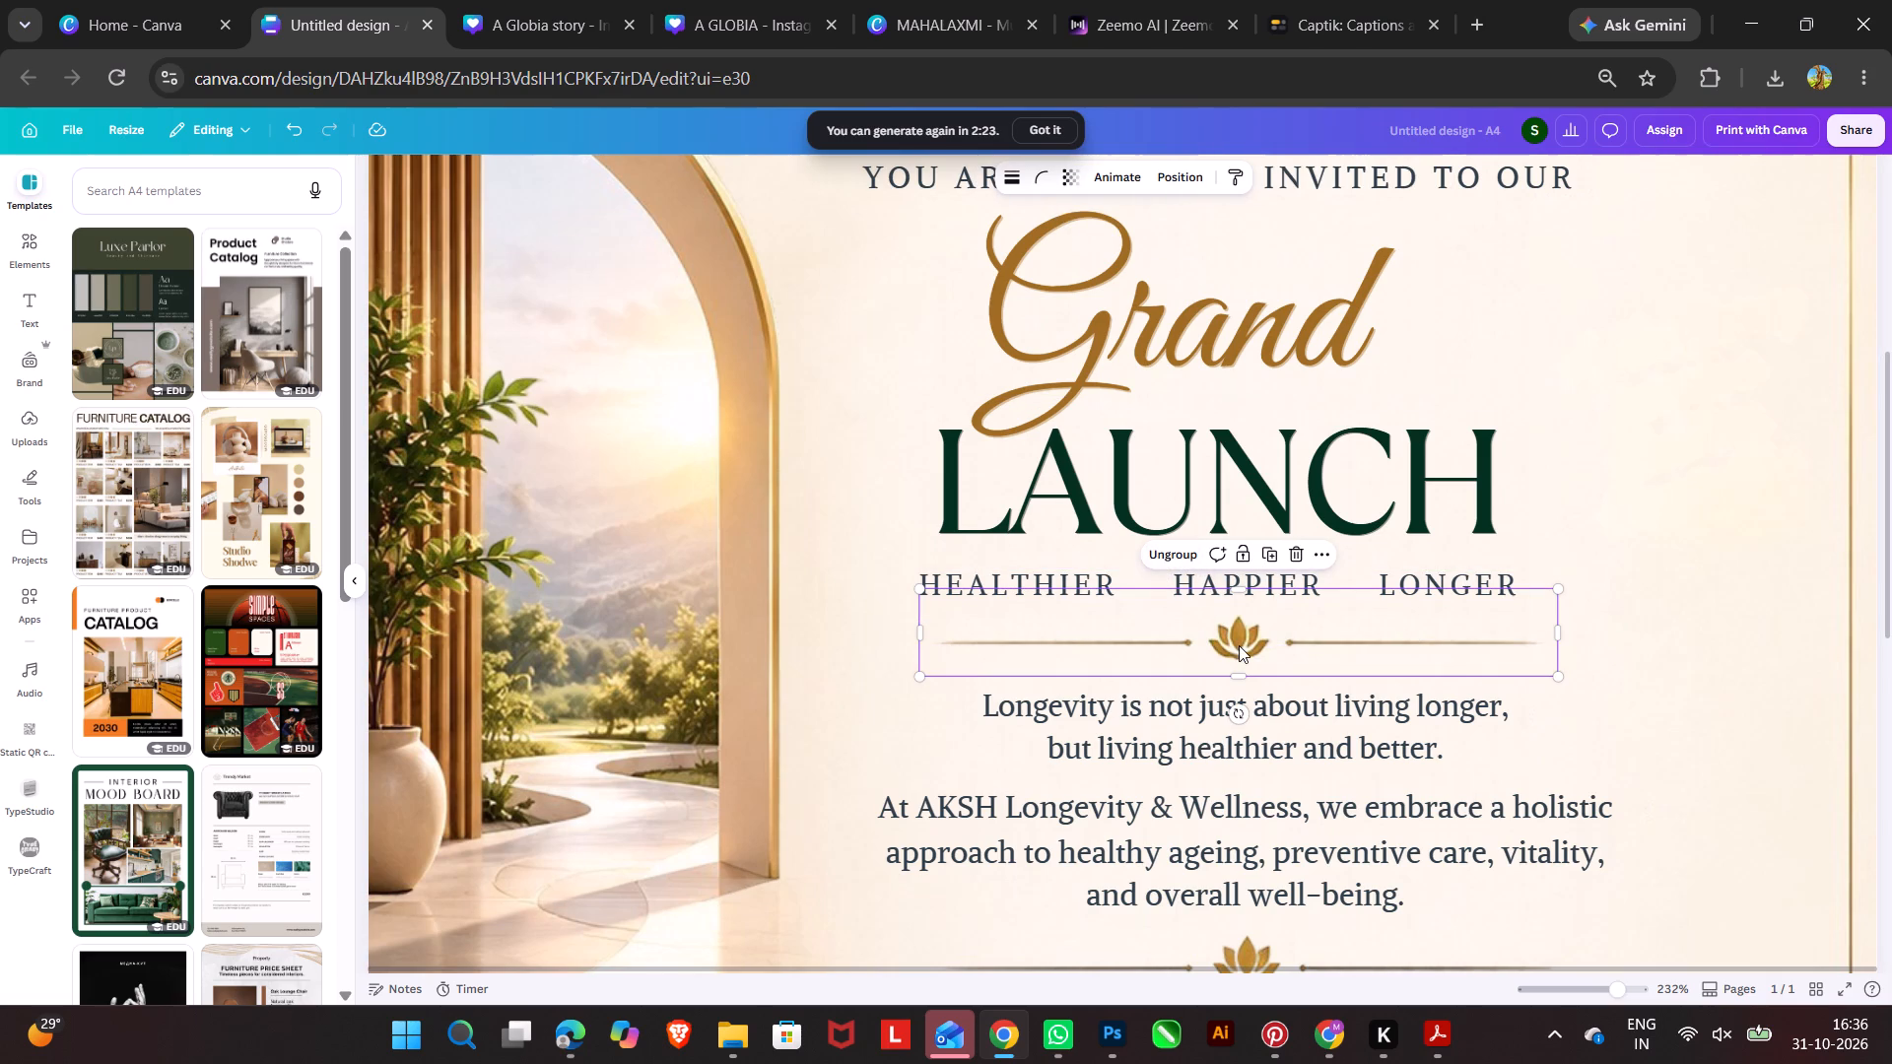
click(1239, 645)
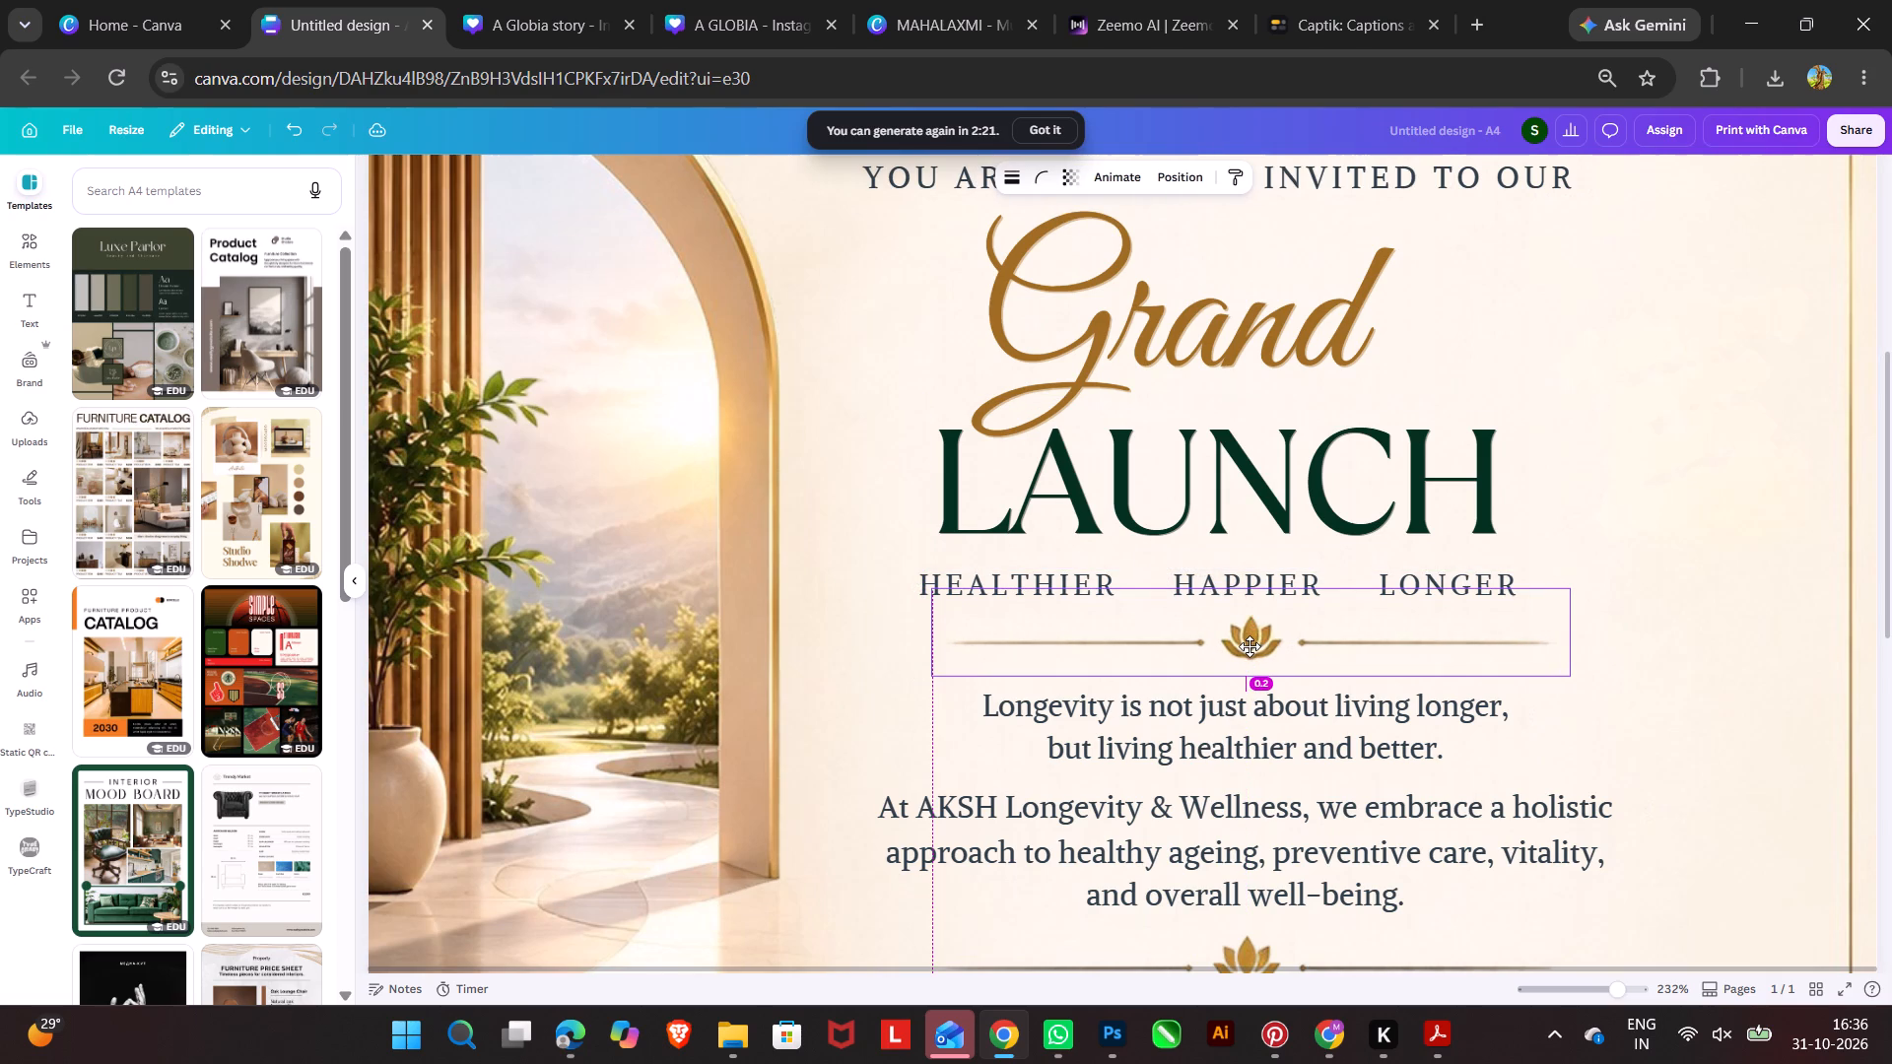
Open the text colour options for the "Grand" text.
scroll(1322, 638, down, 3)
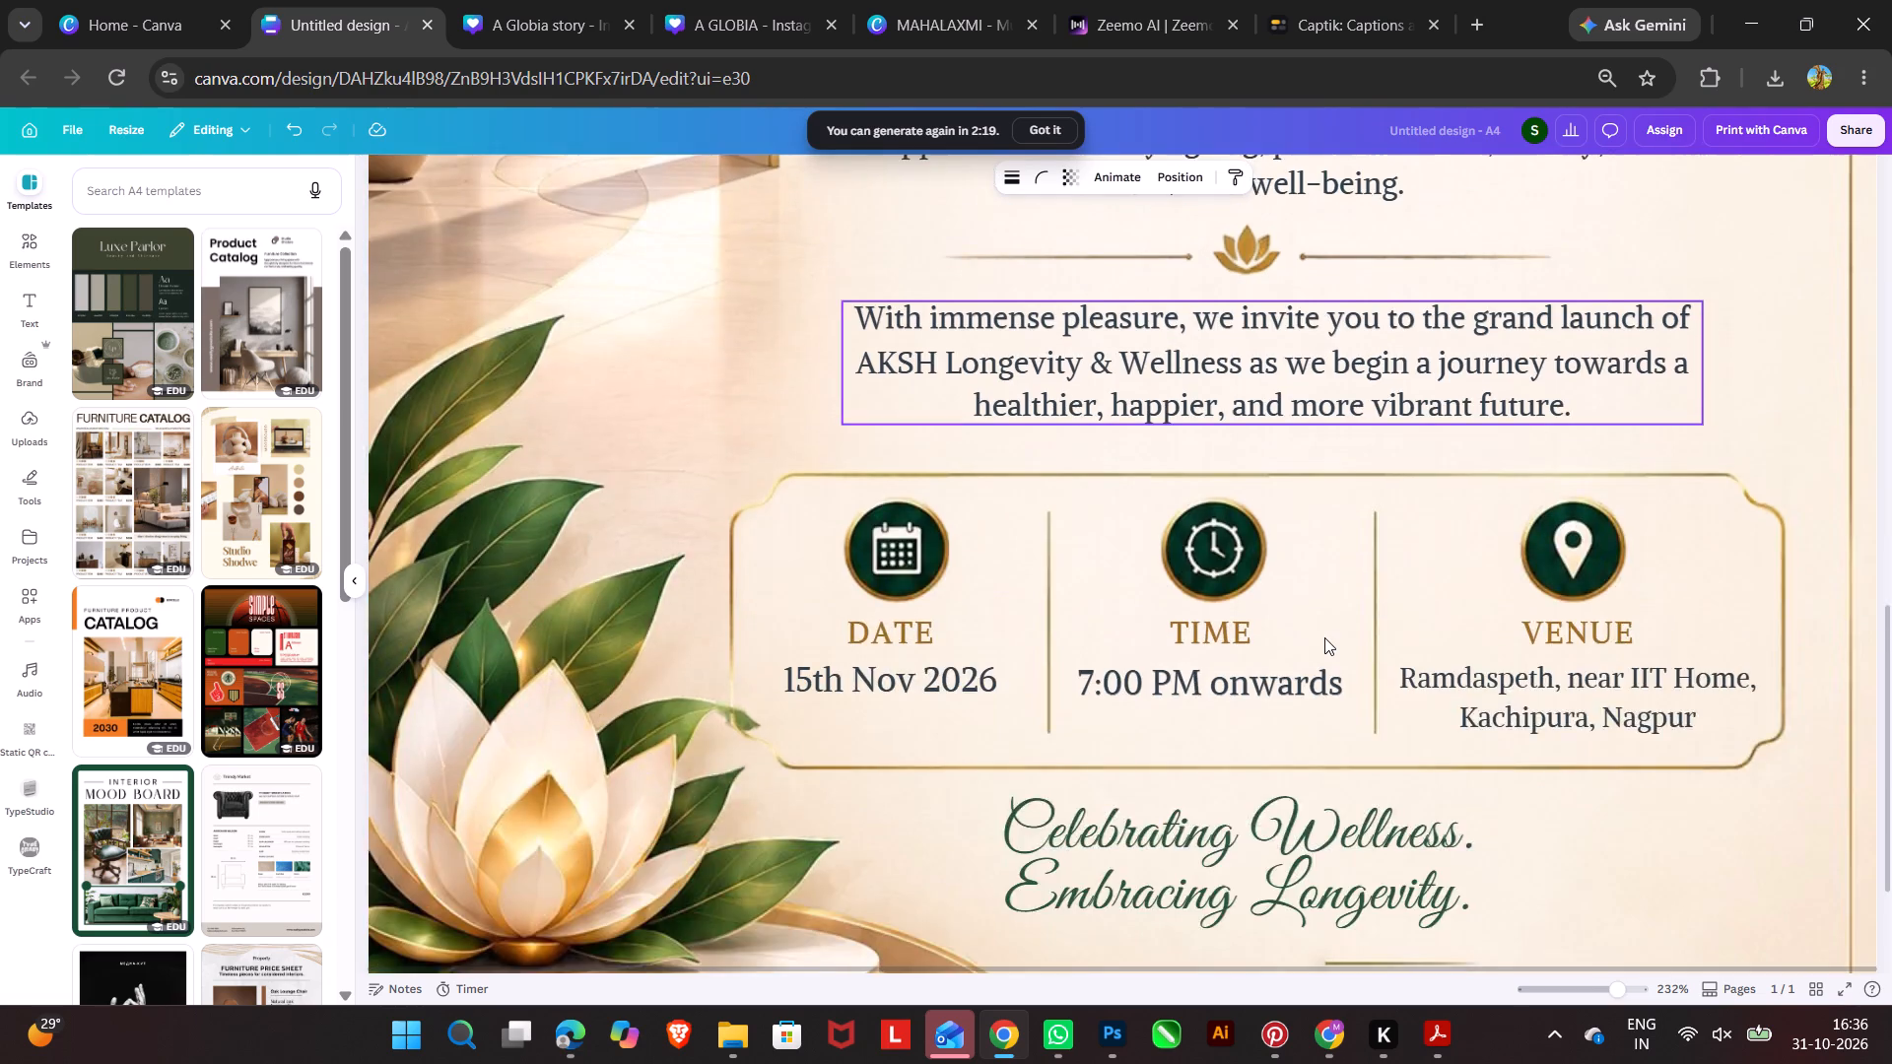
scroll(1324, 637, up, 4)
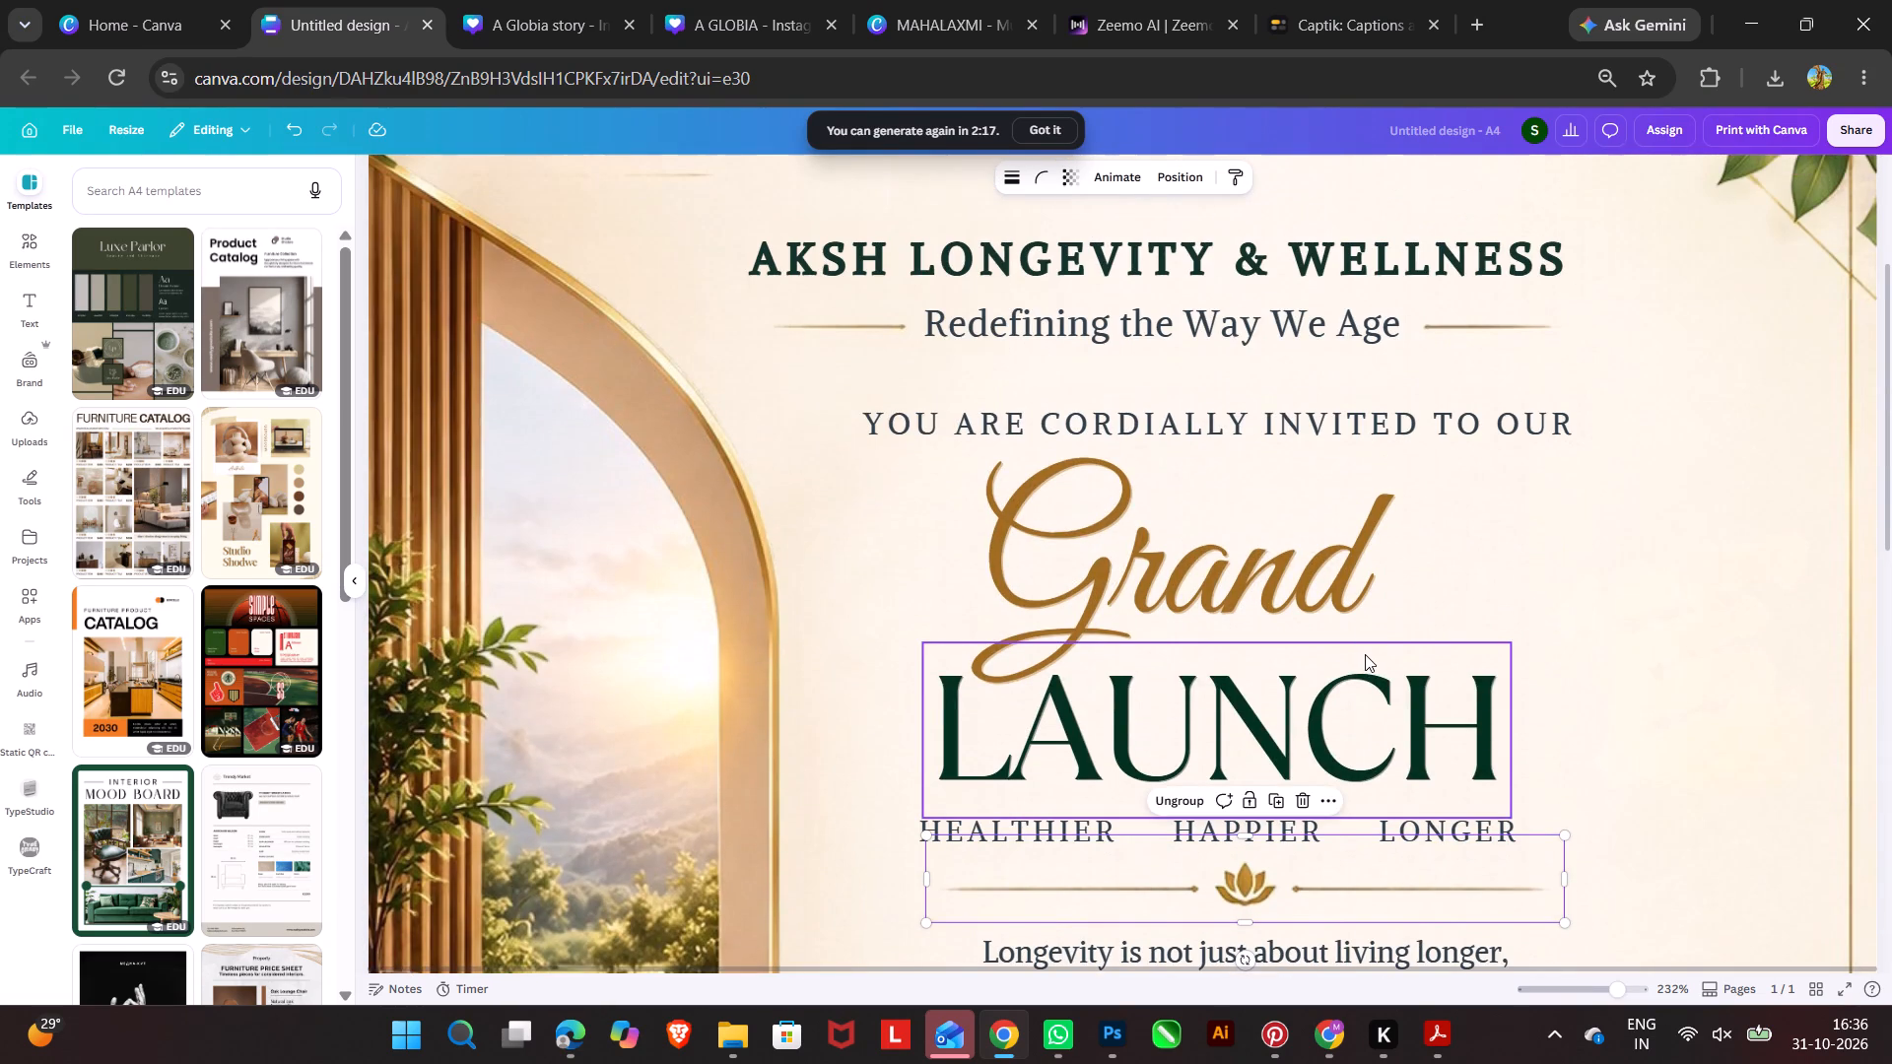
click(1296, 575)
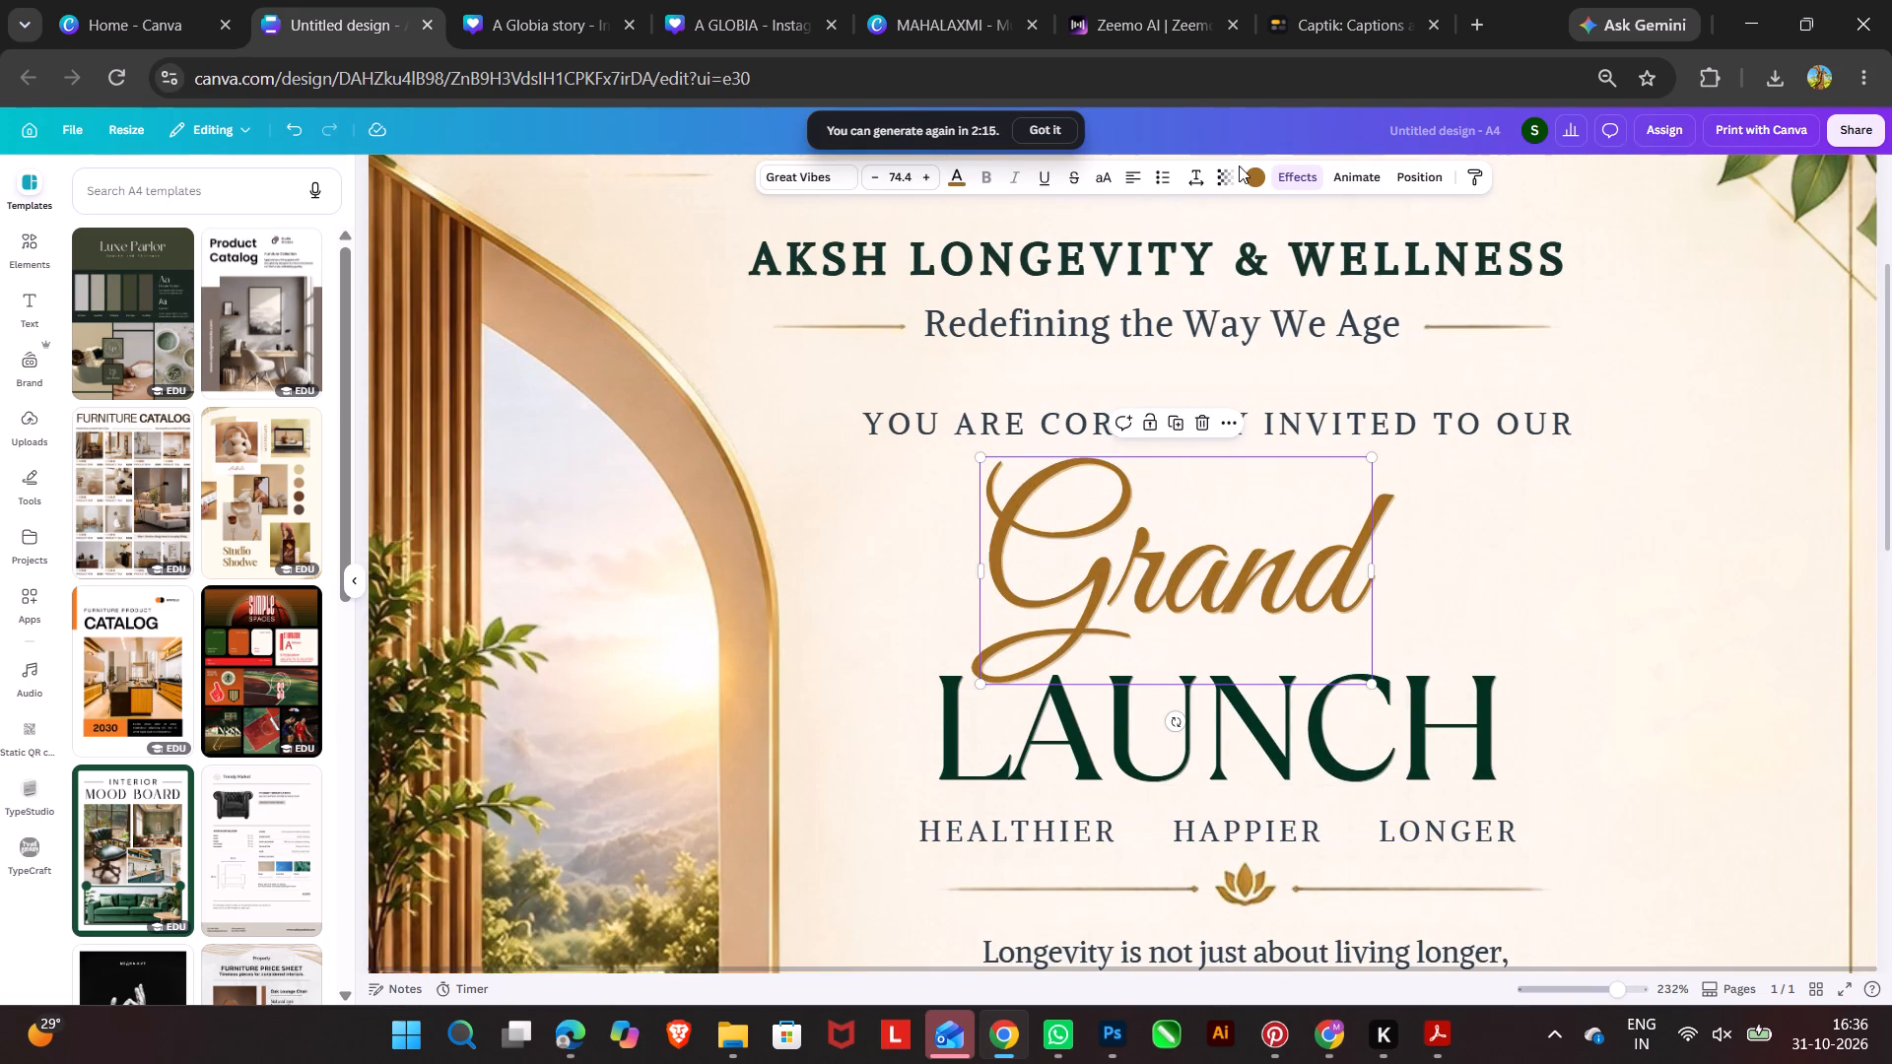
click(966, 187)
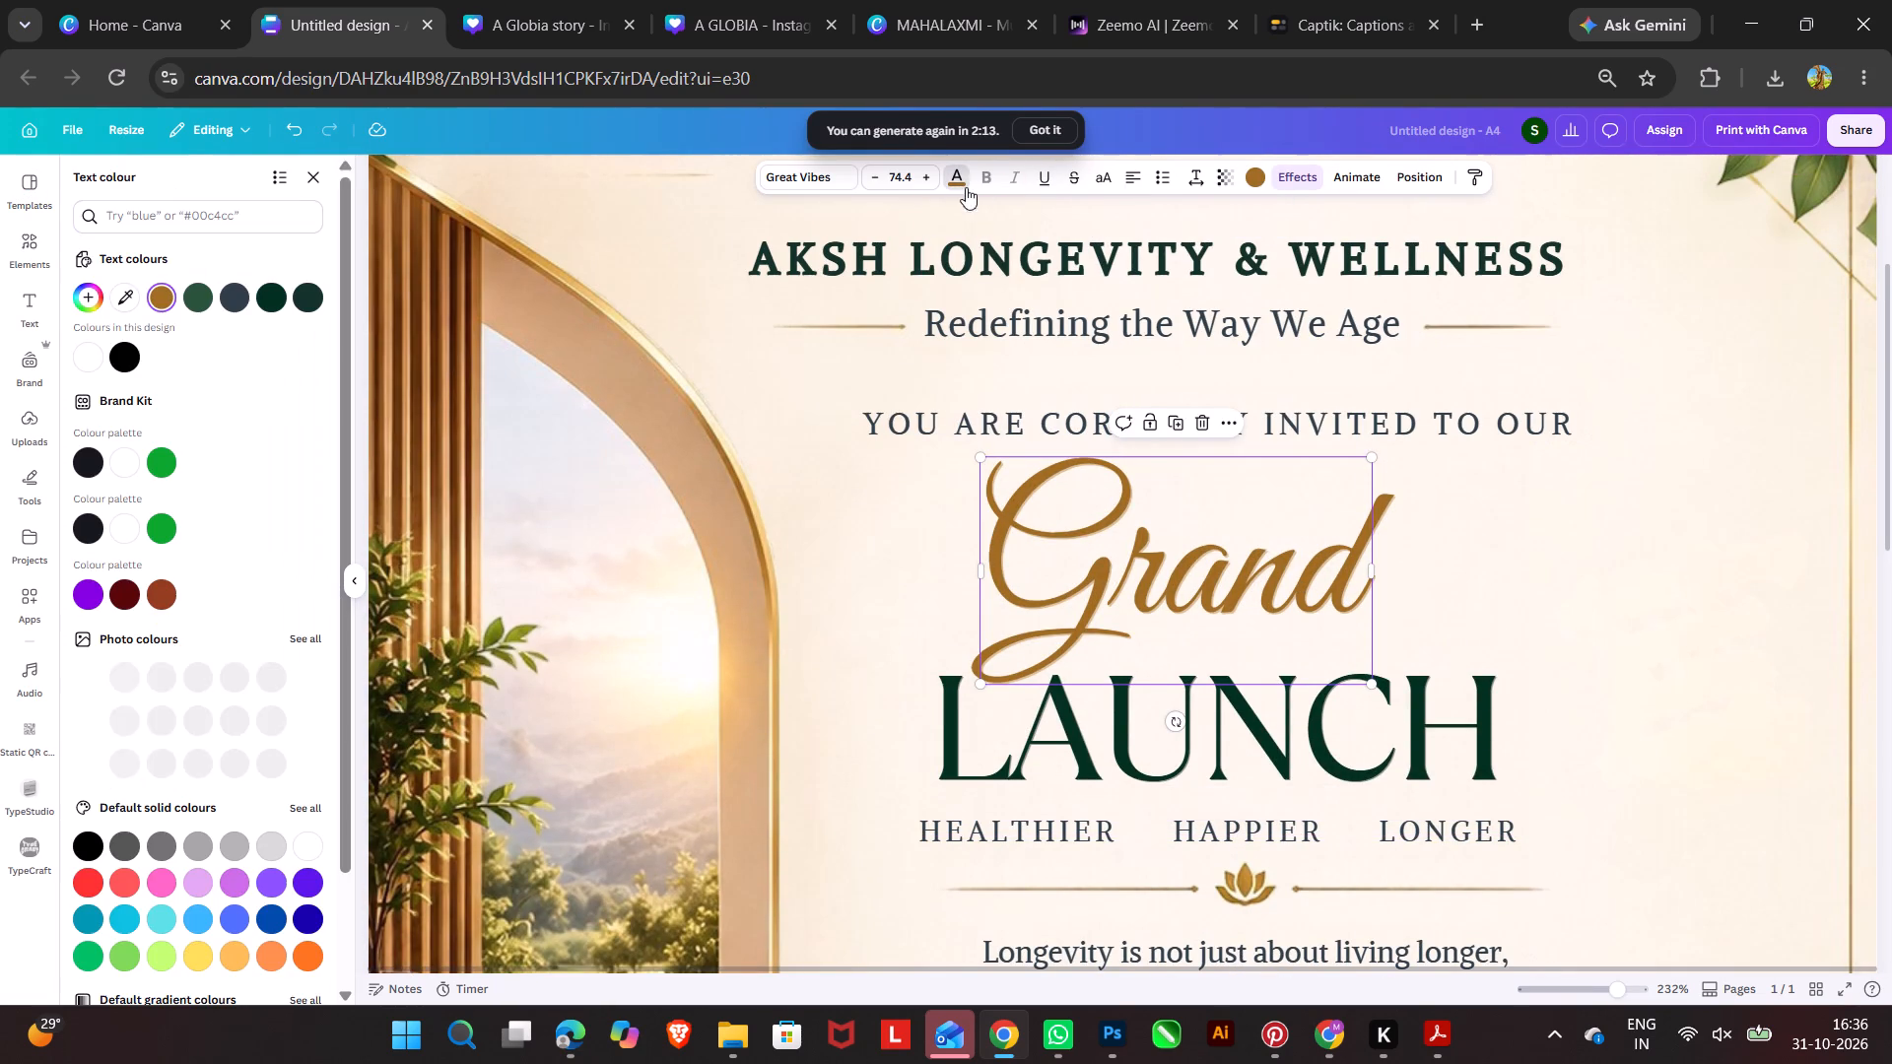
Switch to the A Globia story design and examine the text colours available for the "OFFICE DESK" heading on page 2.
click(537, 33)
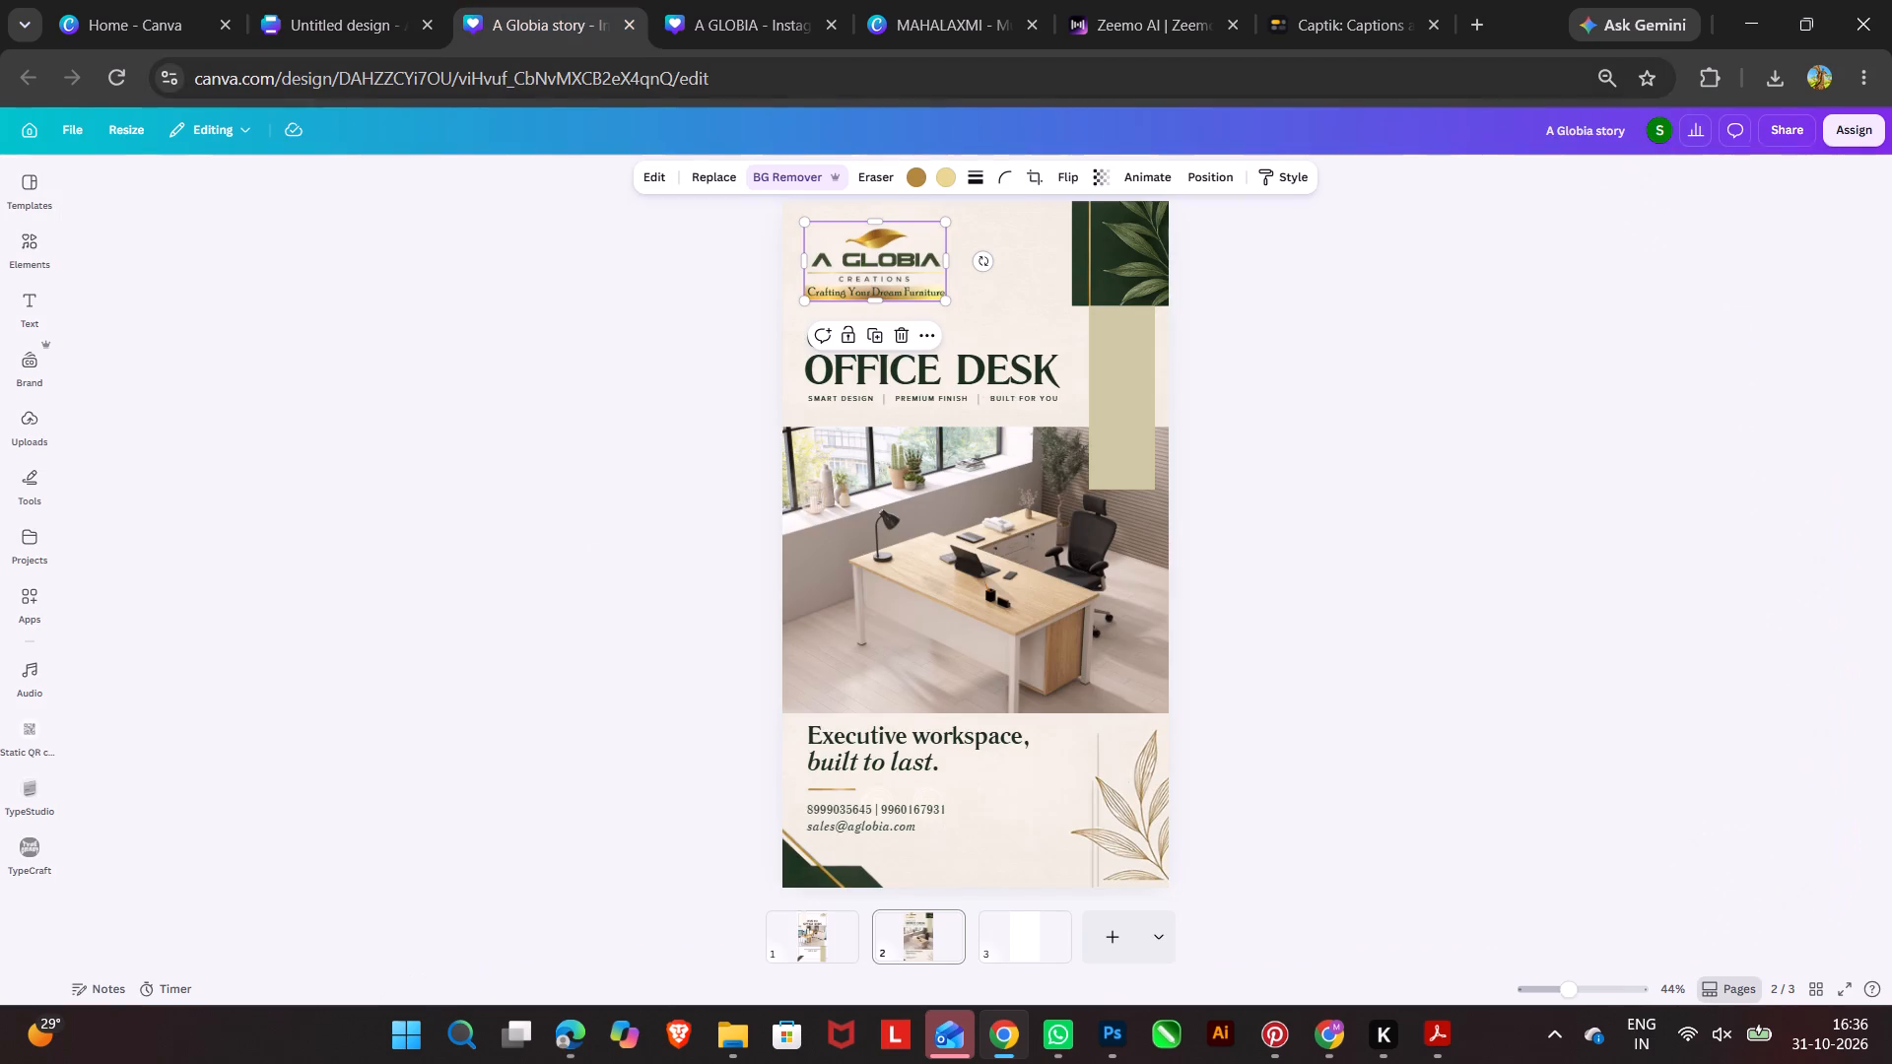
scroll(983, 547, down, 9)
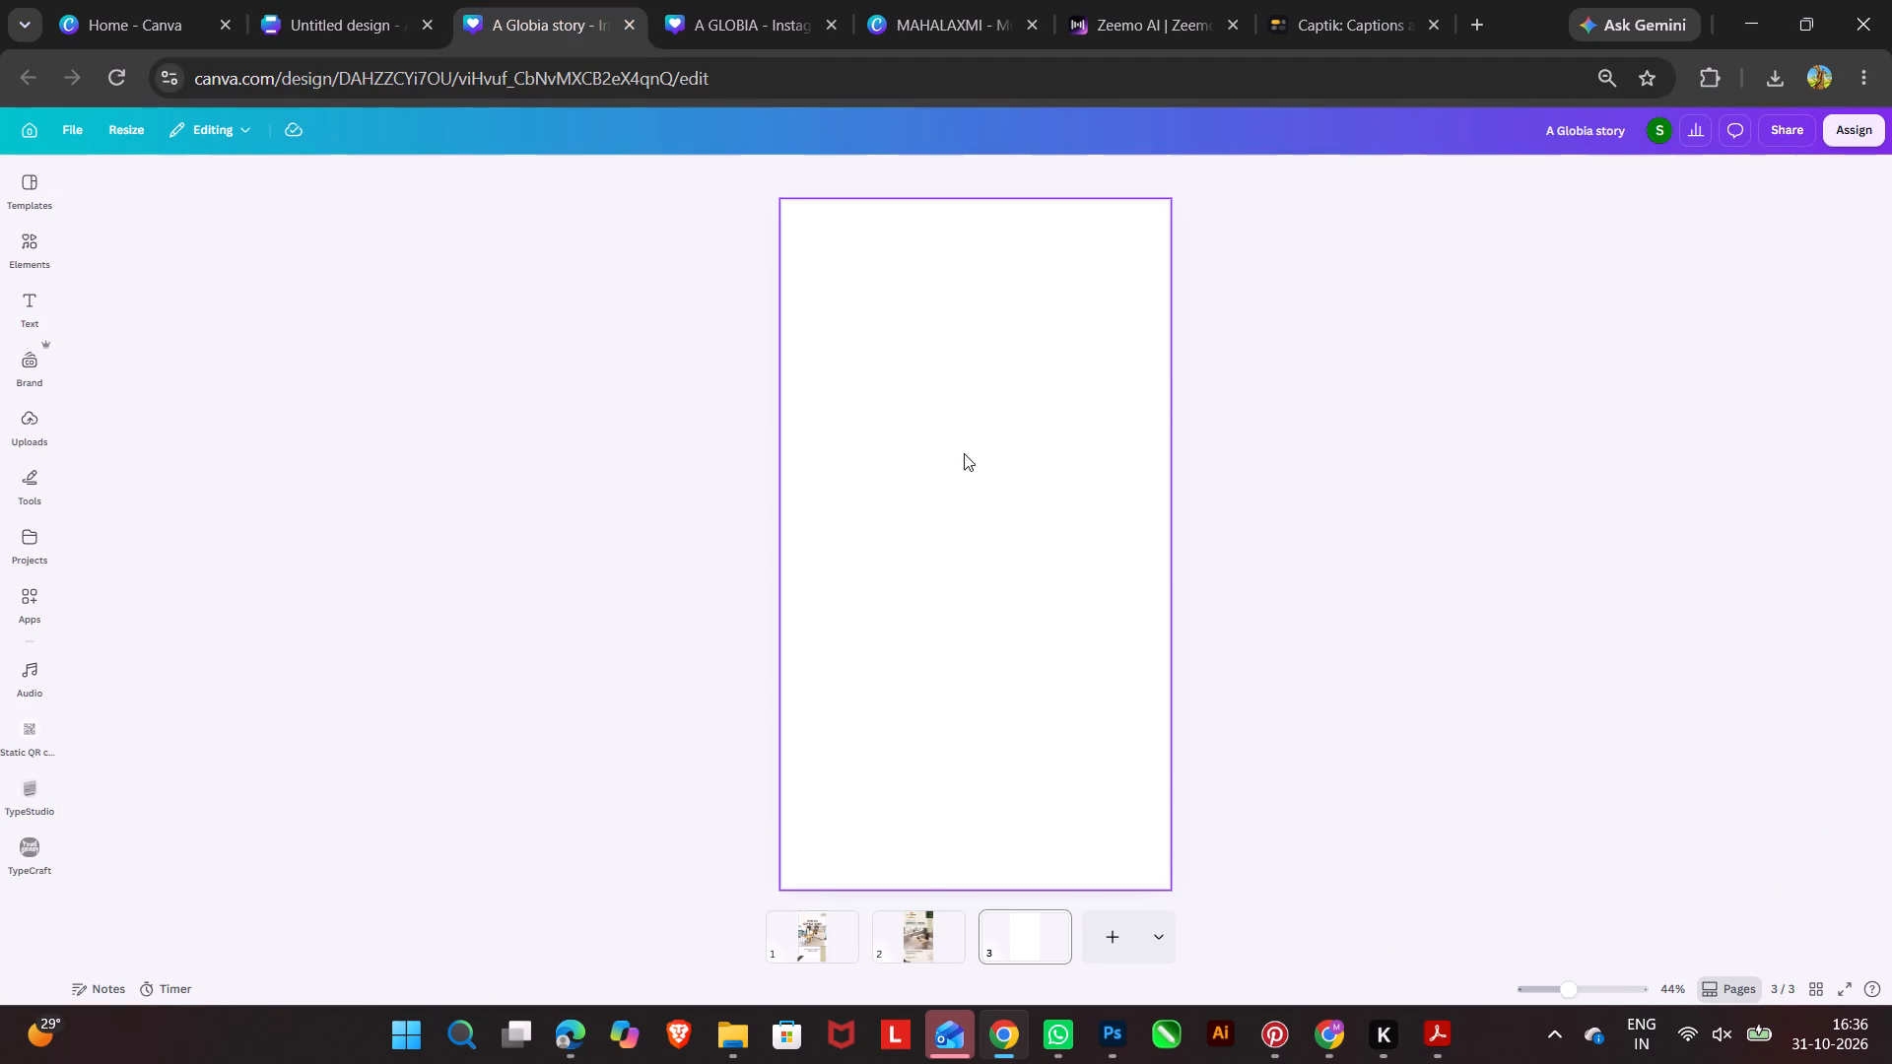
scroll(964, 453, up, 5)
click(959, 370)
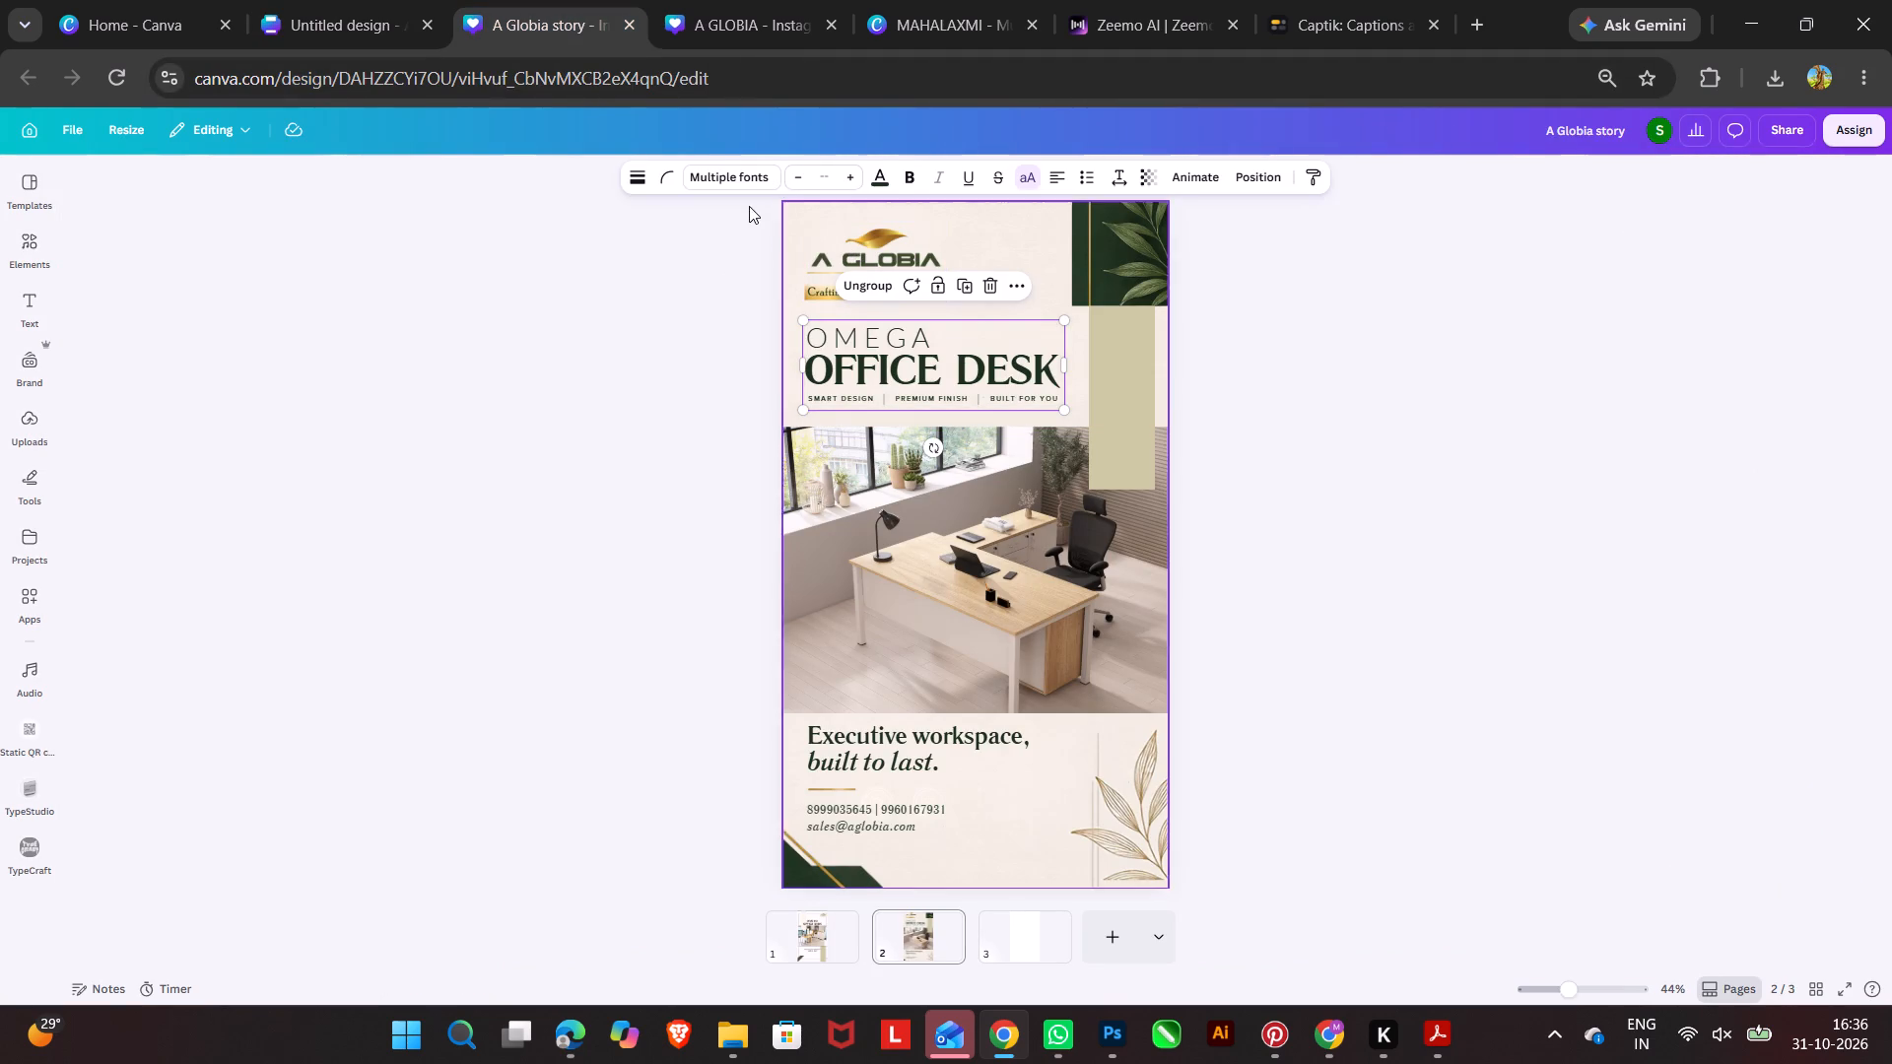
click(960, 371)
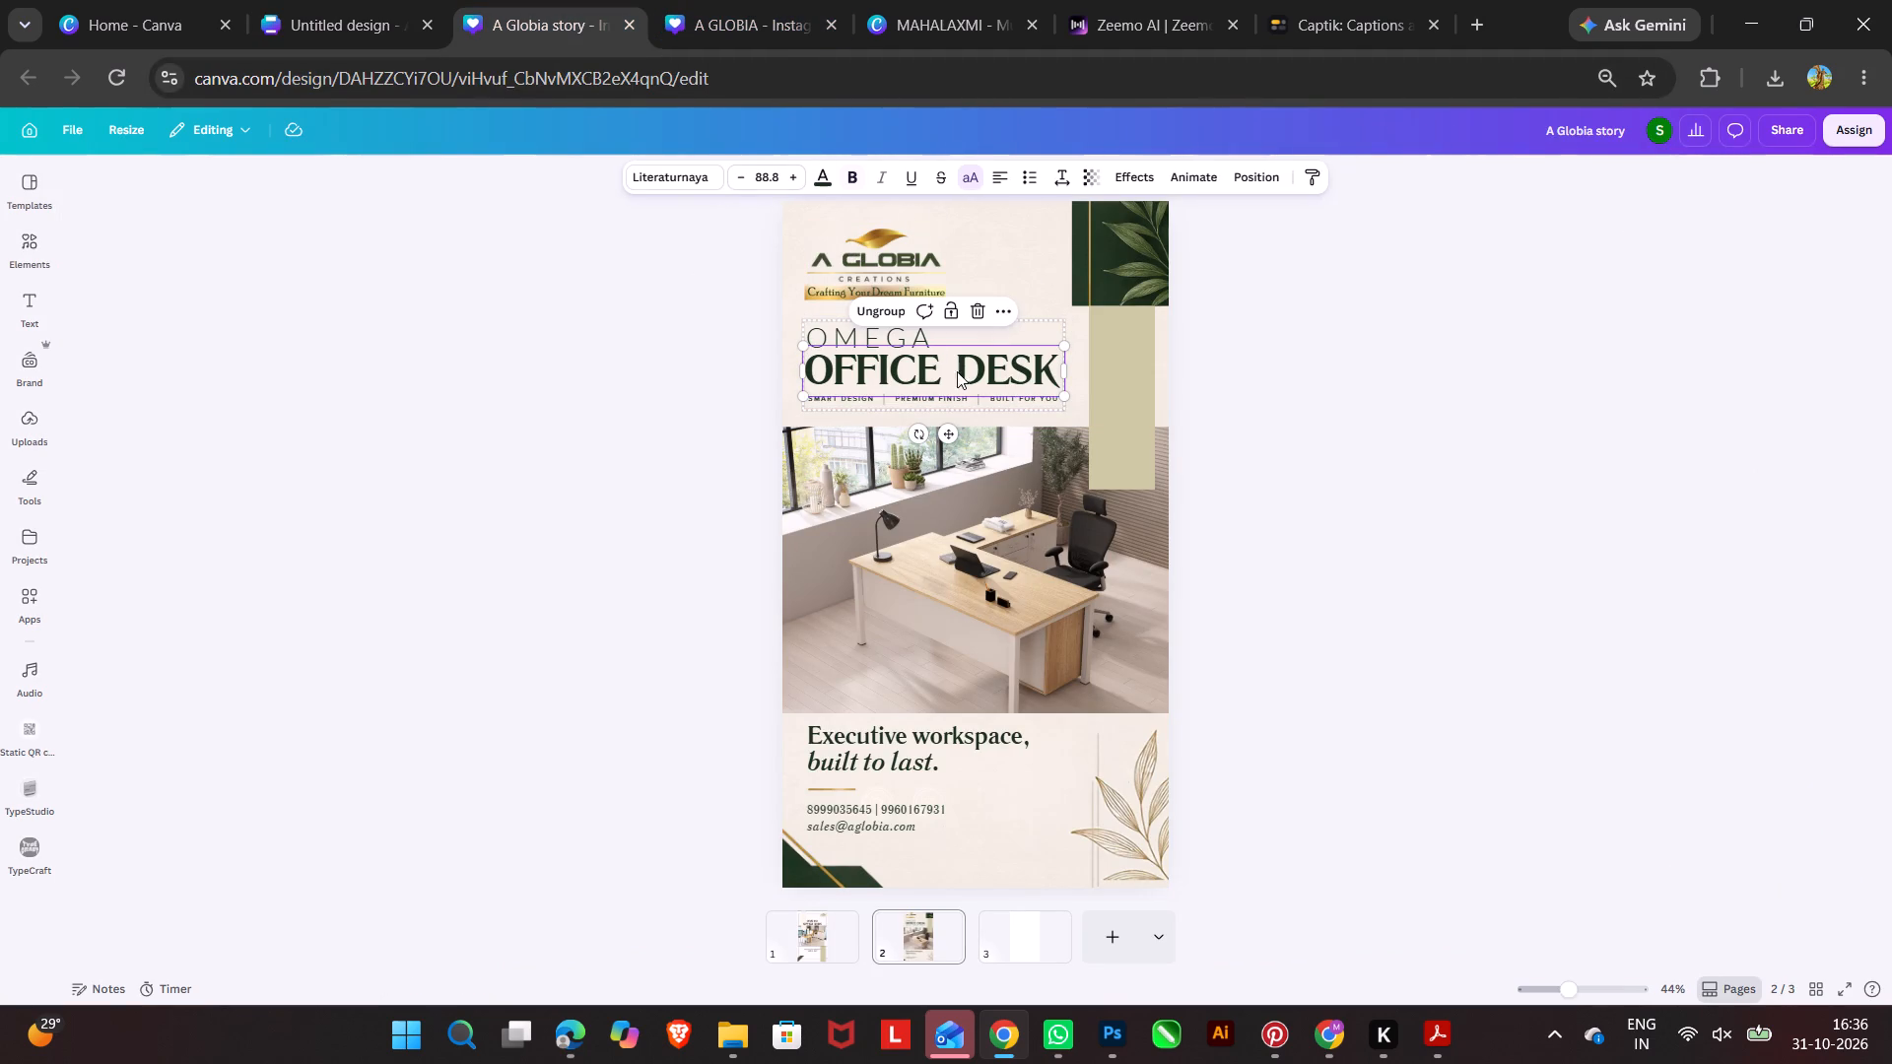
click(815, 178)
scroll(959, 610, down, 2)
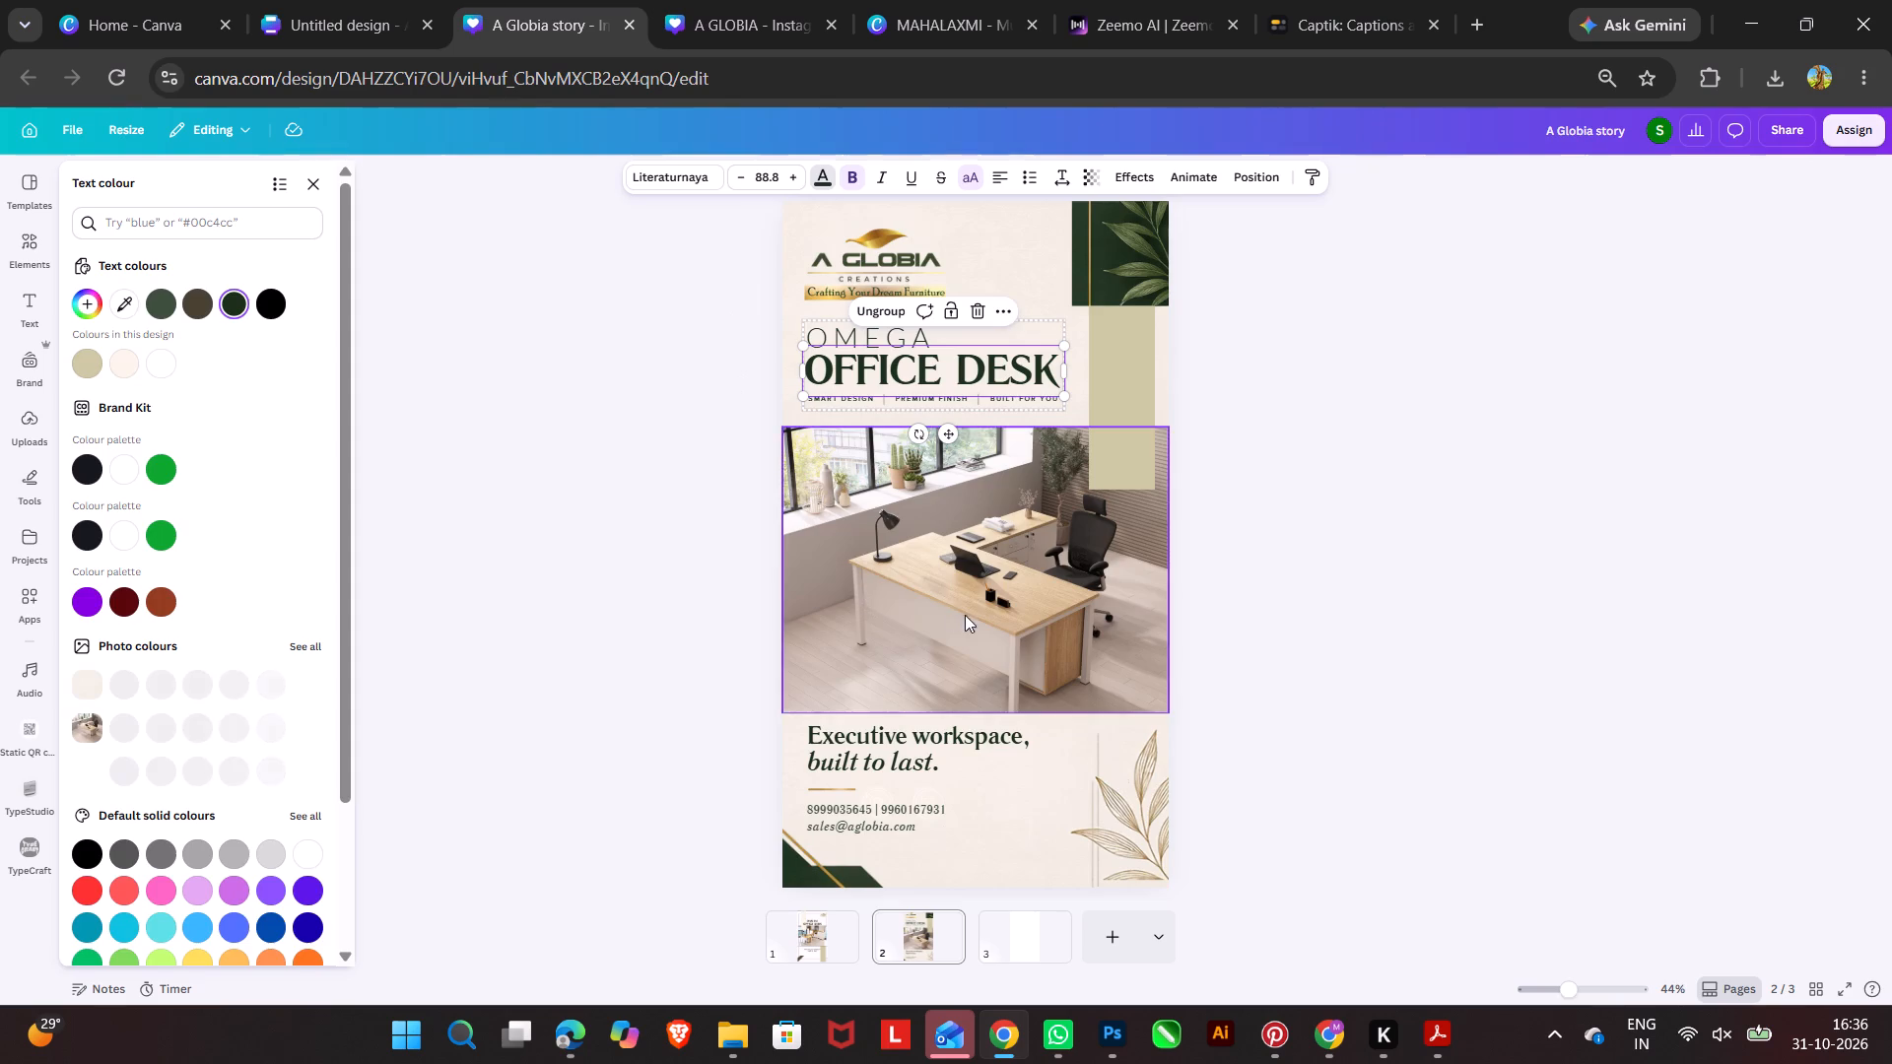
In the A GLOBIA Instagram design, apply the gold circular gradient to the "Dealer Network" heading on page 6.
click(710, 28)
click(1045, 464)
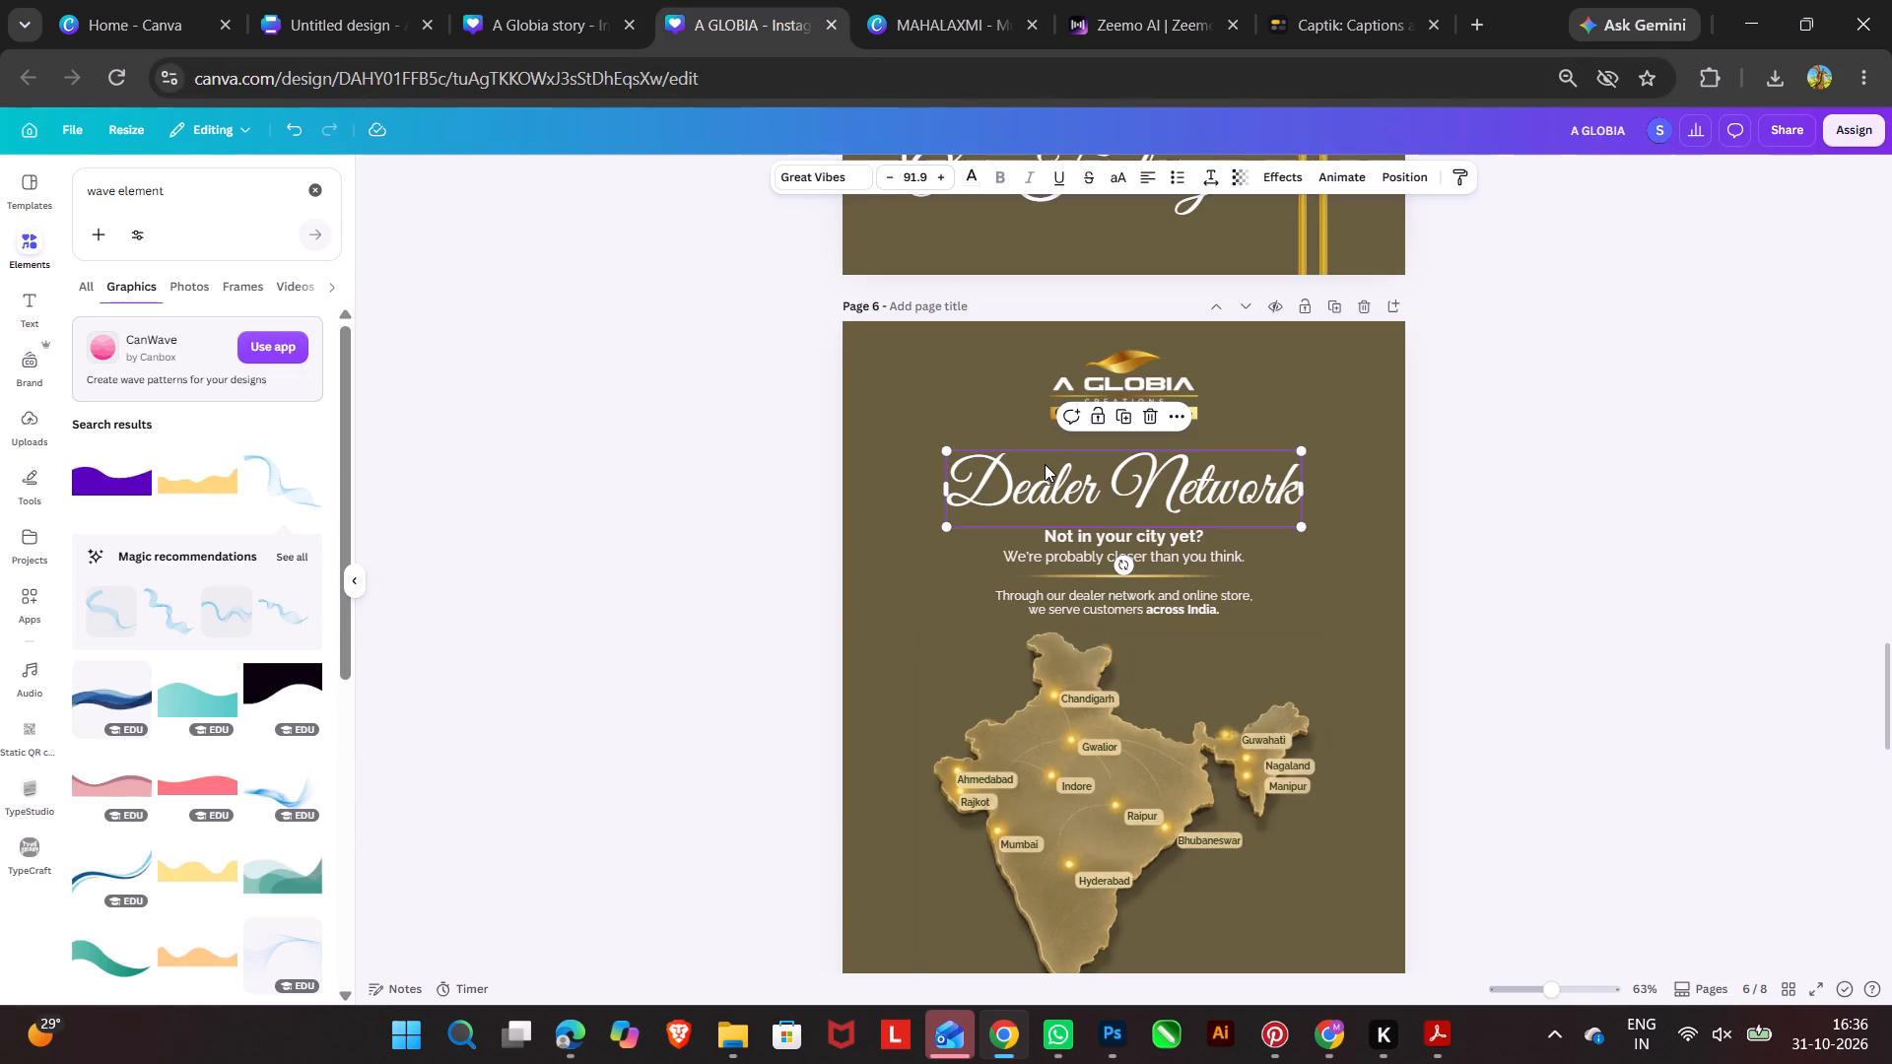
click(963, 172)
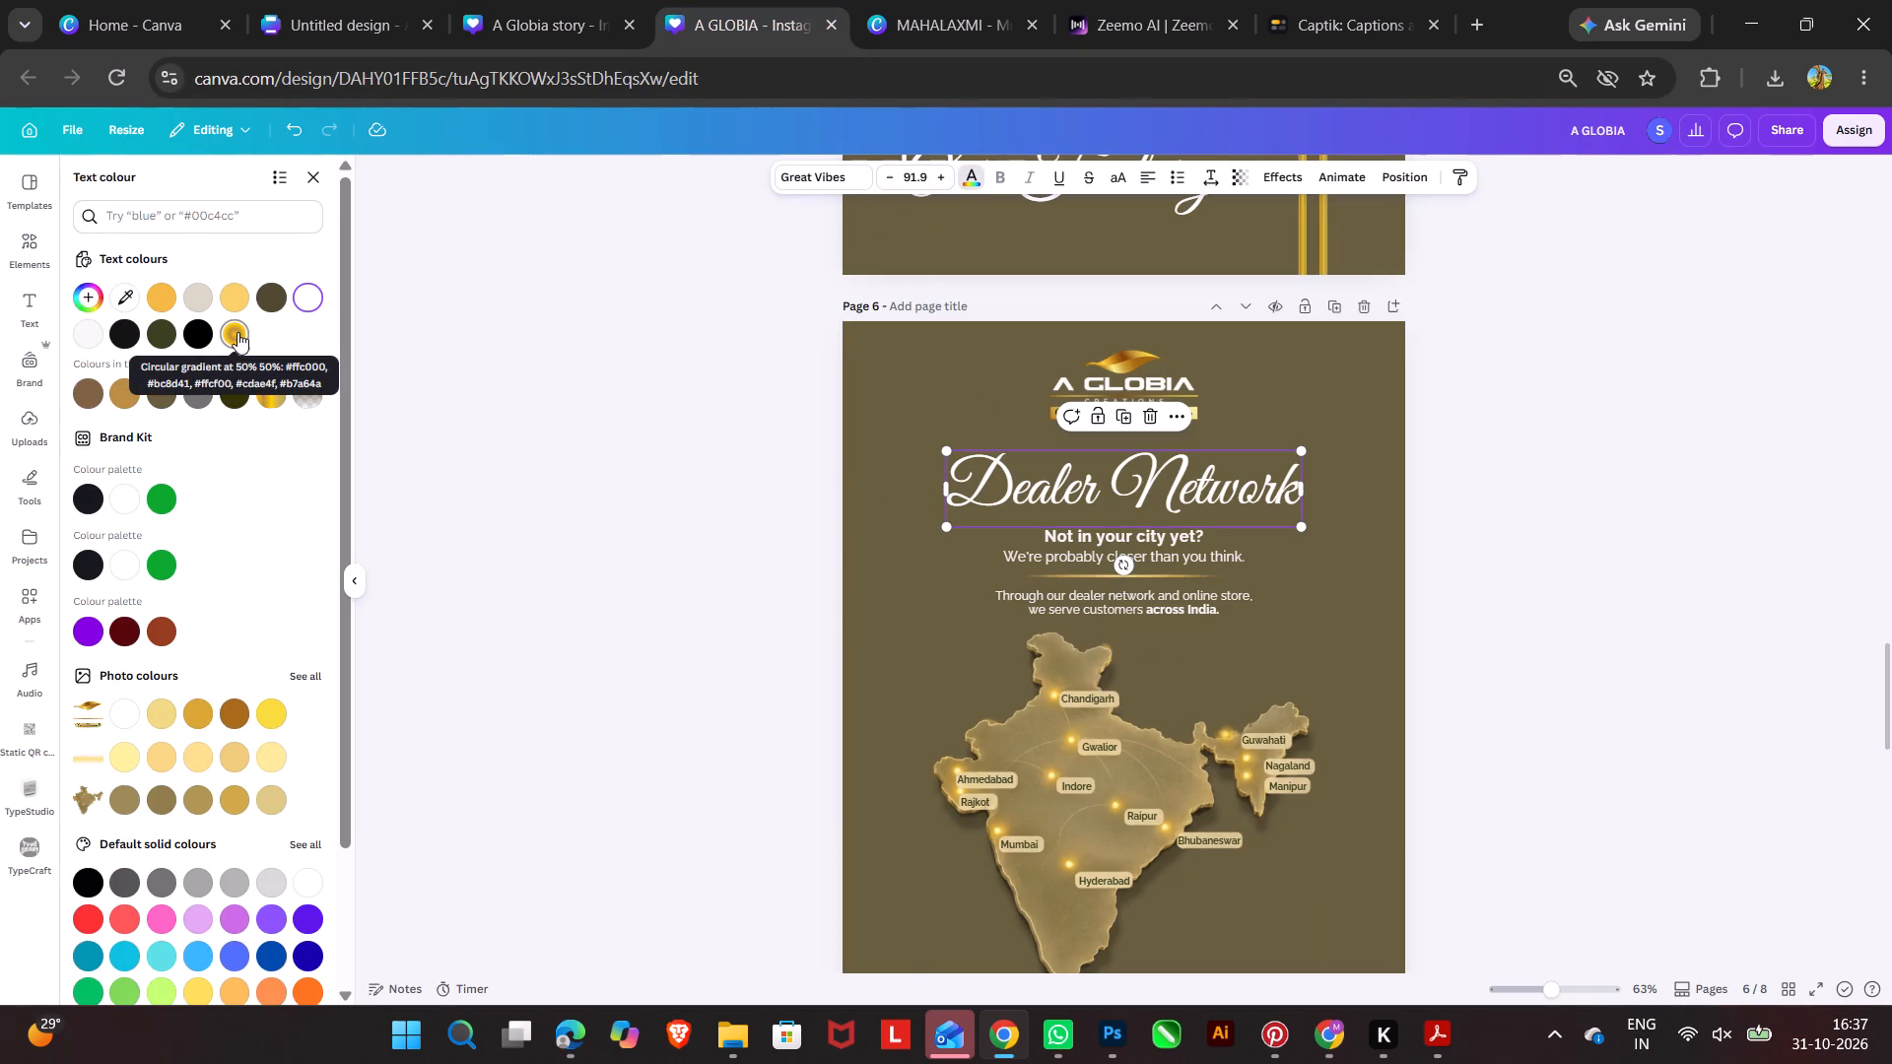
click(237, 332)
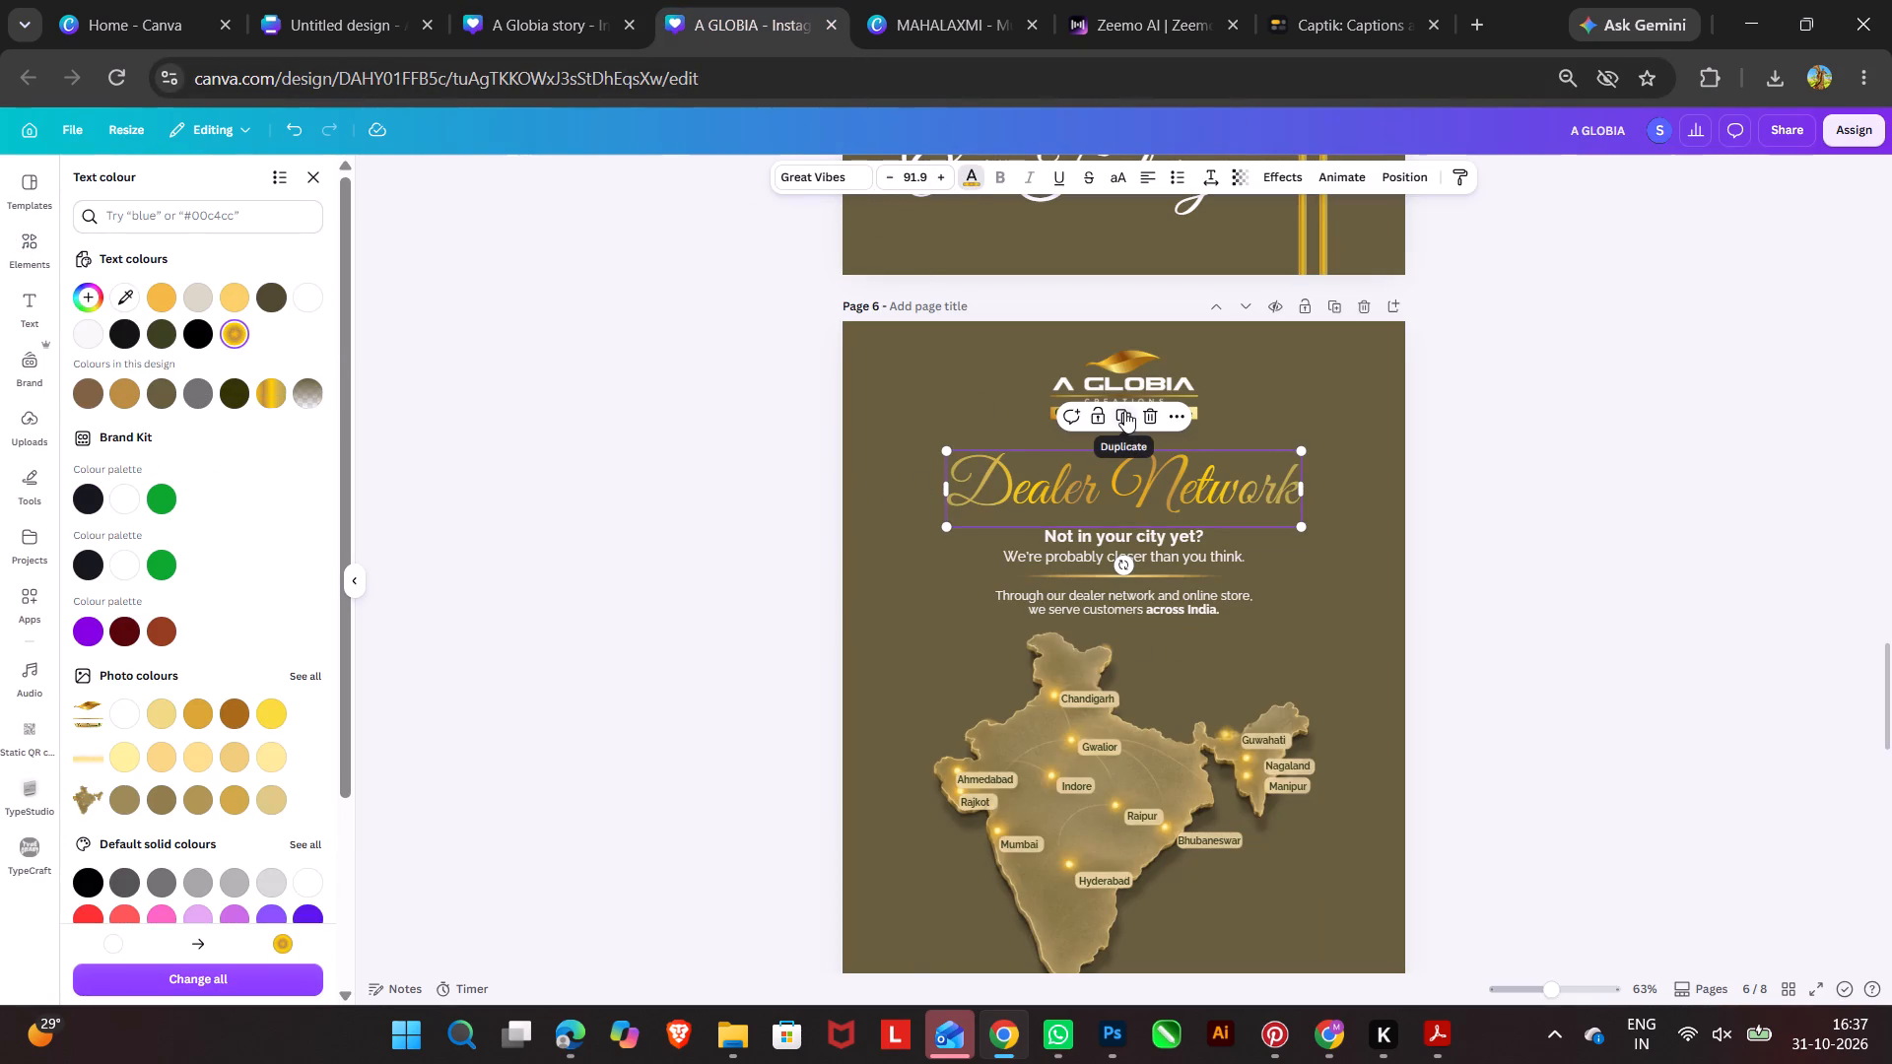
Copy the gold gradient "Dealer Network" heading, and undo its duplicate and colour change in the A GLOBIA design.
click(1124, 411)
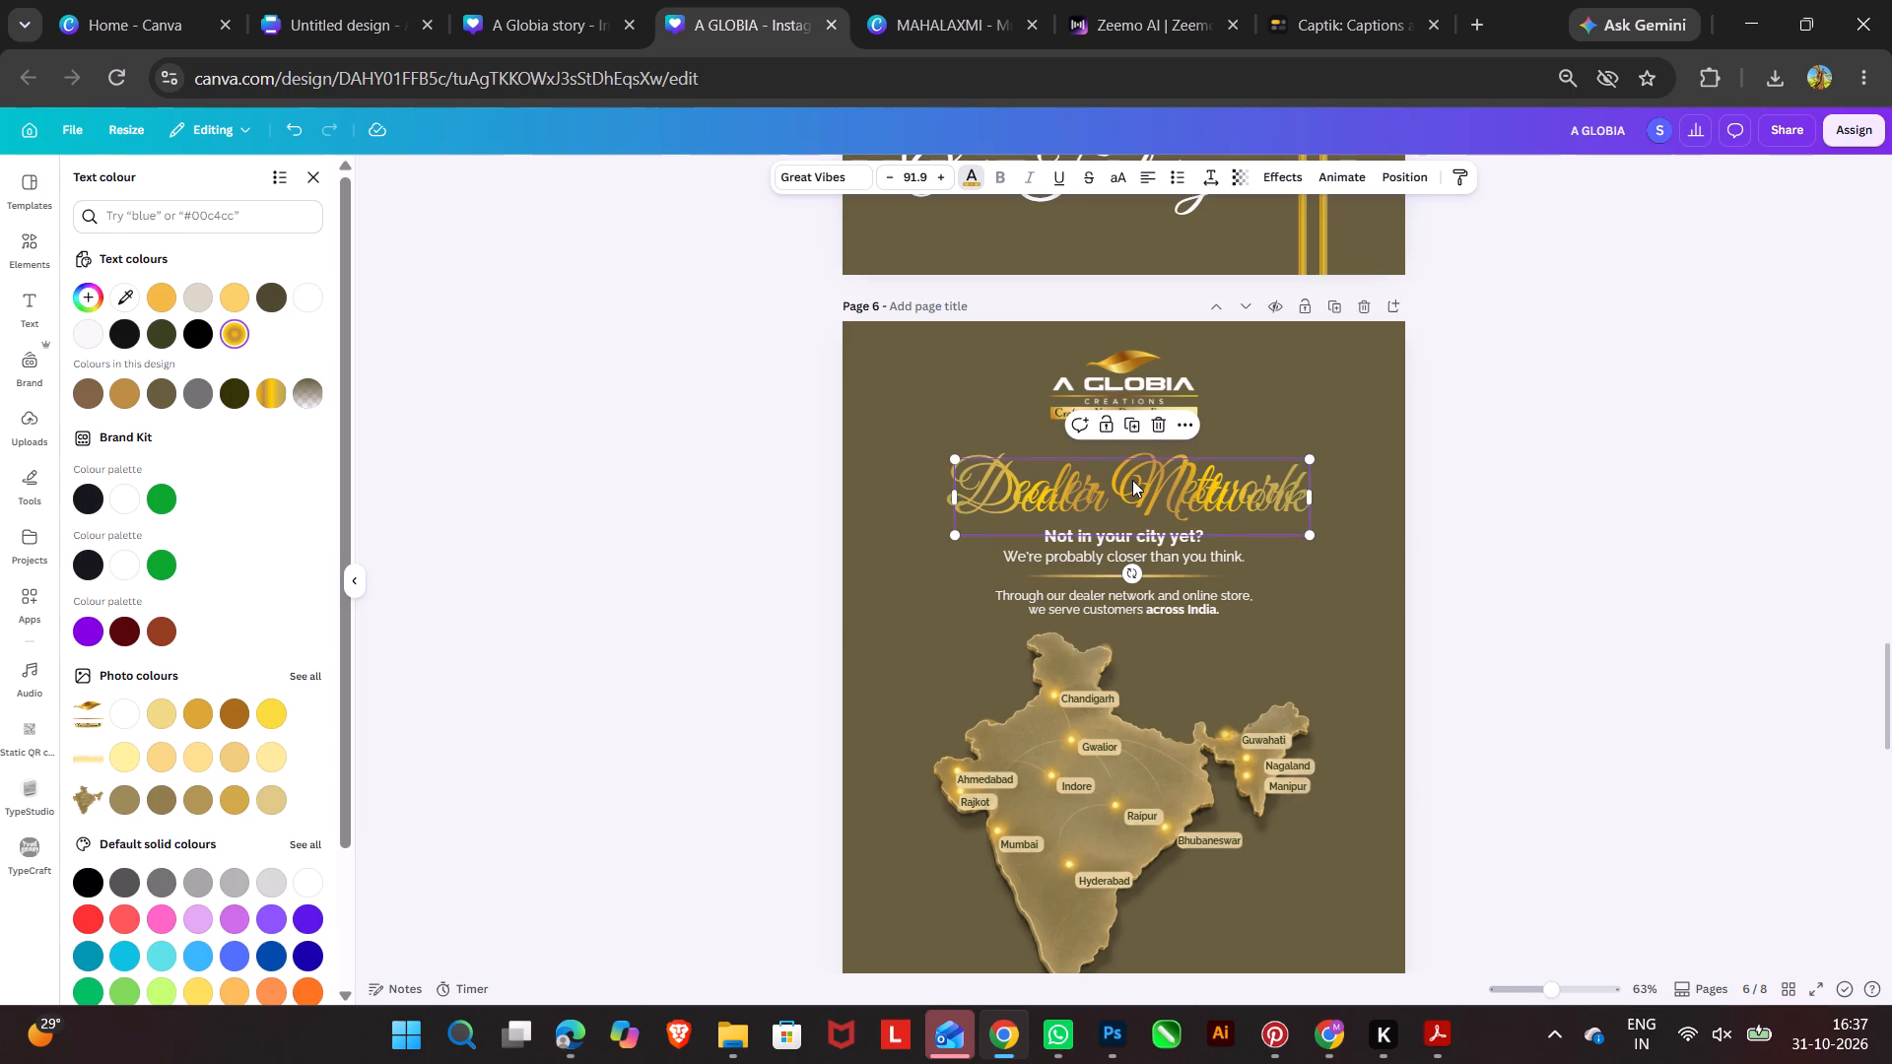
key(ctrl+z)
click(1132, 480)
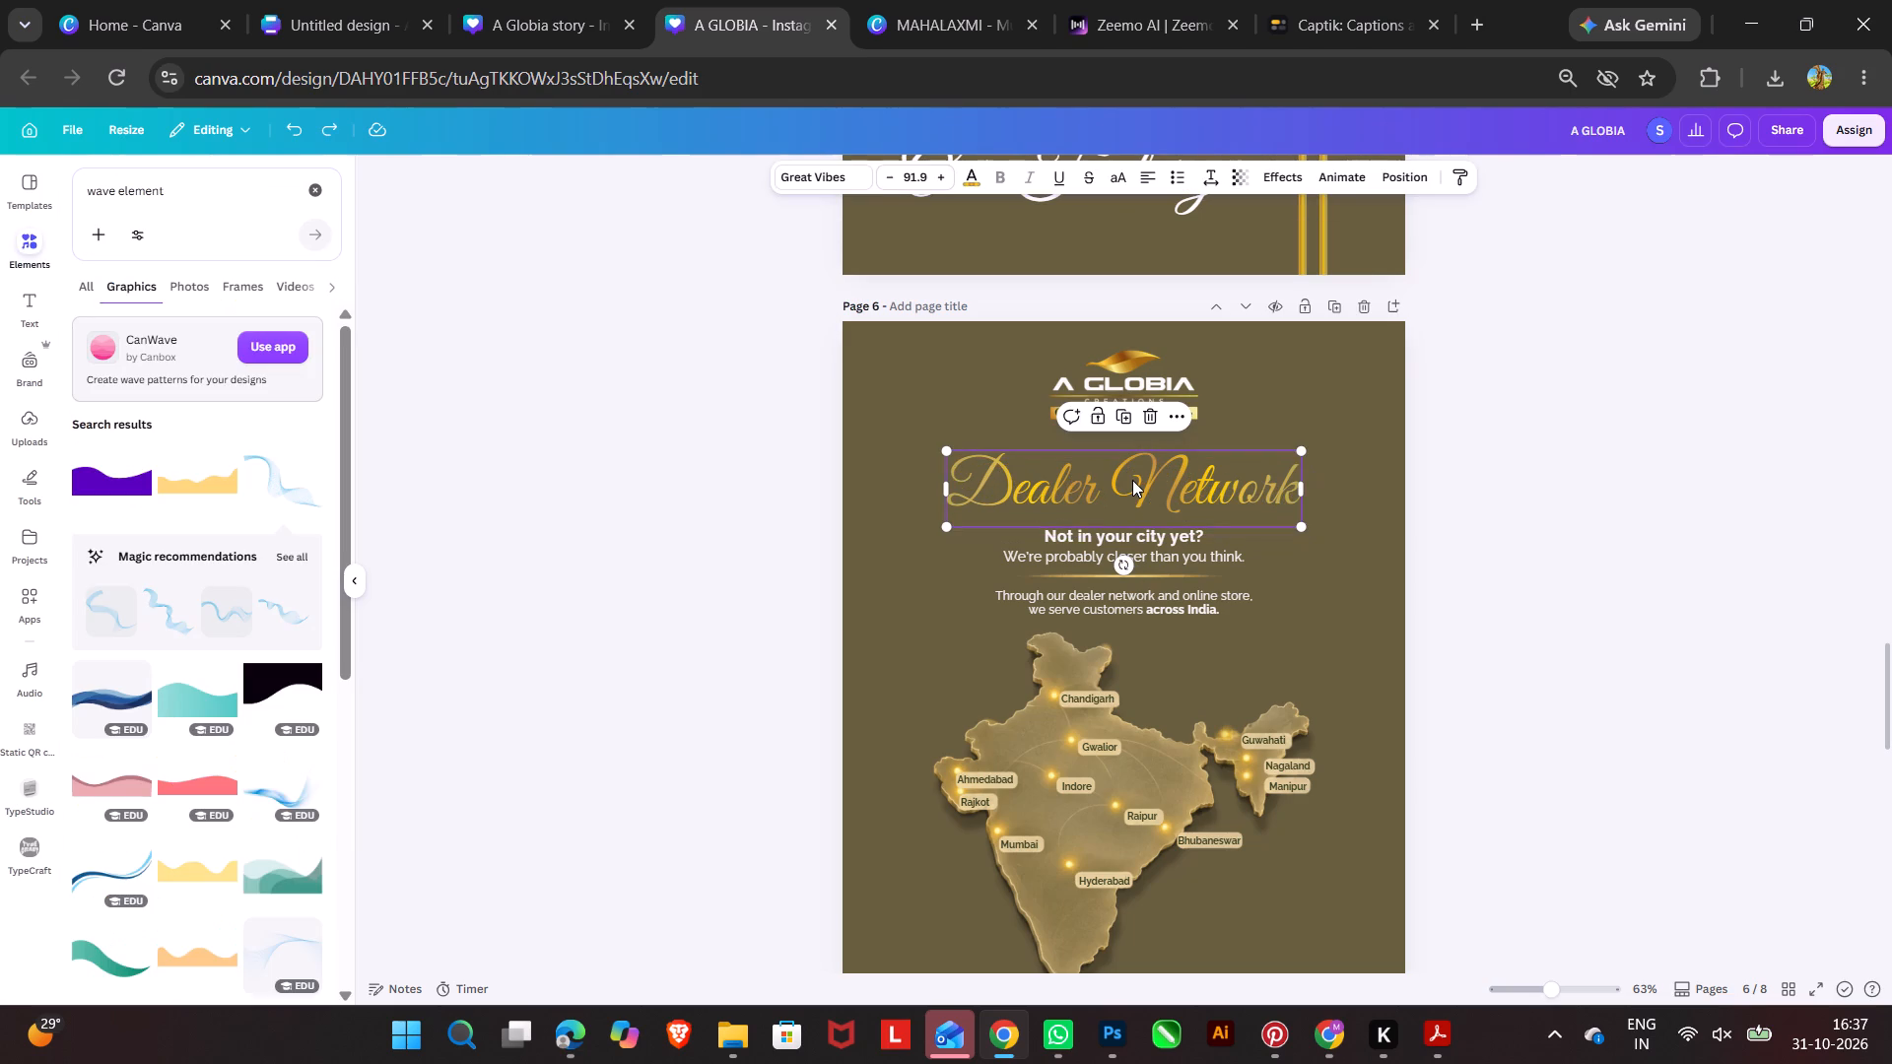
key(ctrl+c)
key(ctrl+z)
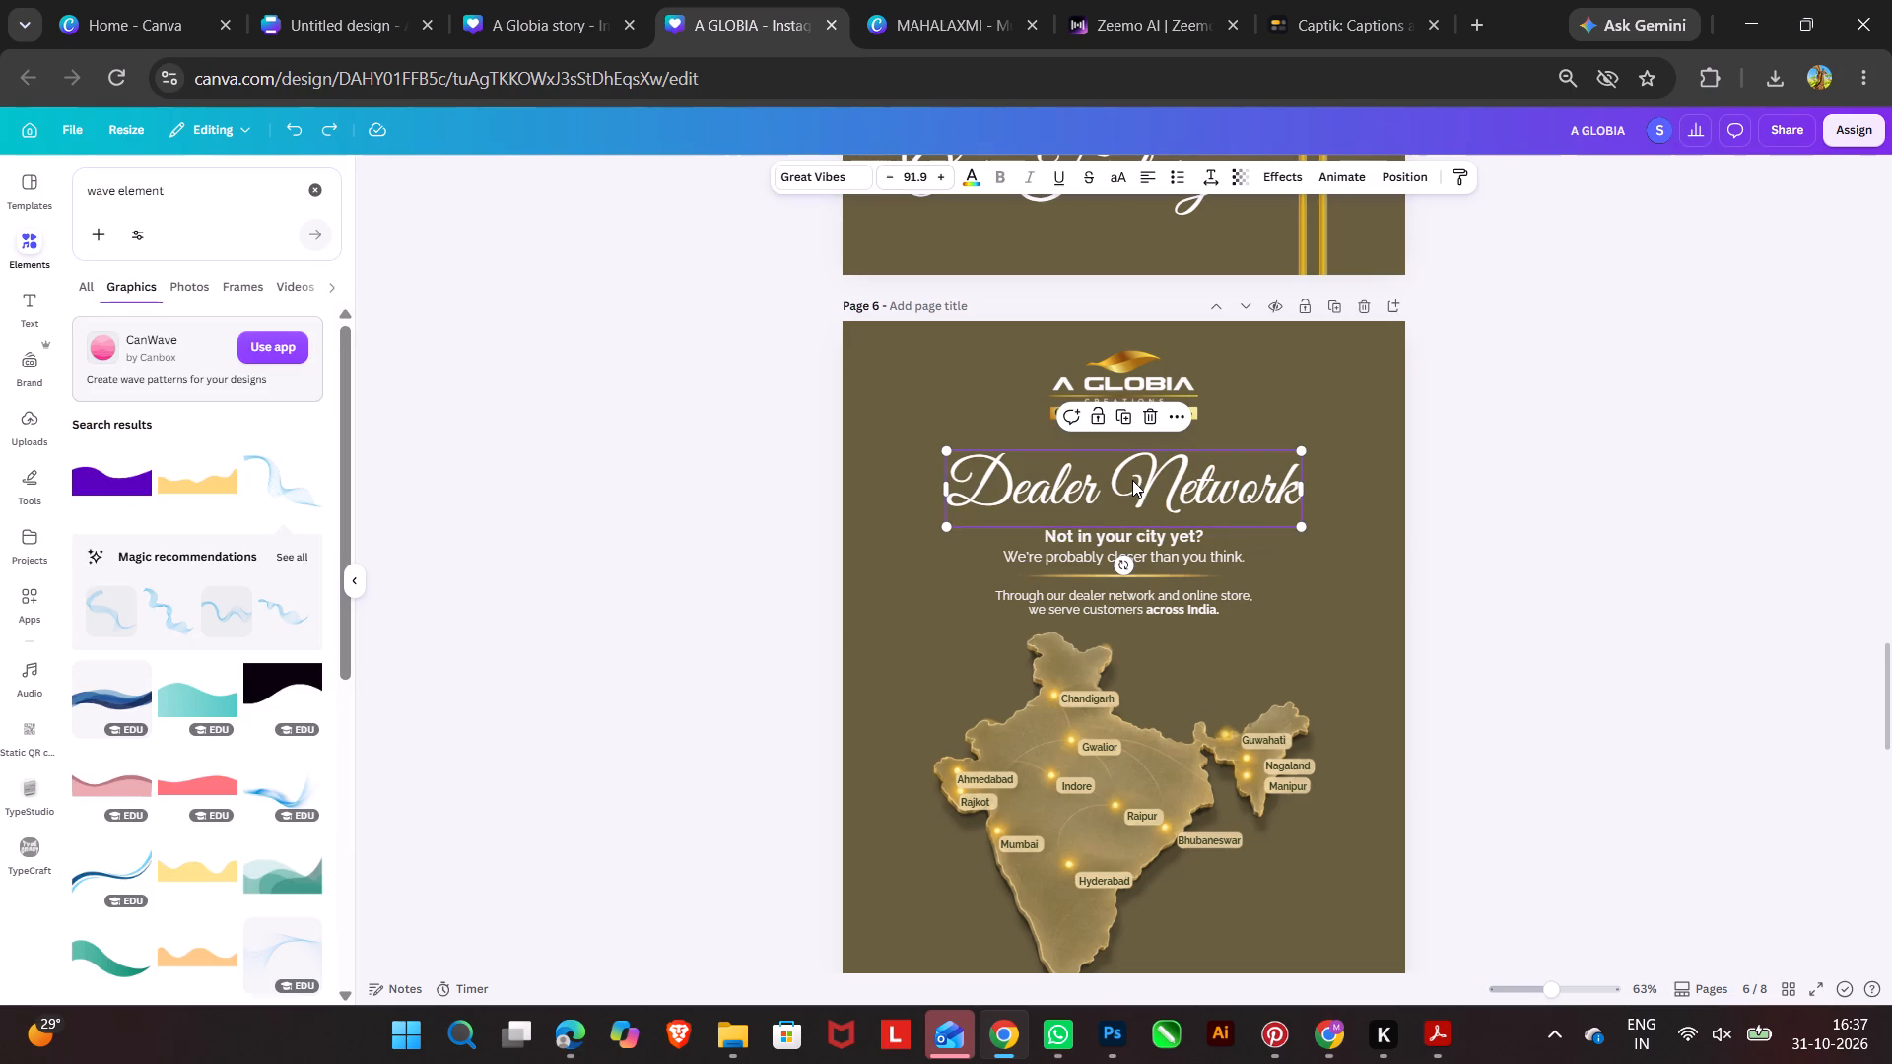
Return to the AKSH invitation design and paste the copied gold gradient "Dealer Network" text onto its page.
click(359, 27)
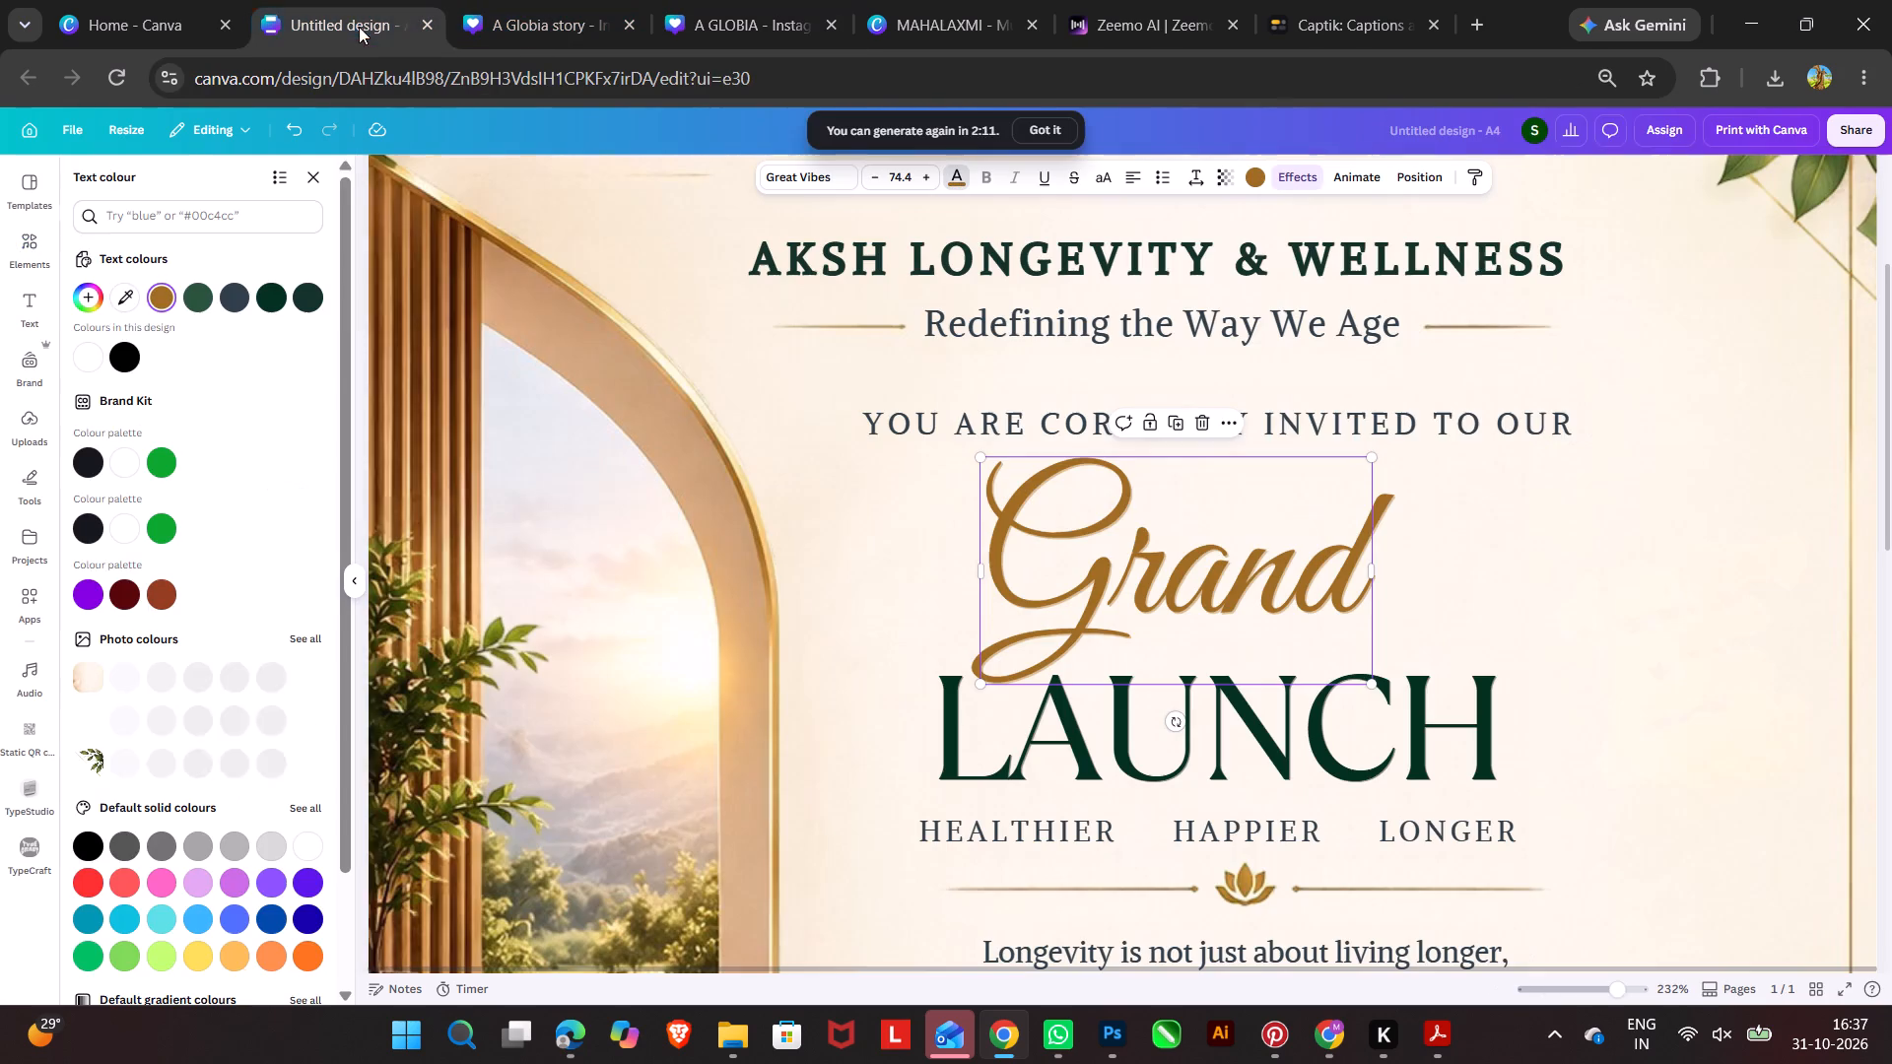
click(1483, 588)
key(ctrl+v)
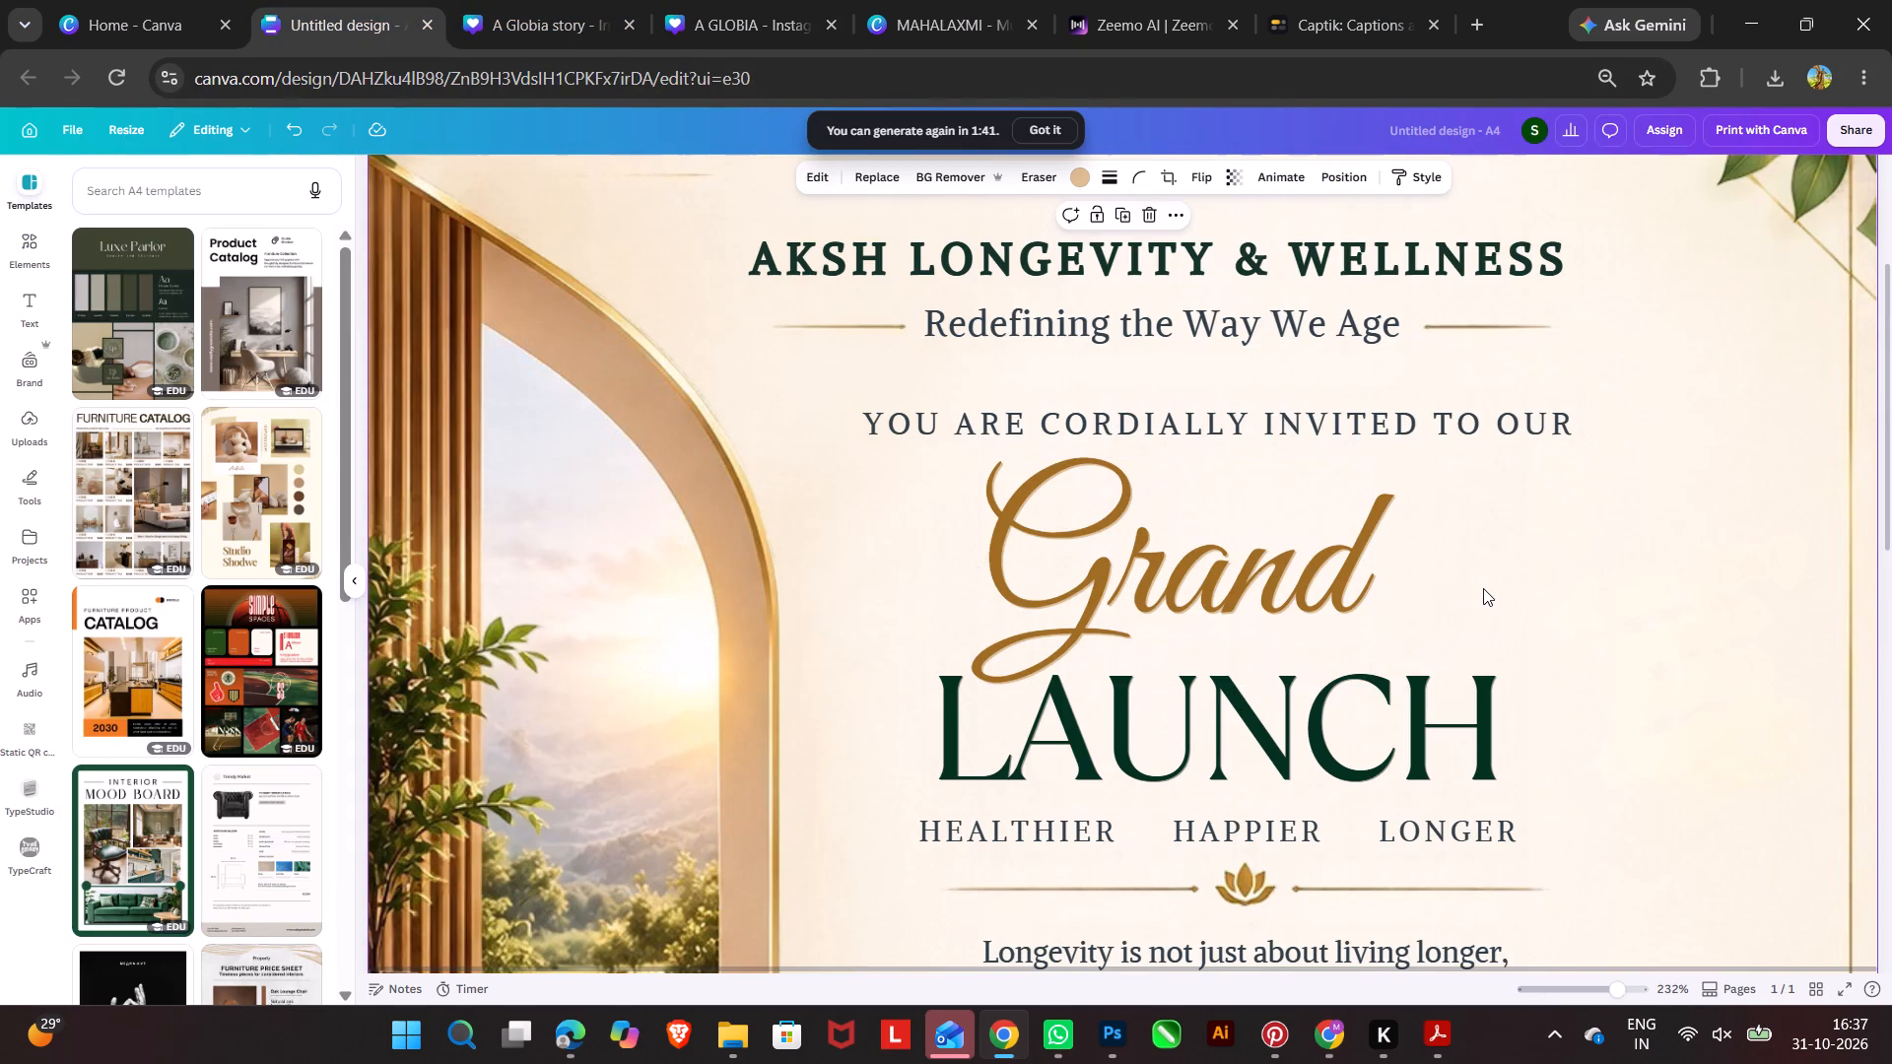
key(ctrl+v)
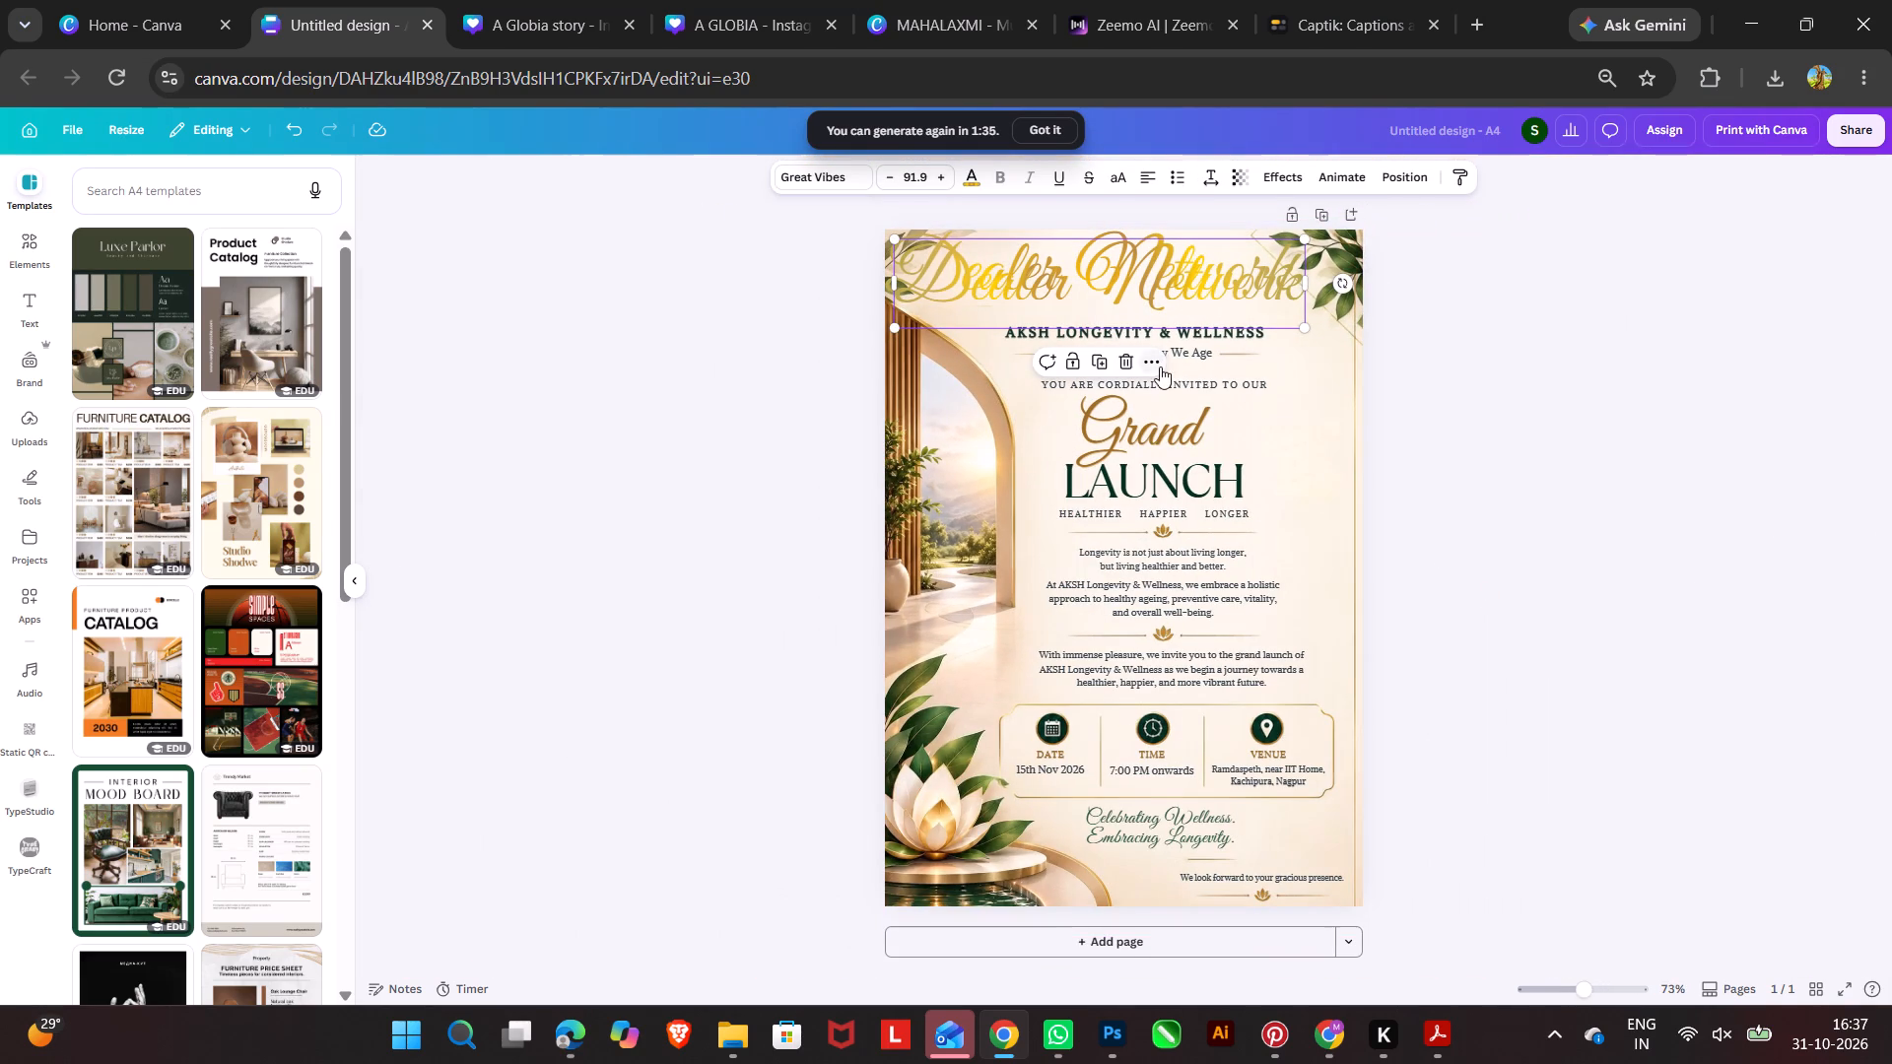
Delete the extra overlapping copy of the gold "Dealer Network" heading at the top of the invitation.
click(1120, 363)
click(1174, 247)
click(1182, 275)
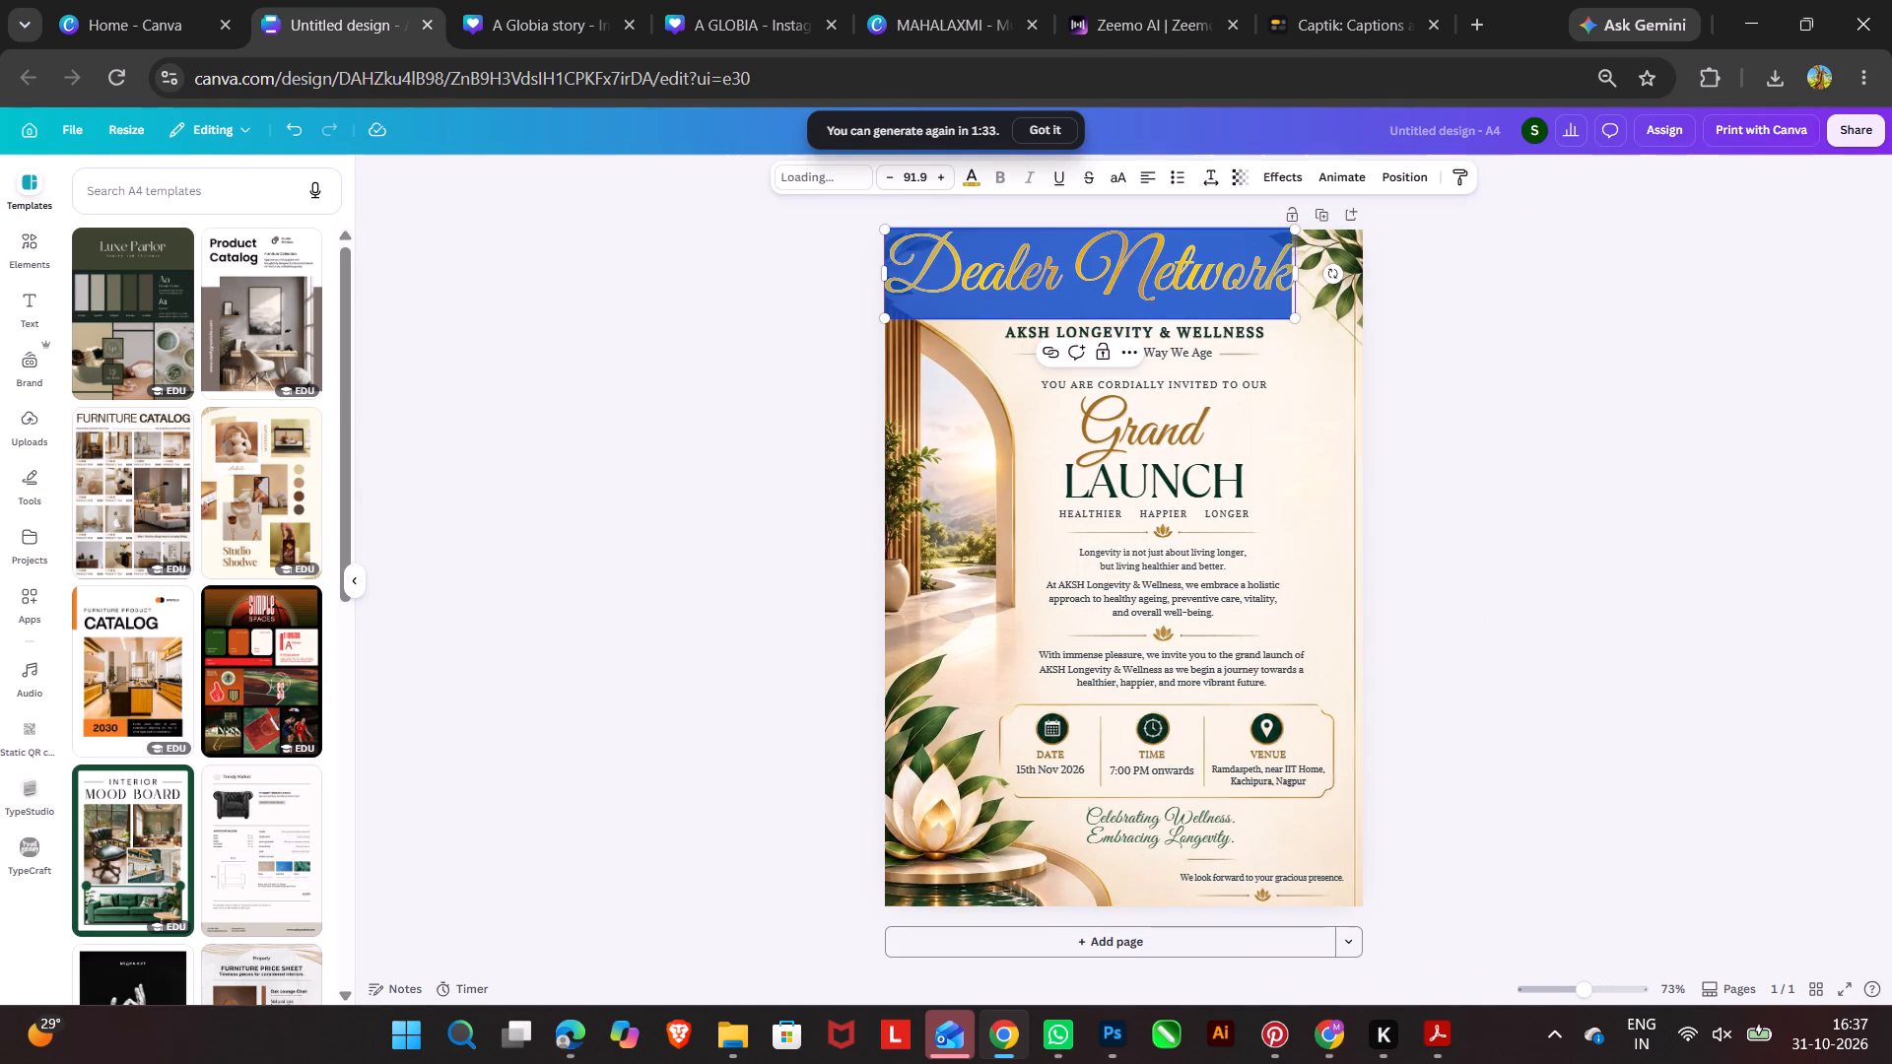
click(1412, 365)
Recolour the "Grand" text with the gold gradient used by the "Dealer Network" heading.
click(1183, 430)
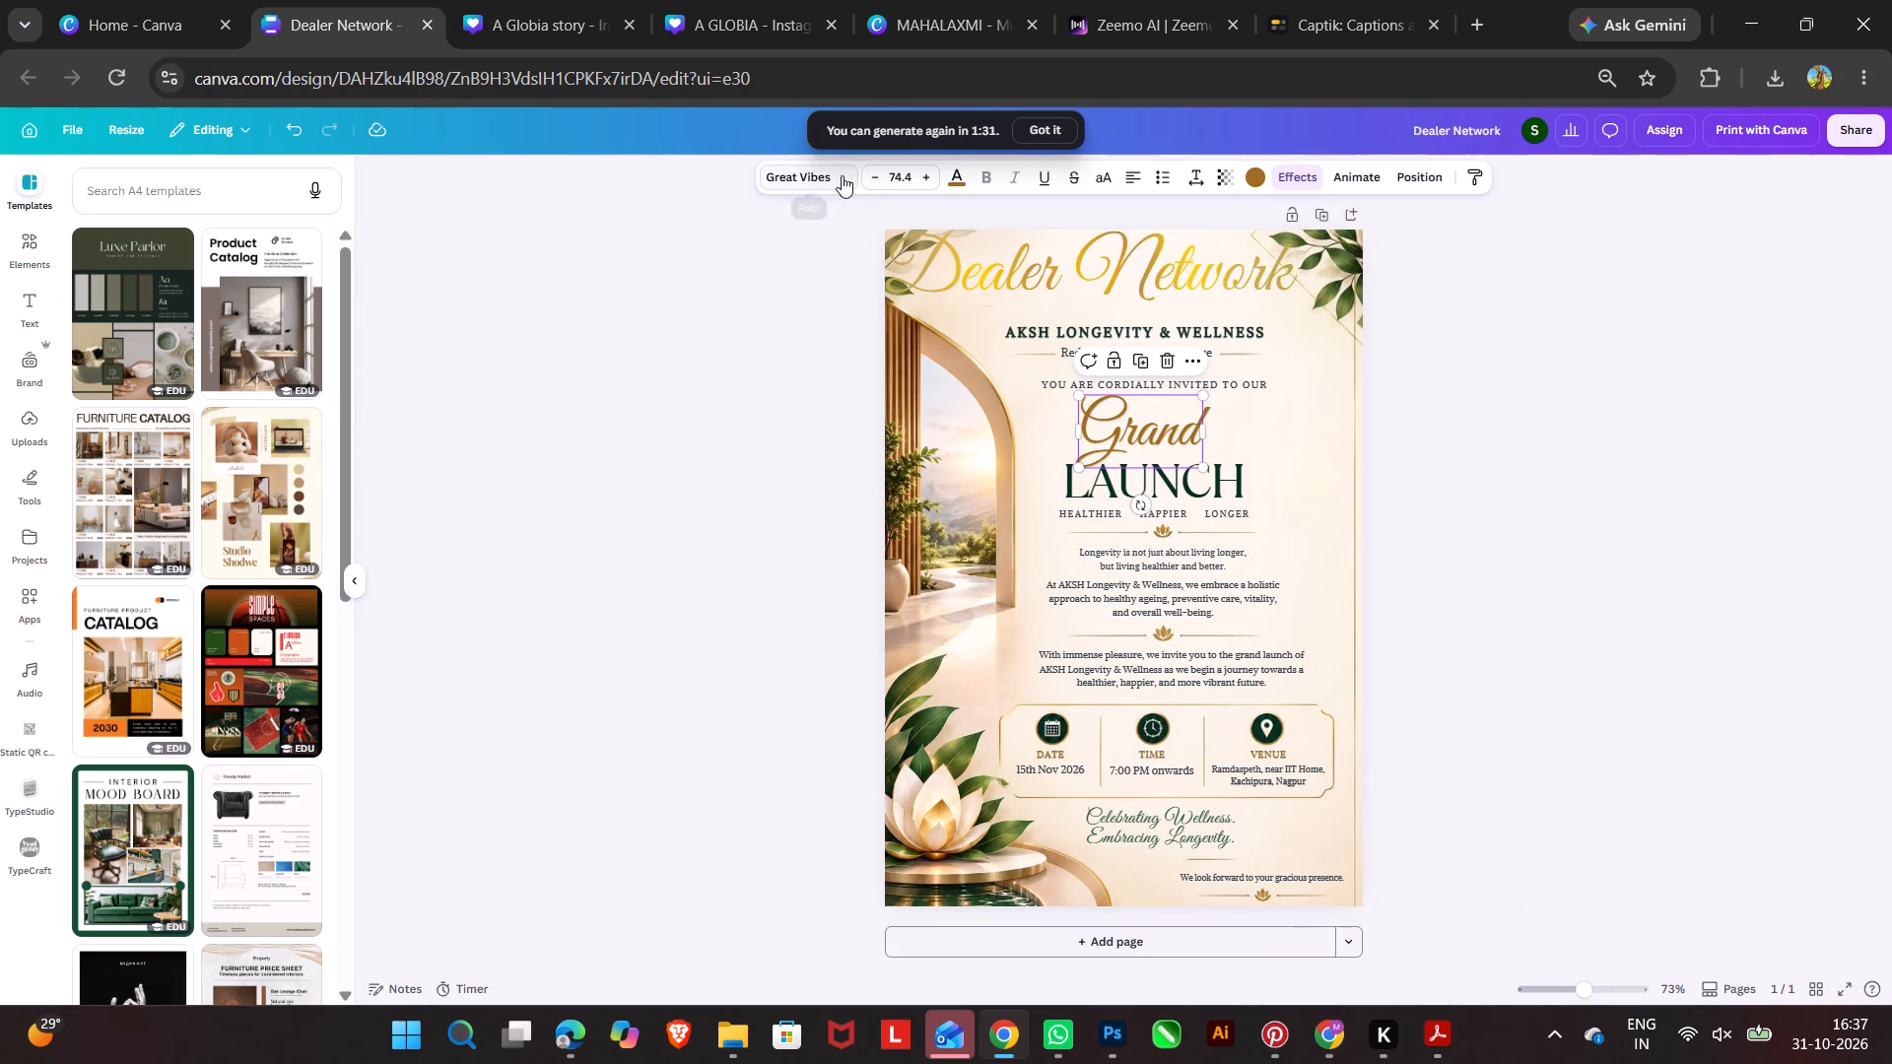
click(947, 166)
click(90, 330)
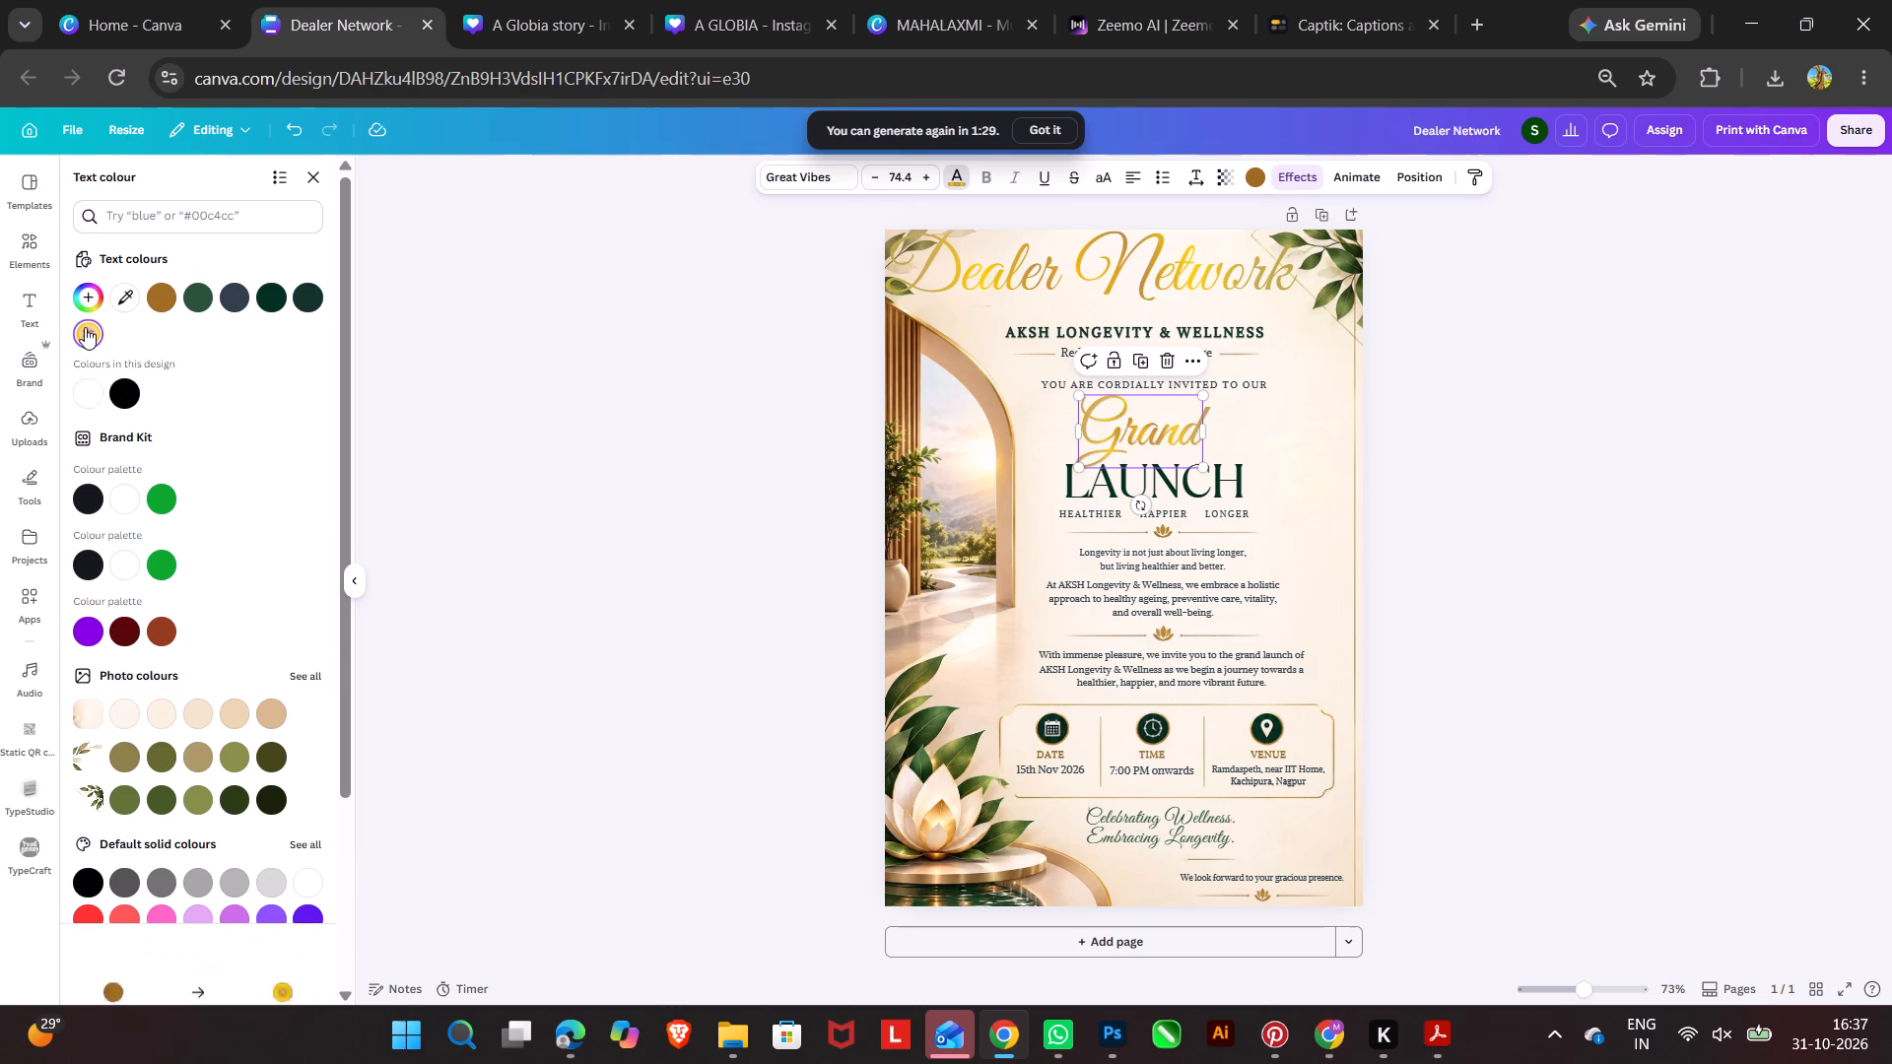
Delete the remaining "Dealer Network" heading from the top of the invitation.
click(947, 265)
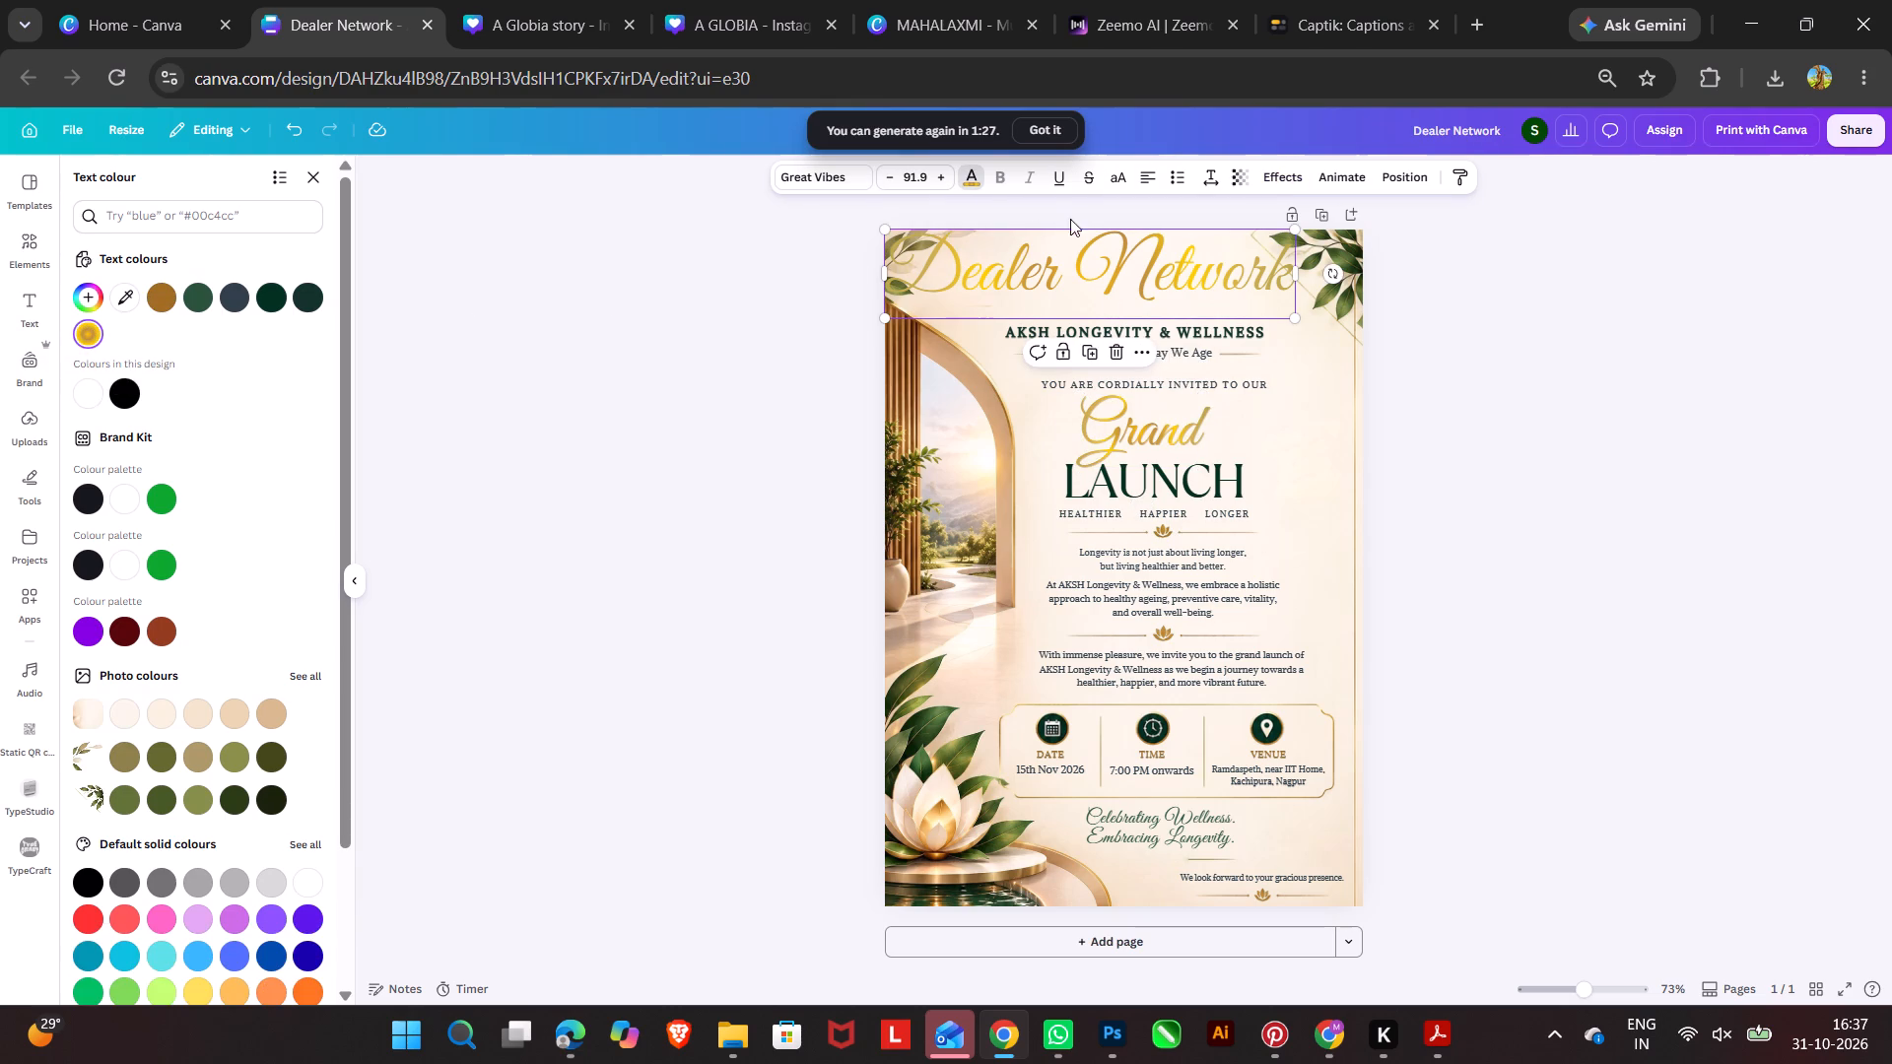
click(1118, 355)
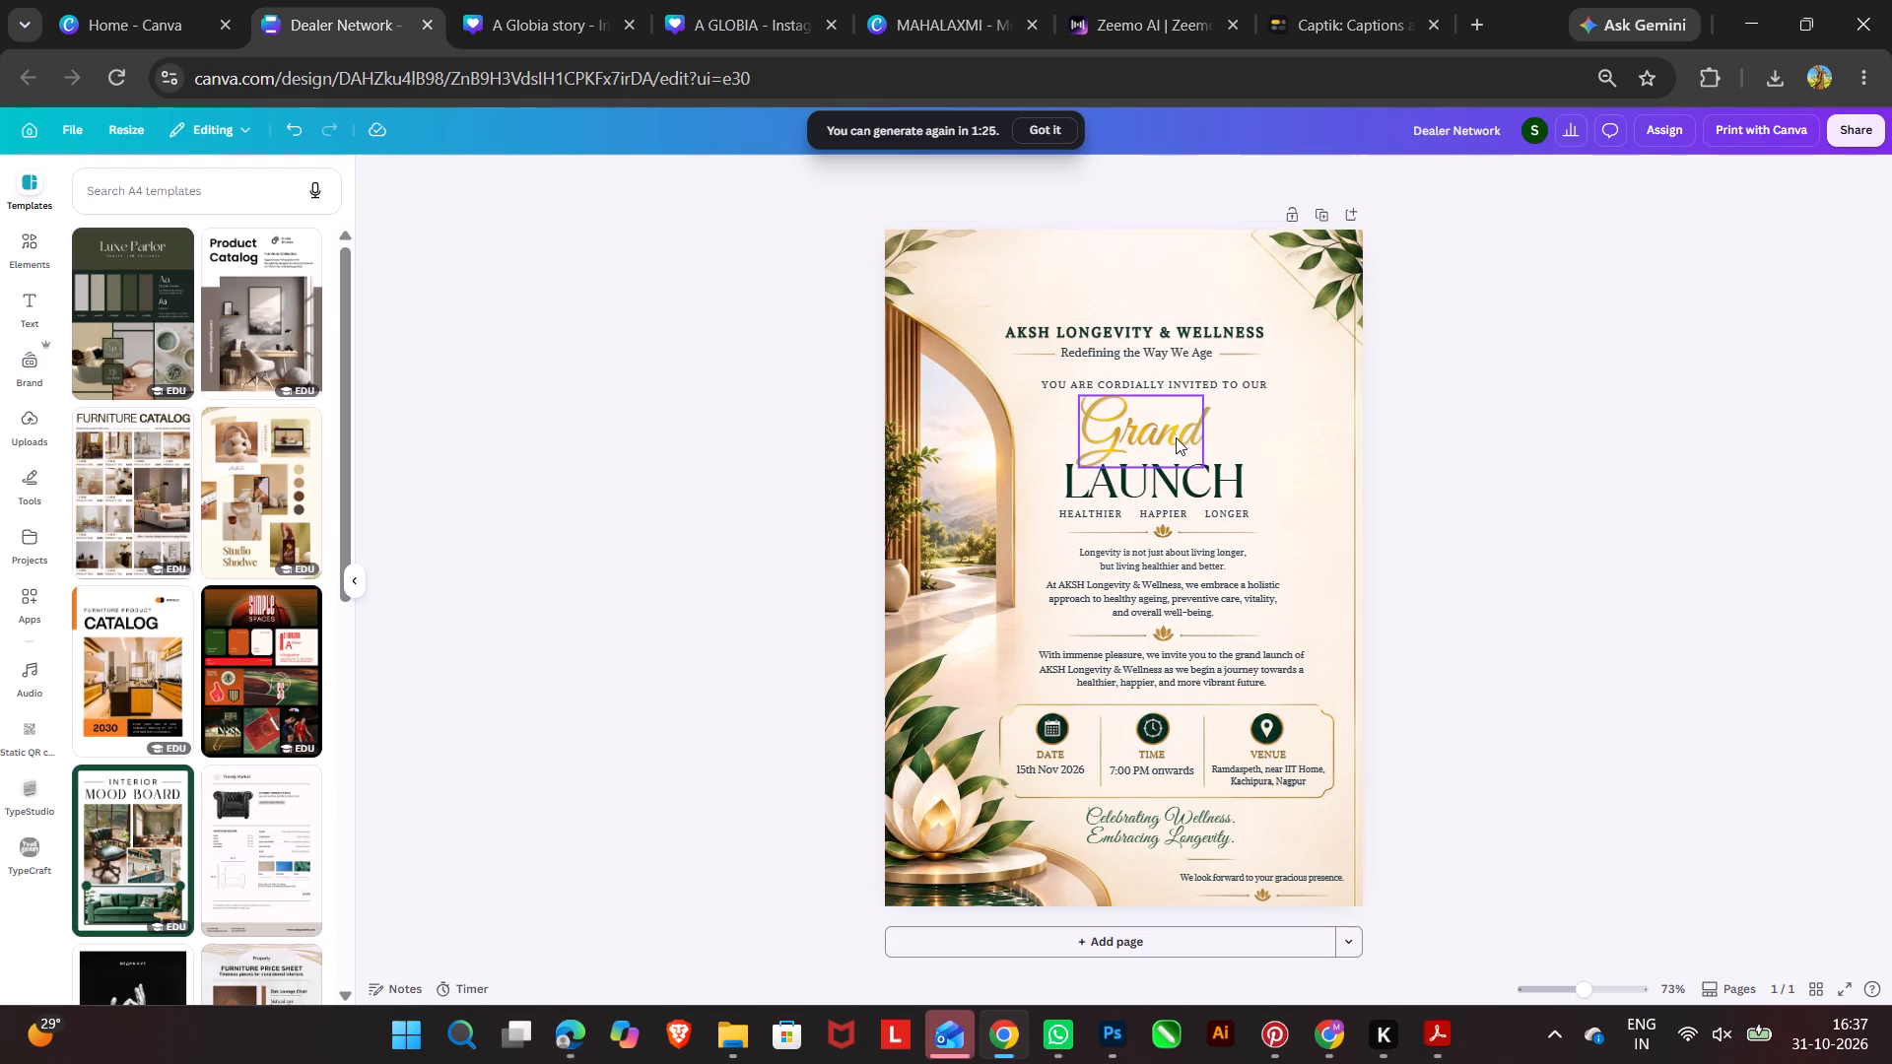
double_click(1443, 438)
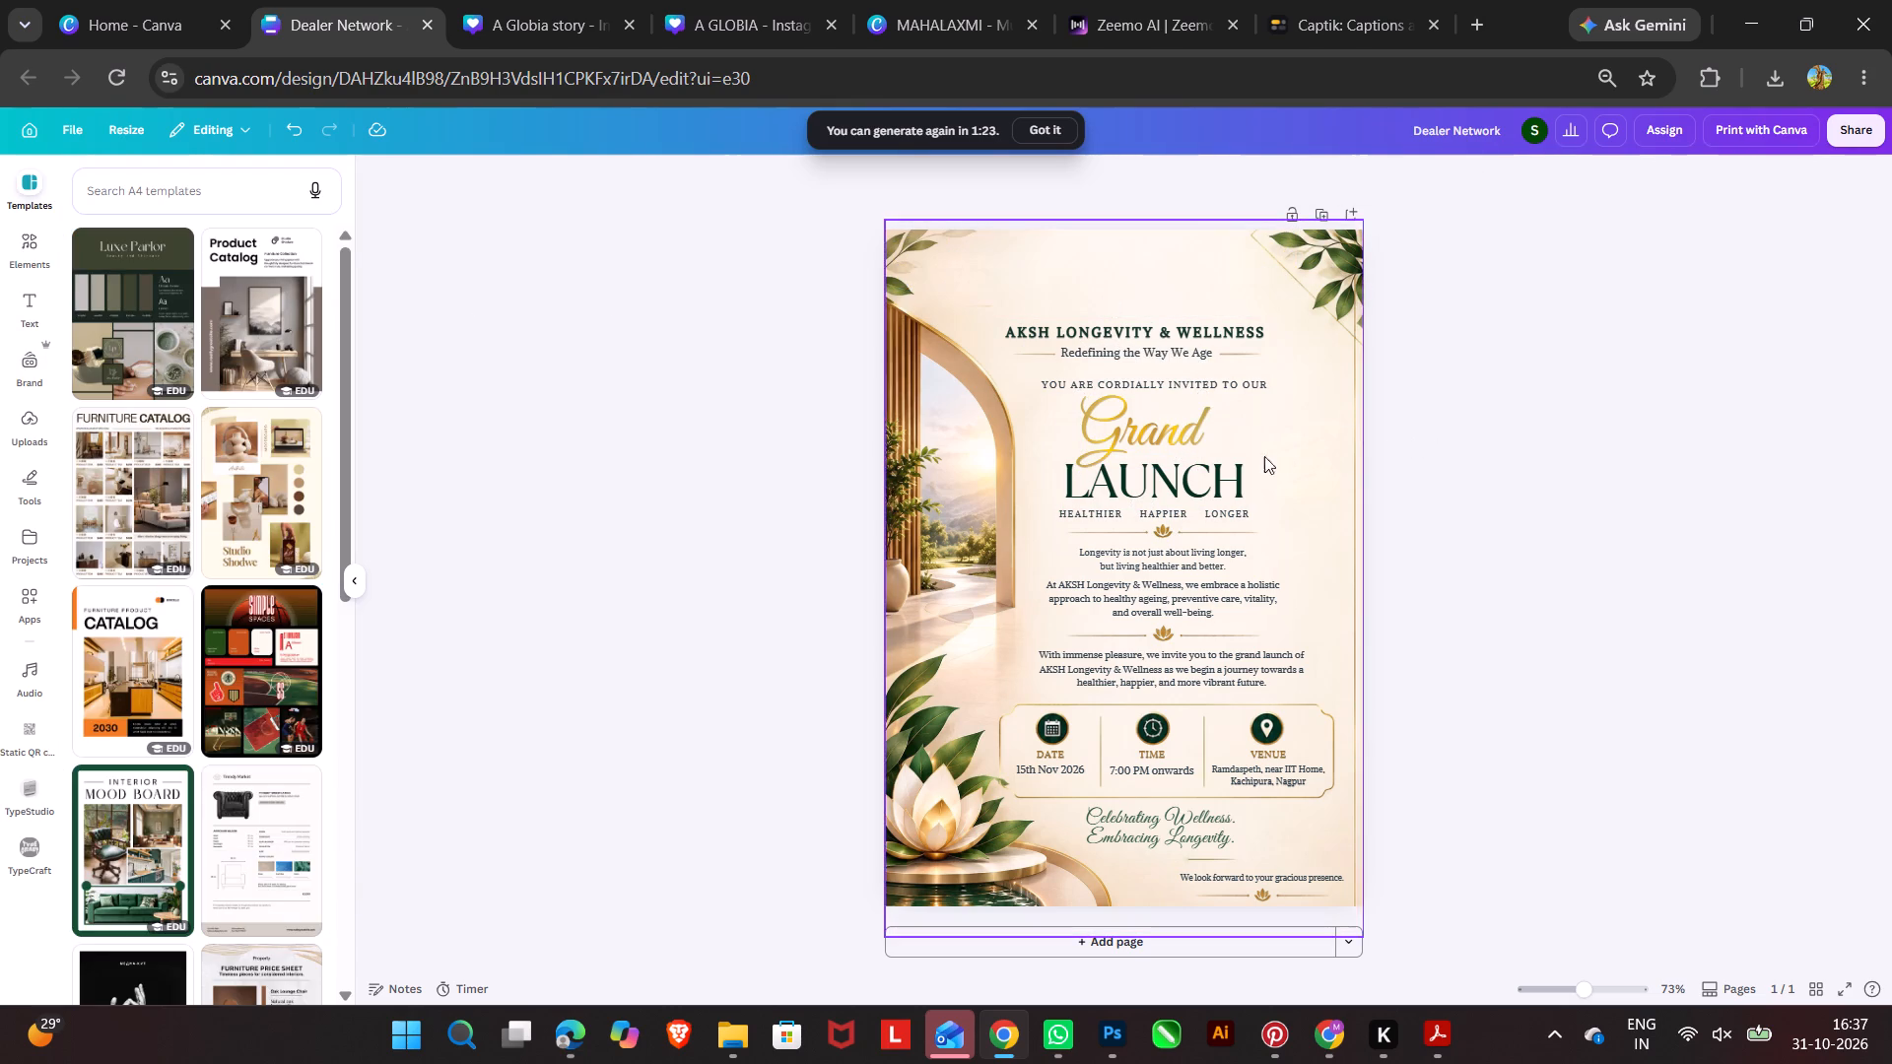
Insert a space between the "L" and "A" of the "LAUNCH" heading and widen its text box slightly.
click(1089, 495)
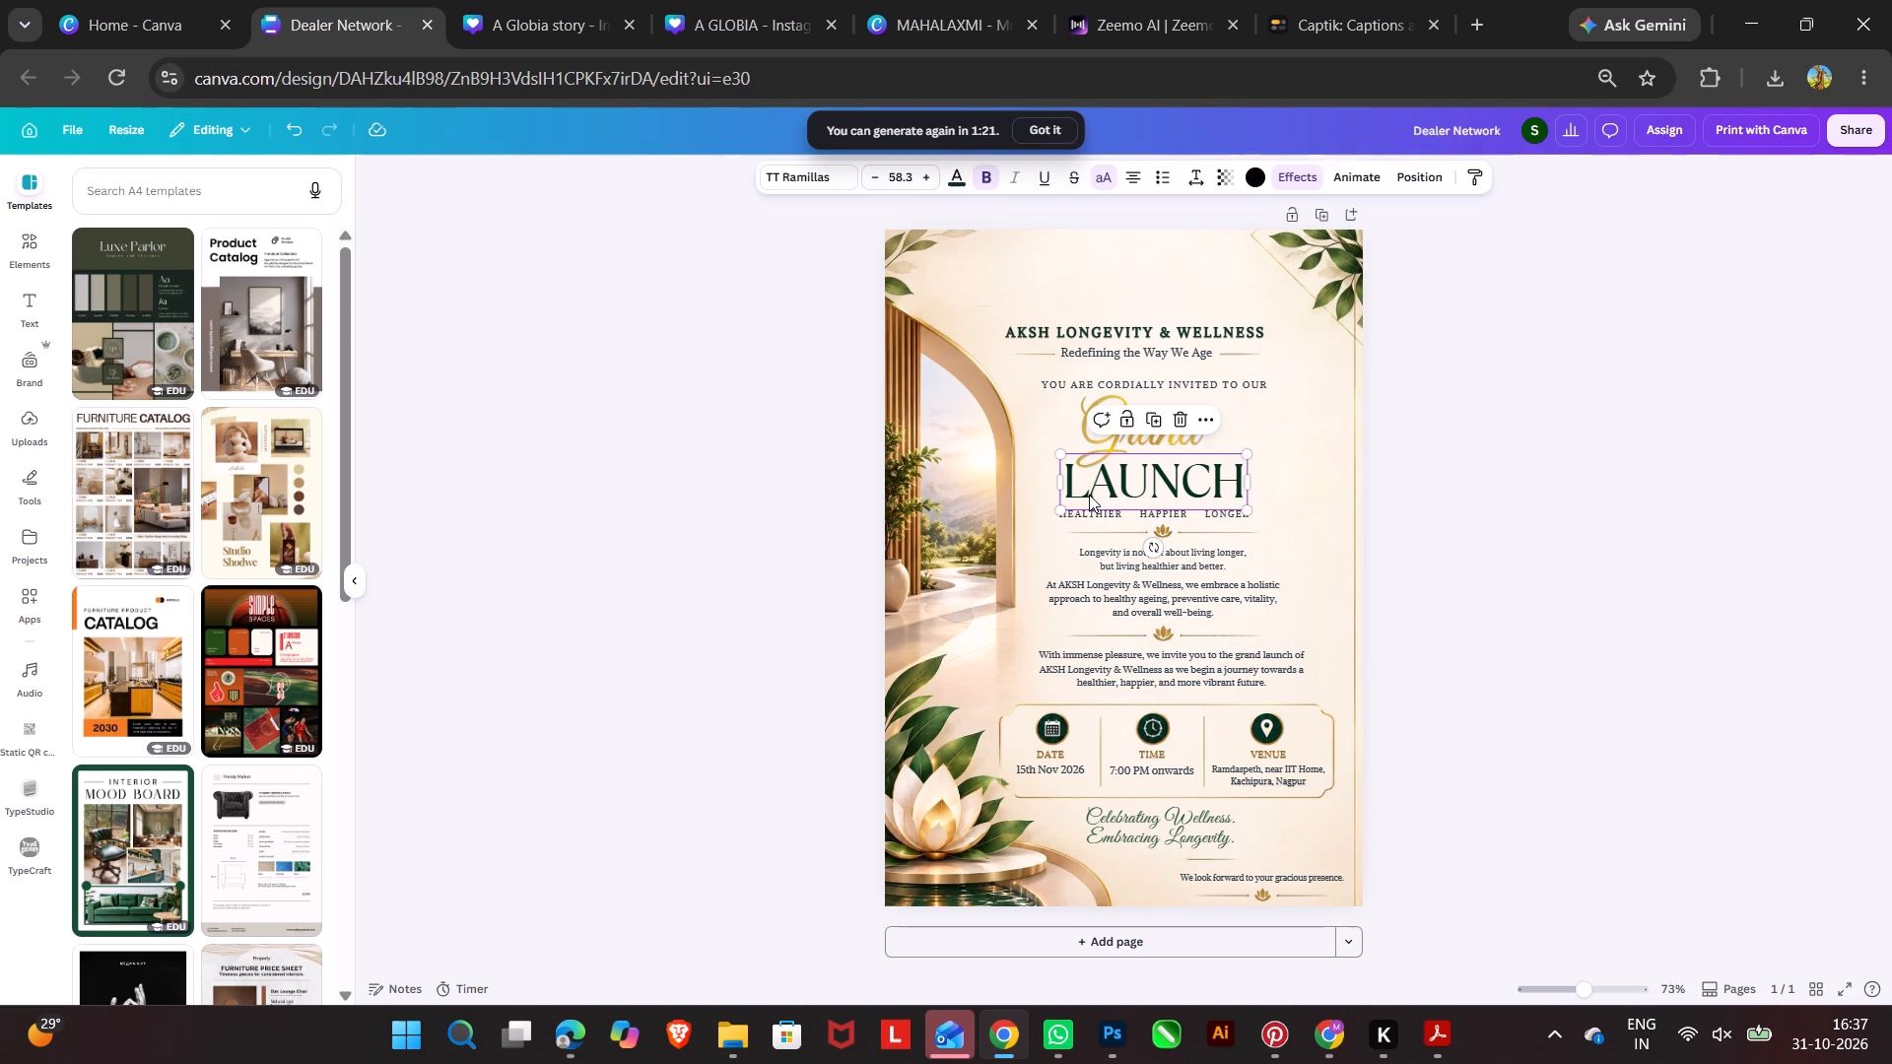
click(1088, 486)
click(1092, 480)
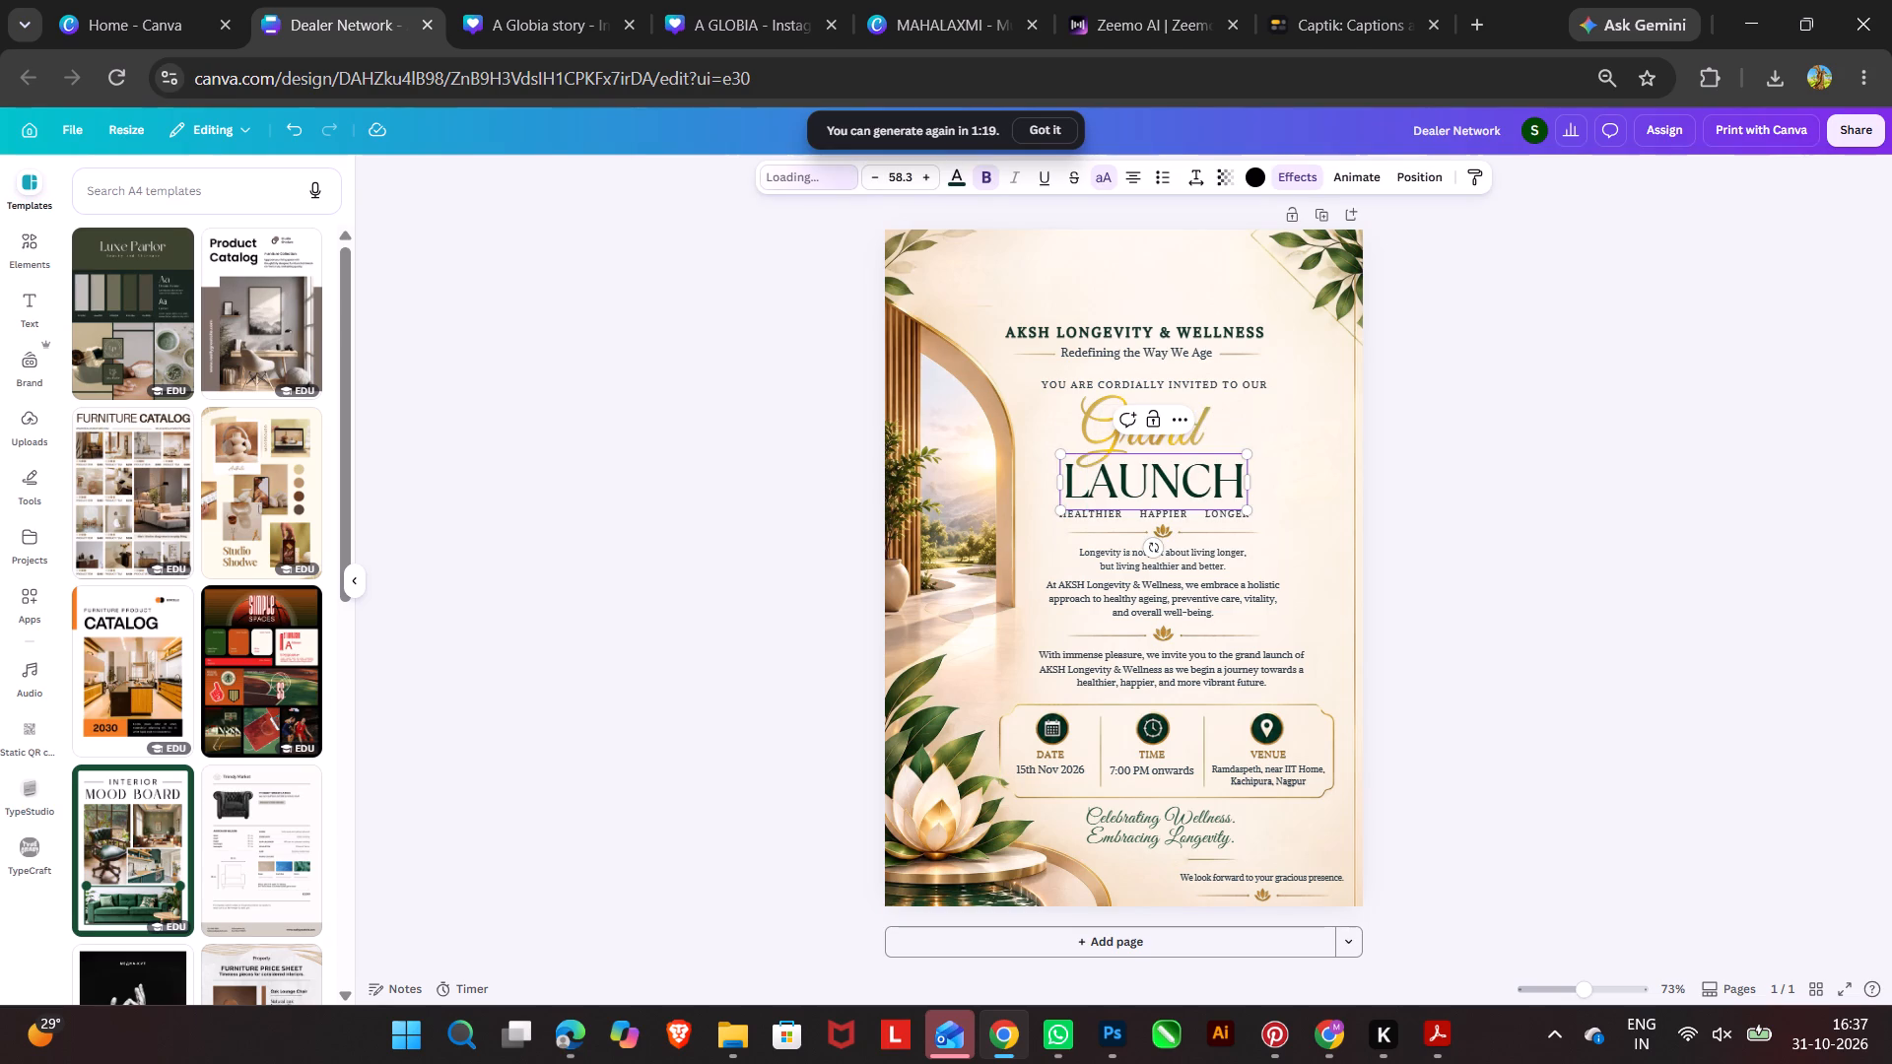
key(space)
click(1250, 512)
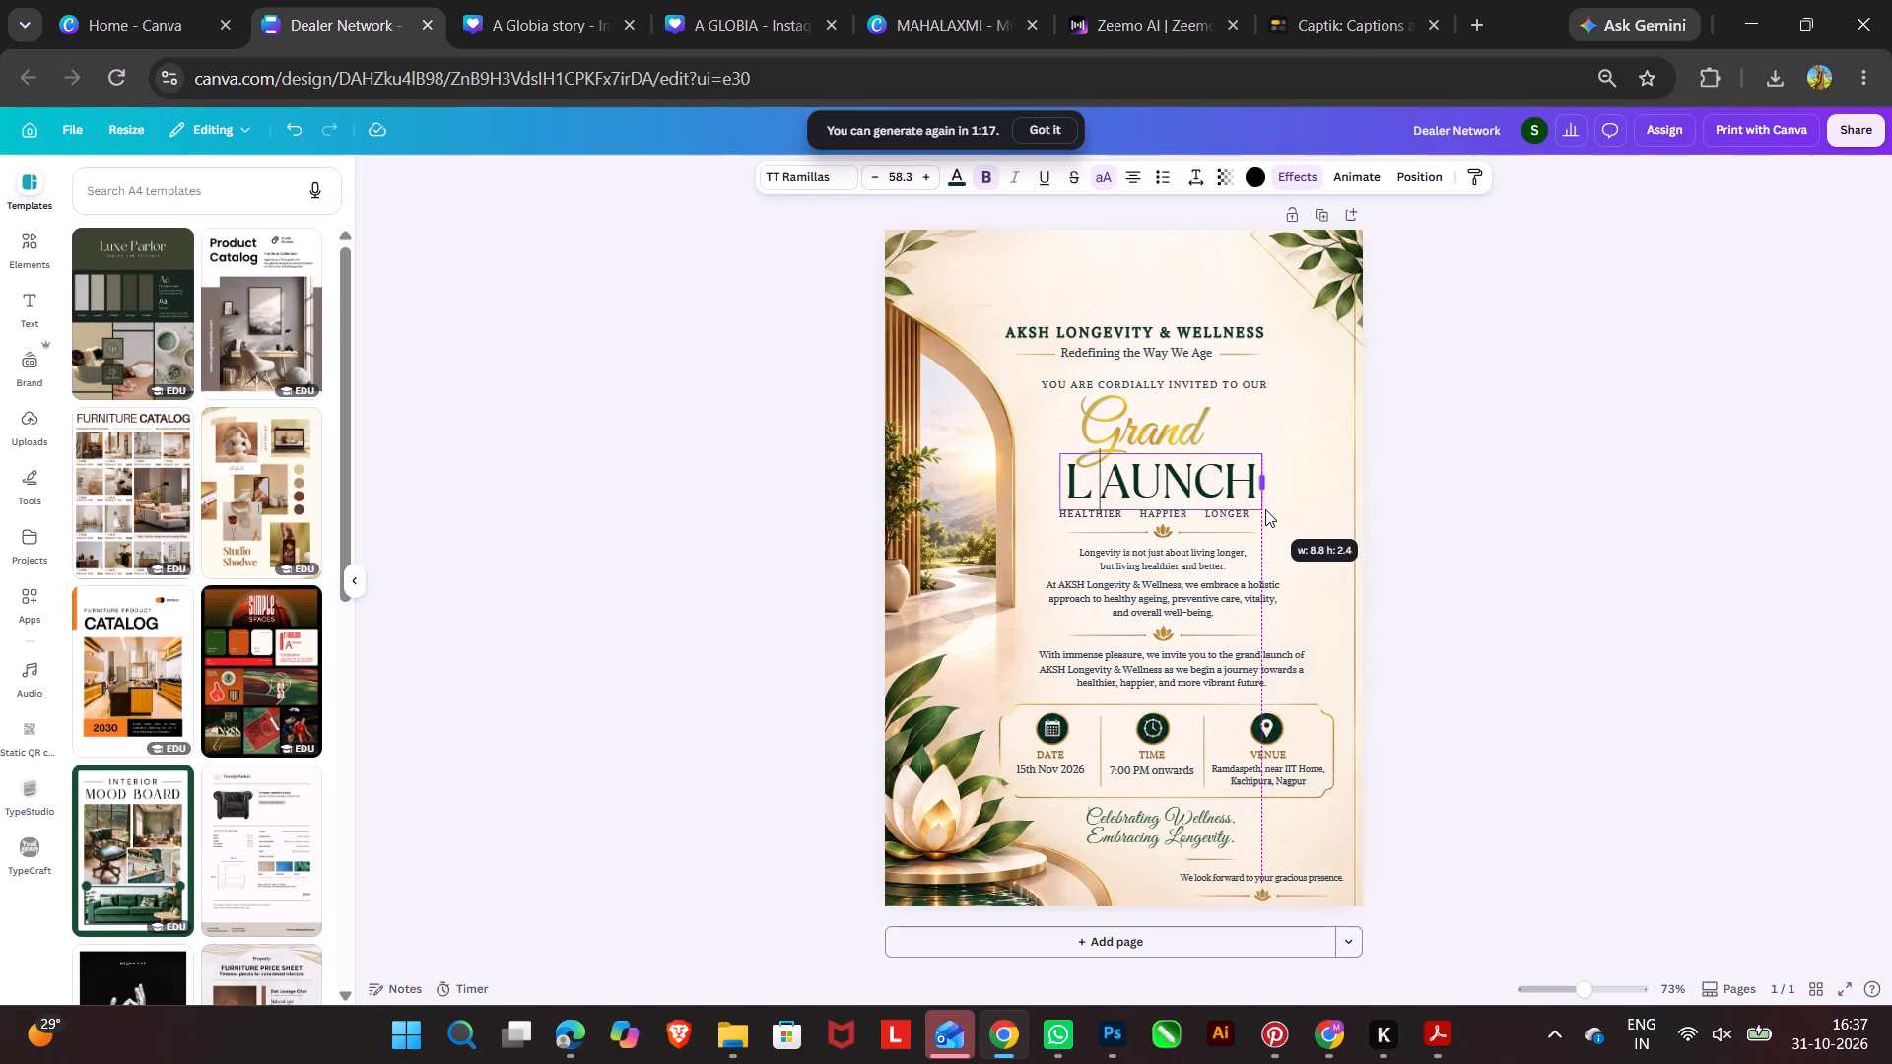
click(1354, 463)
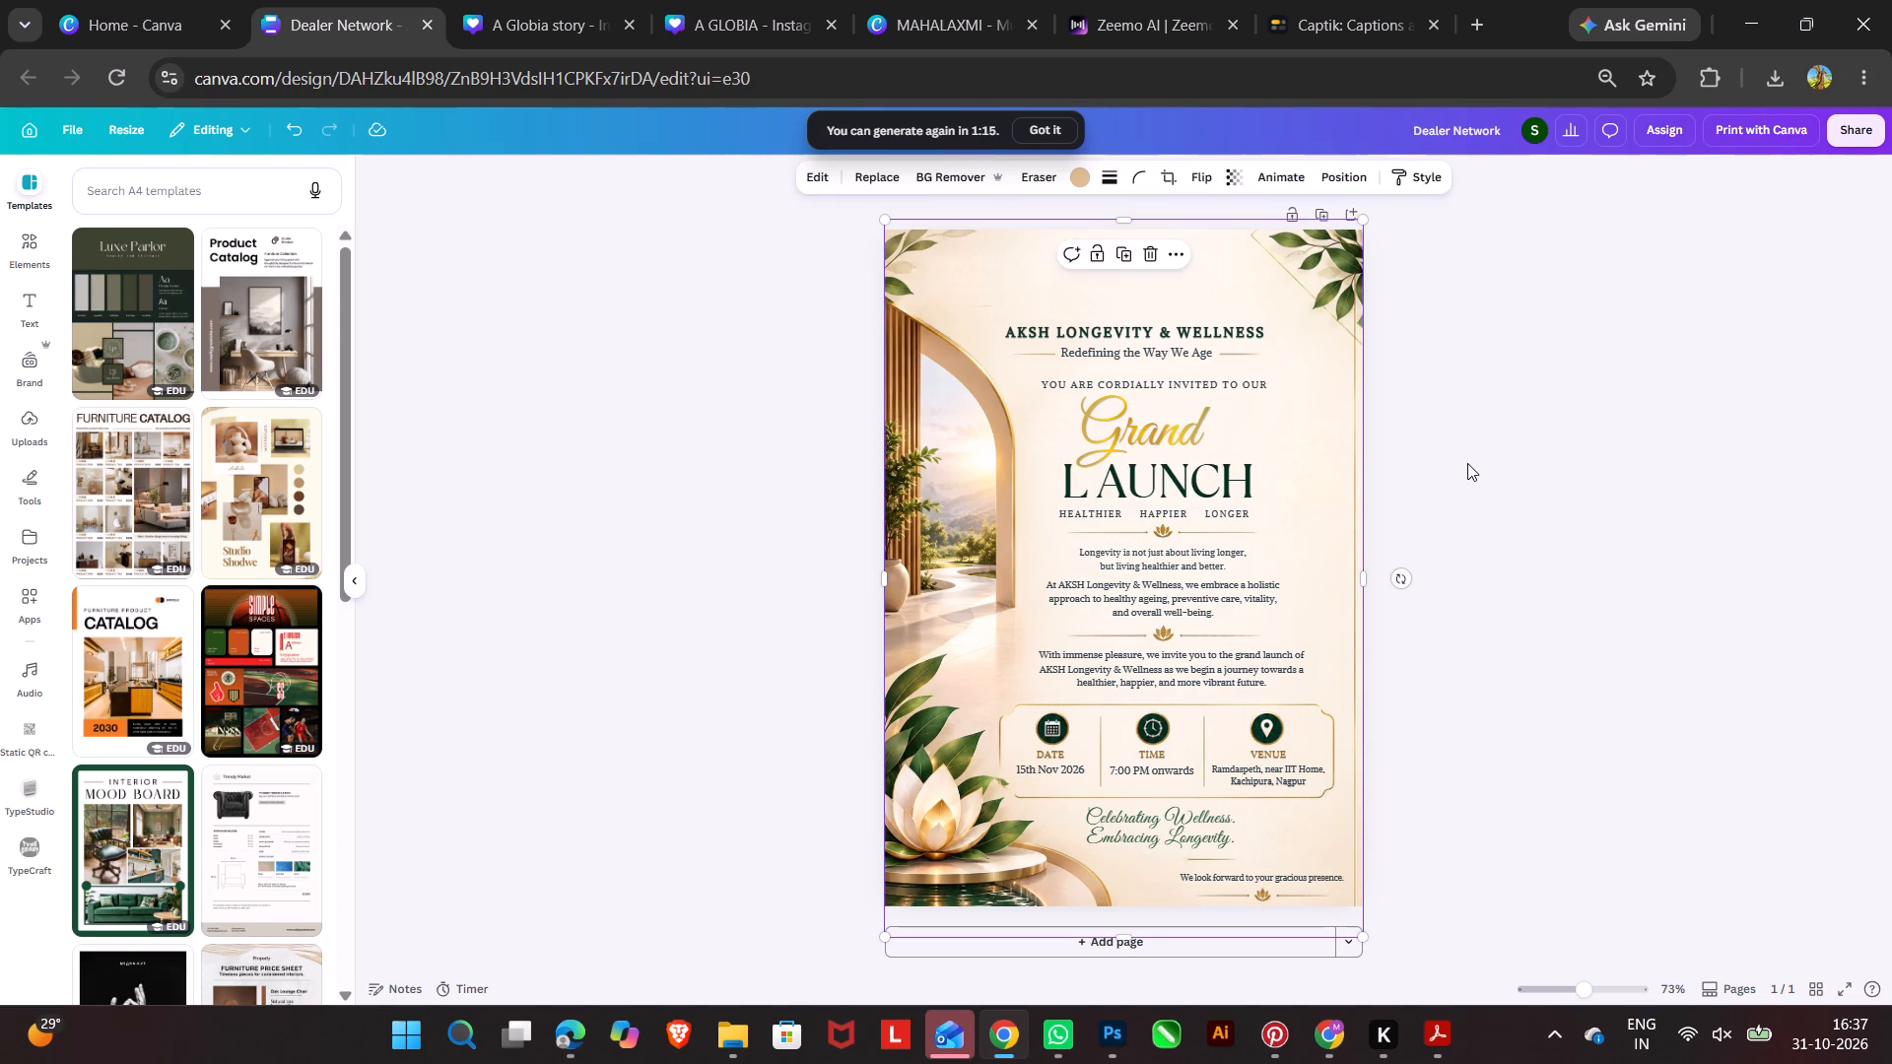
click(1467, 463)
Shift the "LAUNCH" heading slightly left so it sits centred above the "Healthier Happier Longer" line.
click(1231, 483)
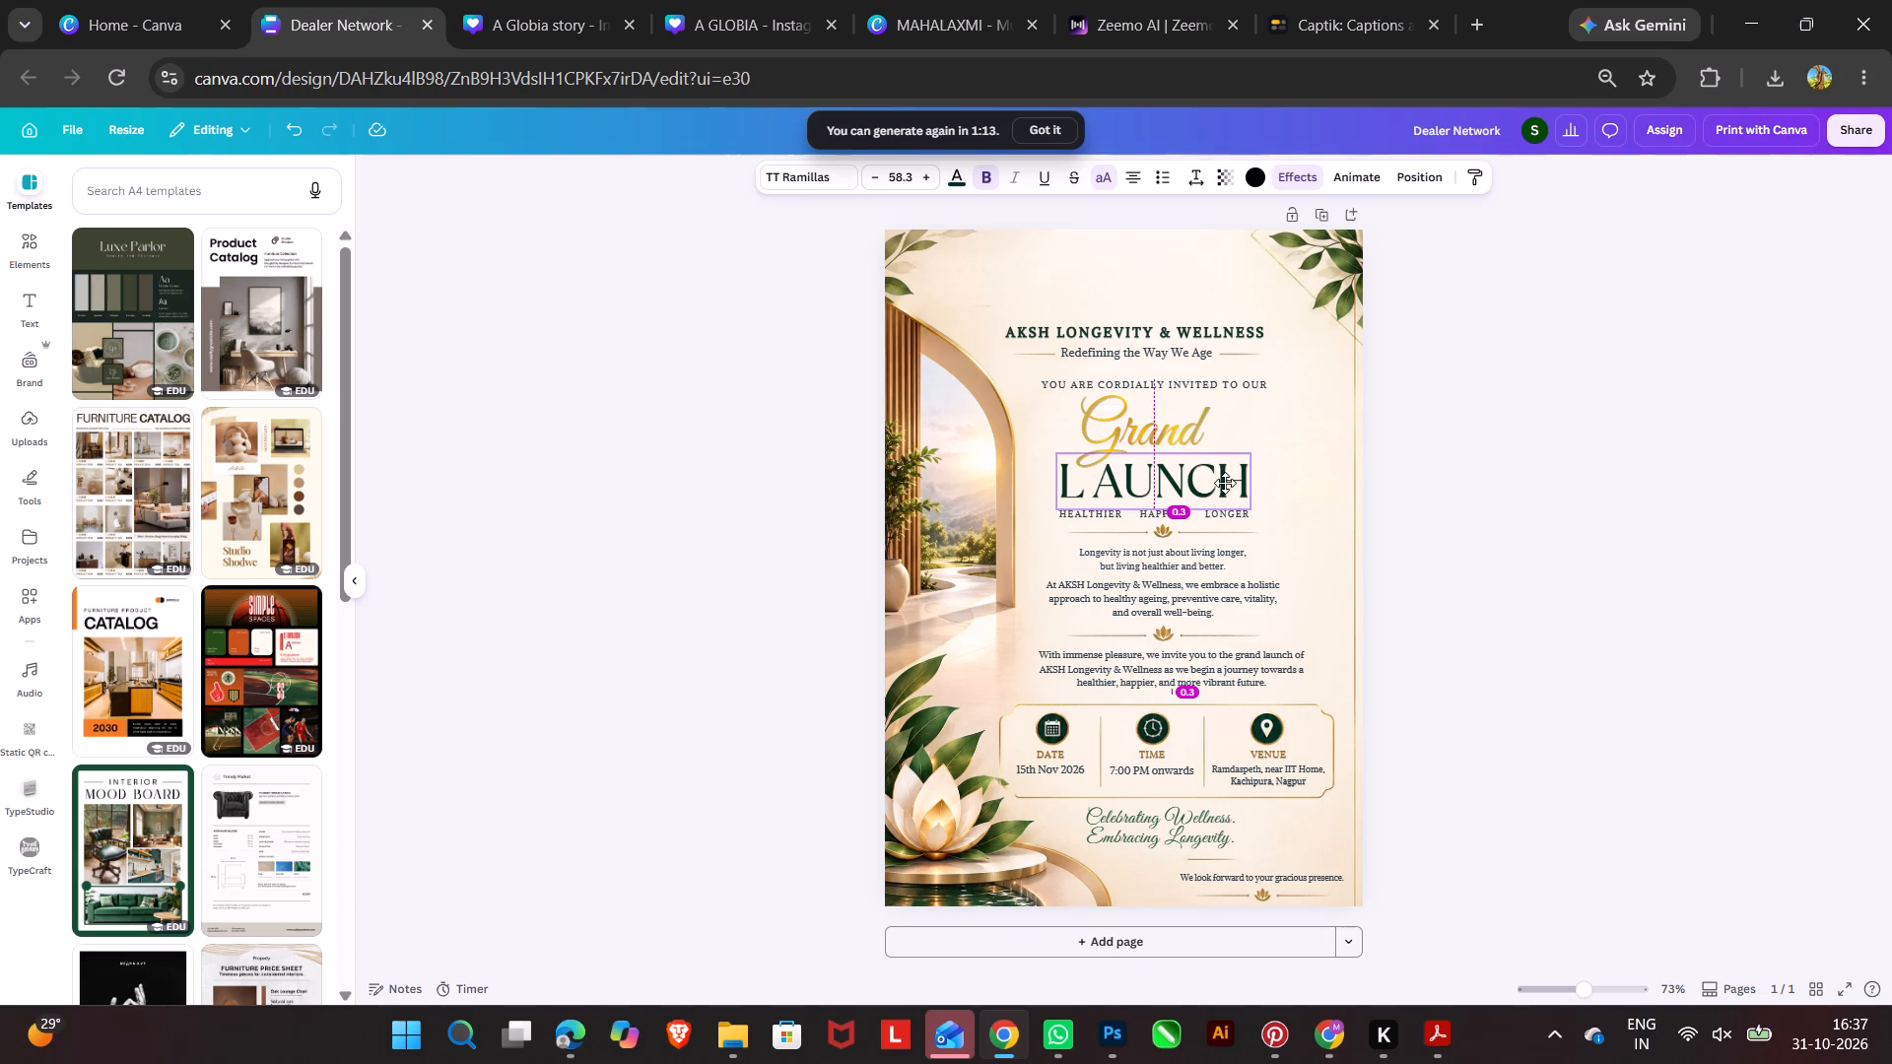
click(1360, 409)
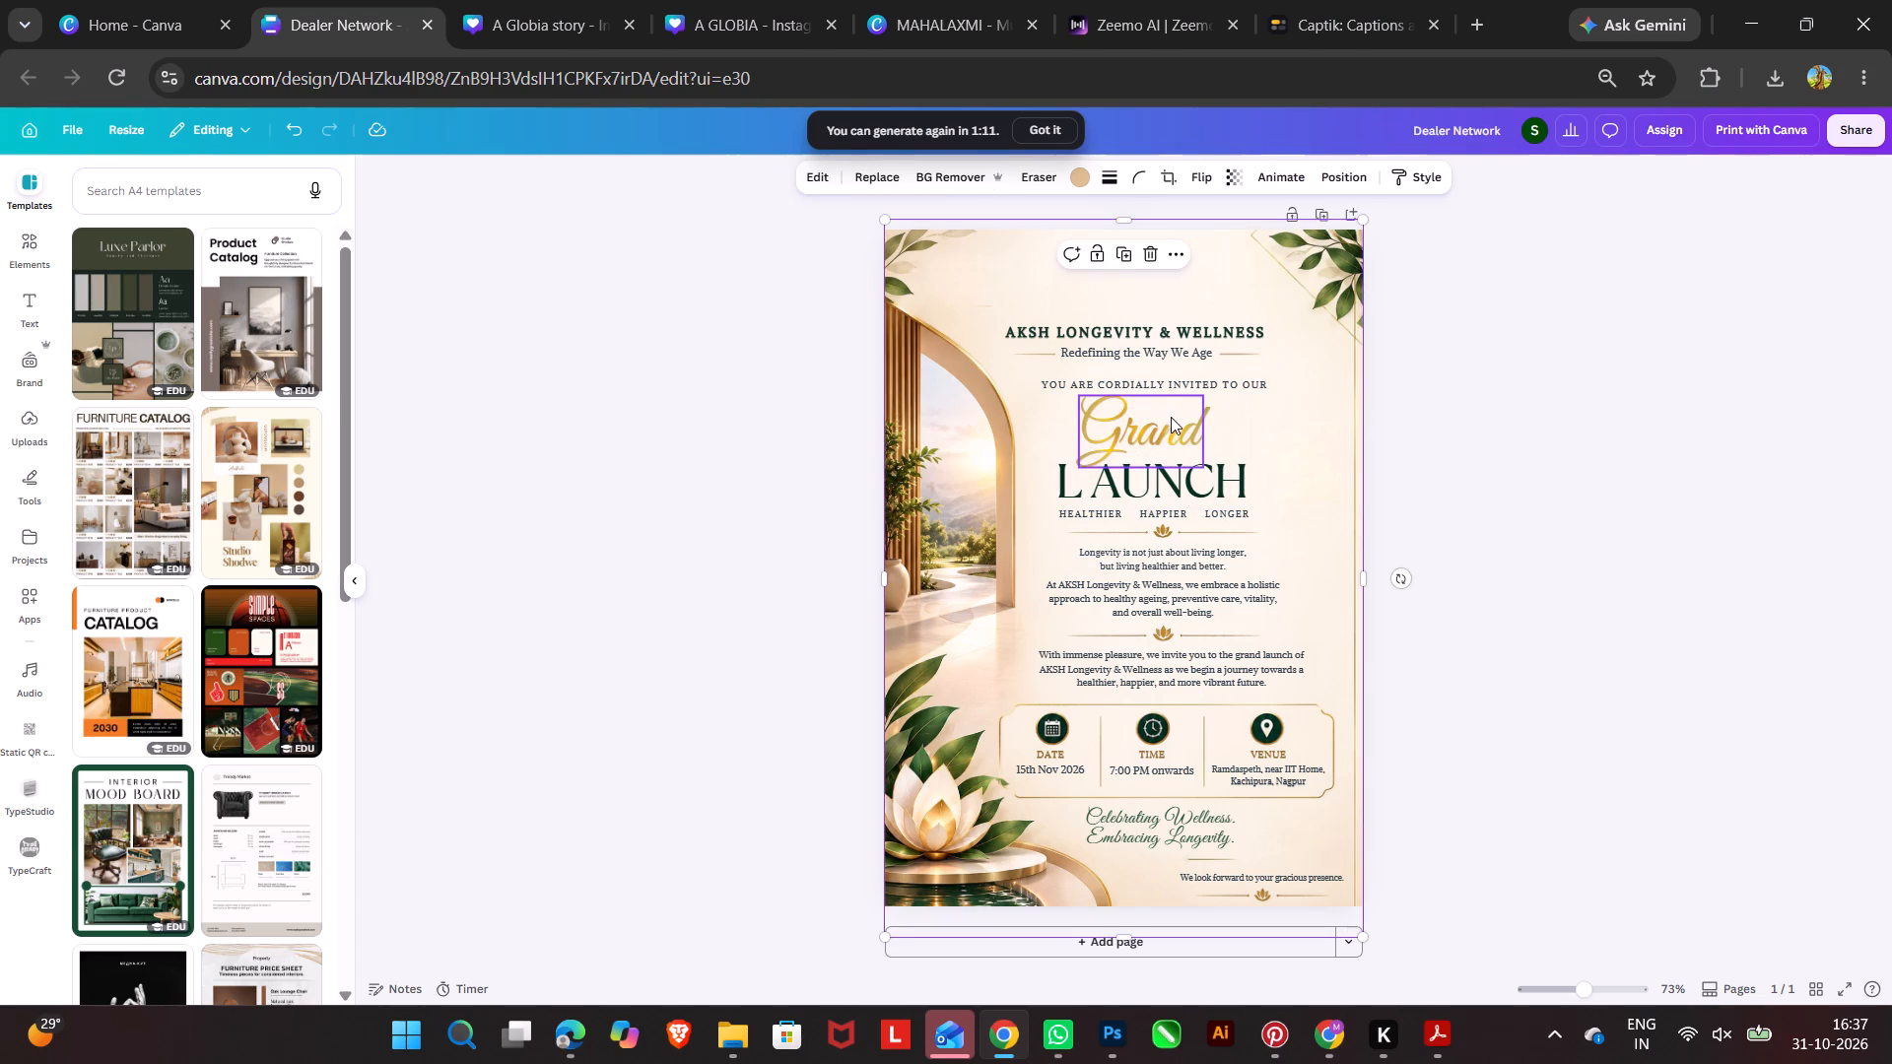
Move the gold "Grand" text slightly down and left, closer to "LAUNCH", and enlarge it a little.
click(1170, 420)
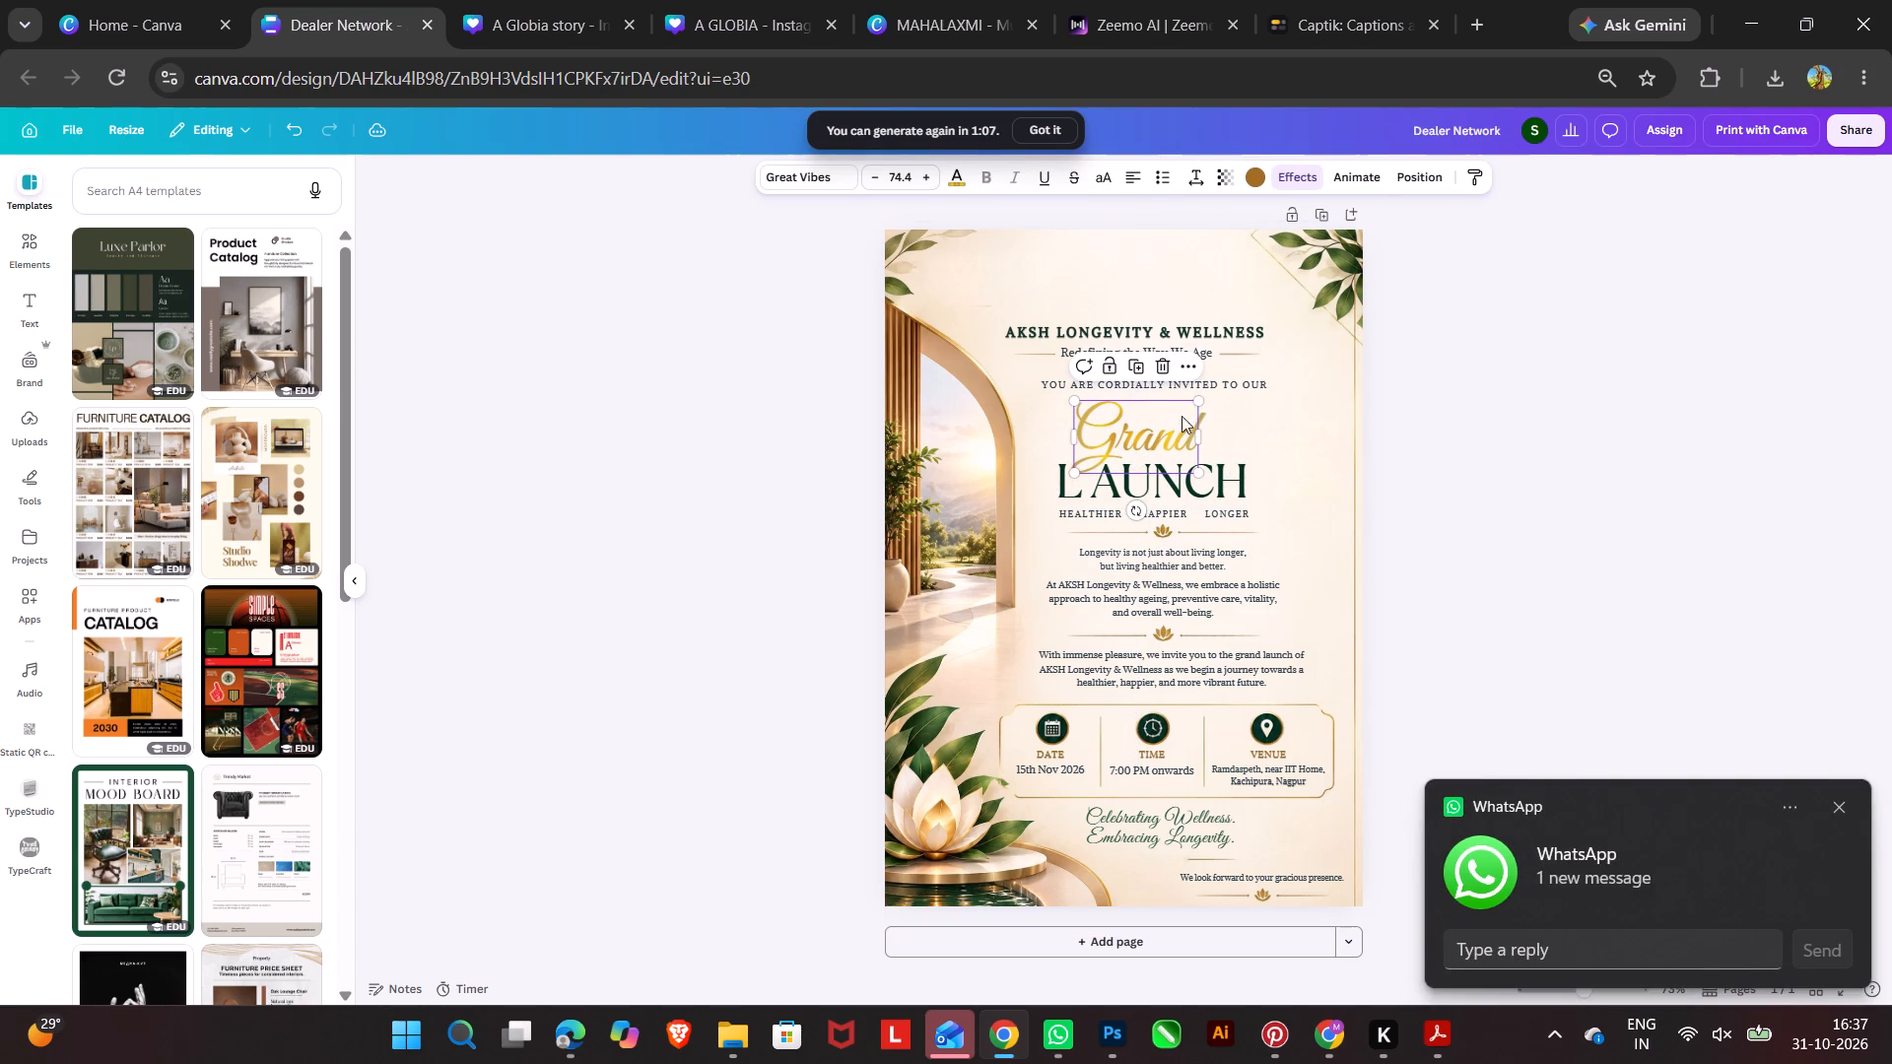
click(1198, 400)
double_click(1437, 410)
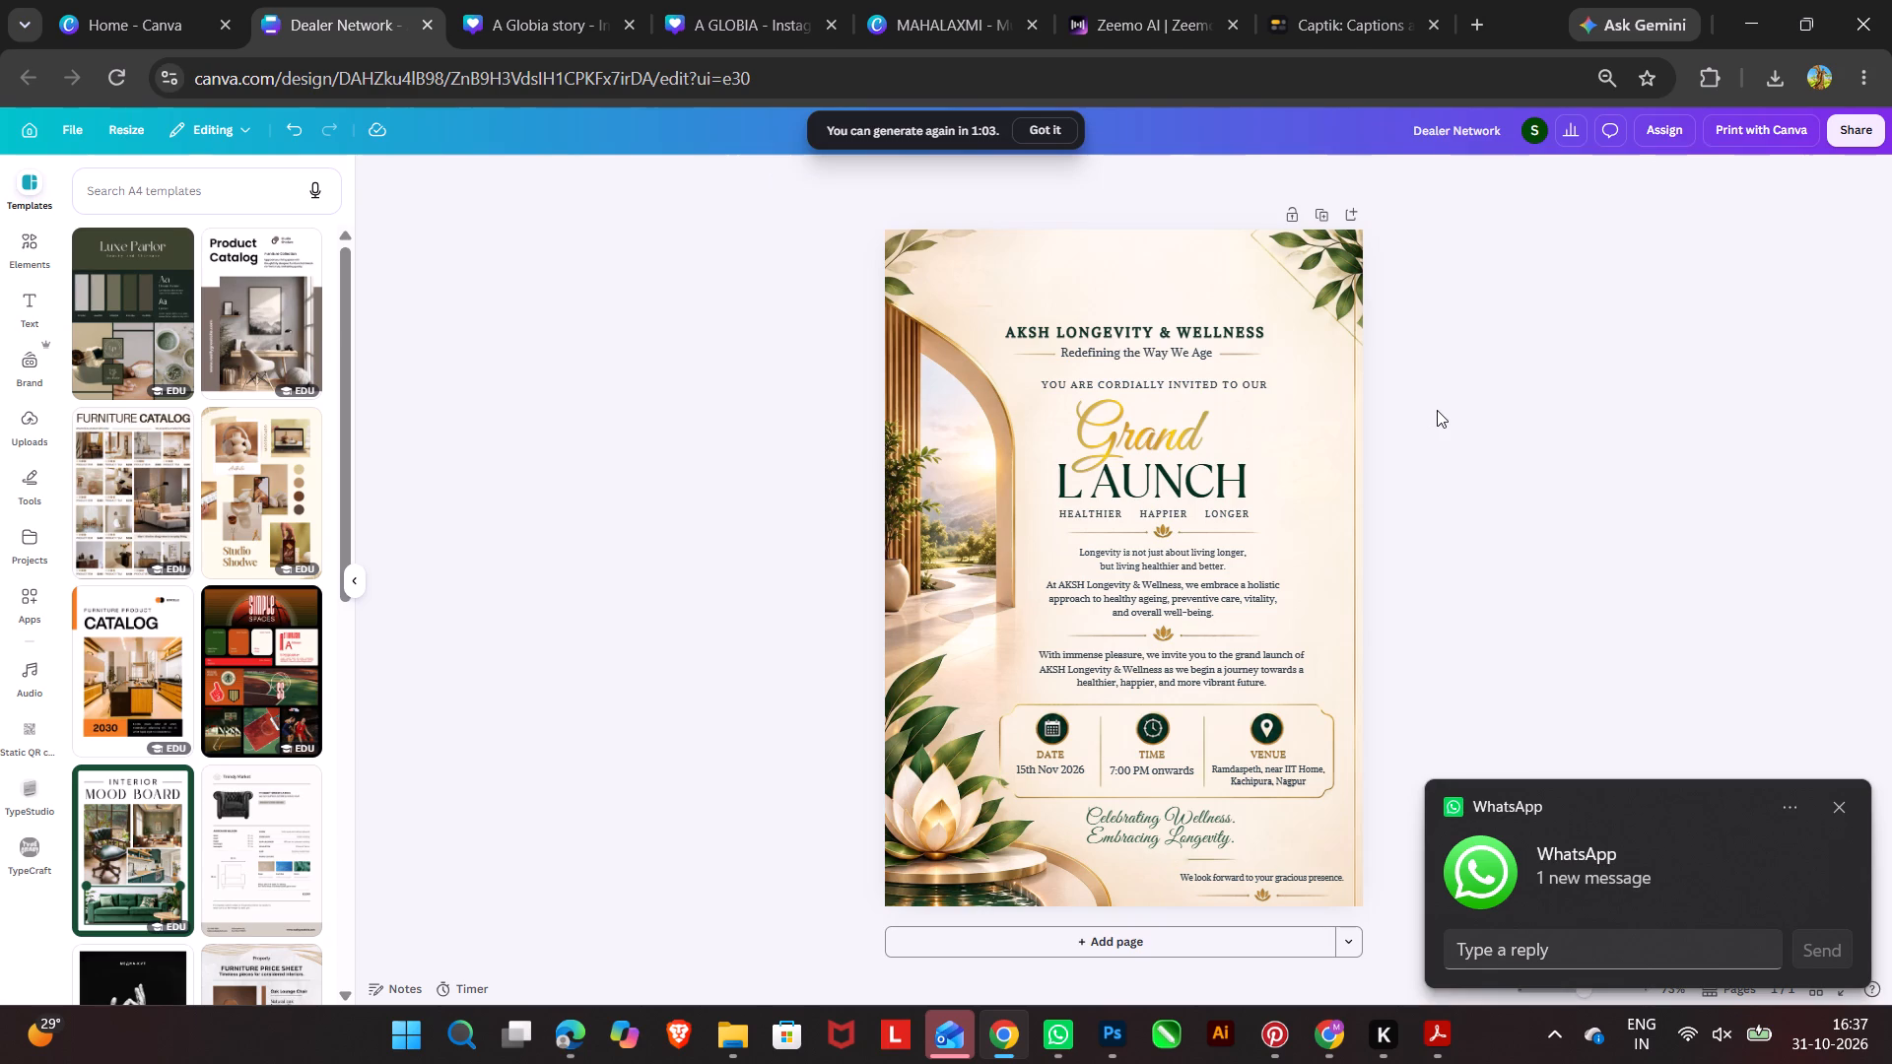
Nudge the "You are cordially invited to our" line four increments to the right.
click(1135, 386)
key(Right)
key(Right)
key(Right)
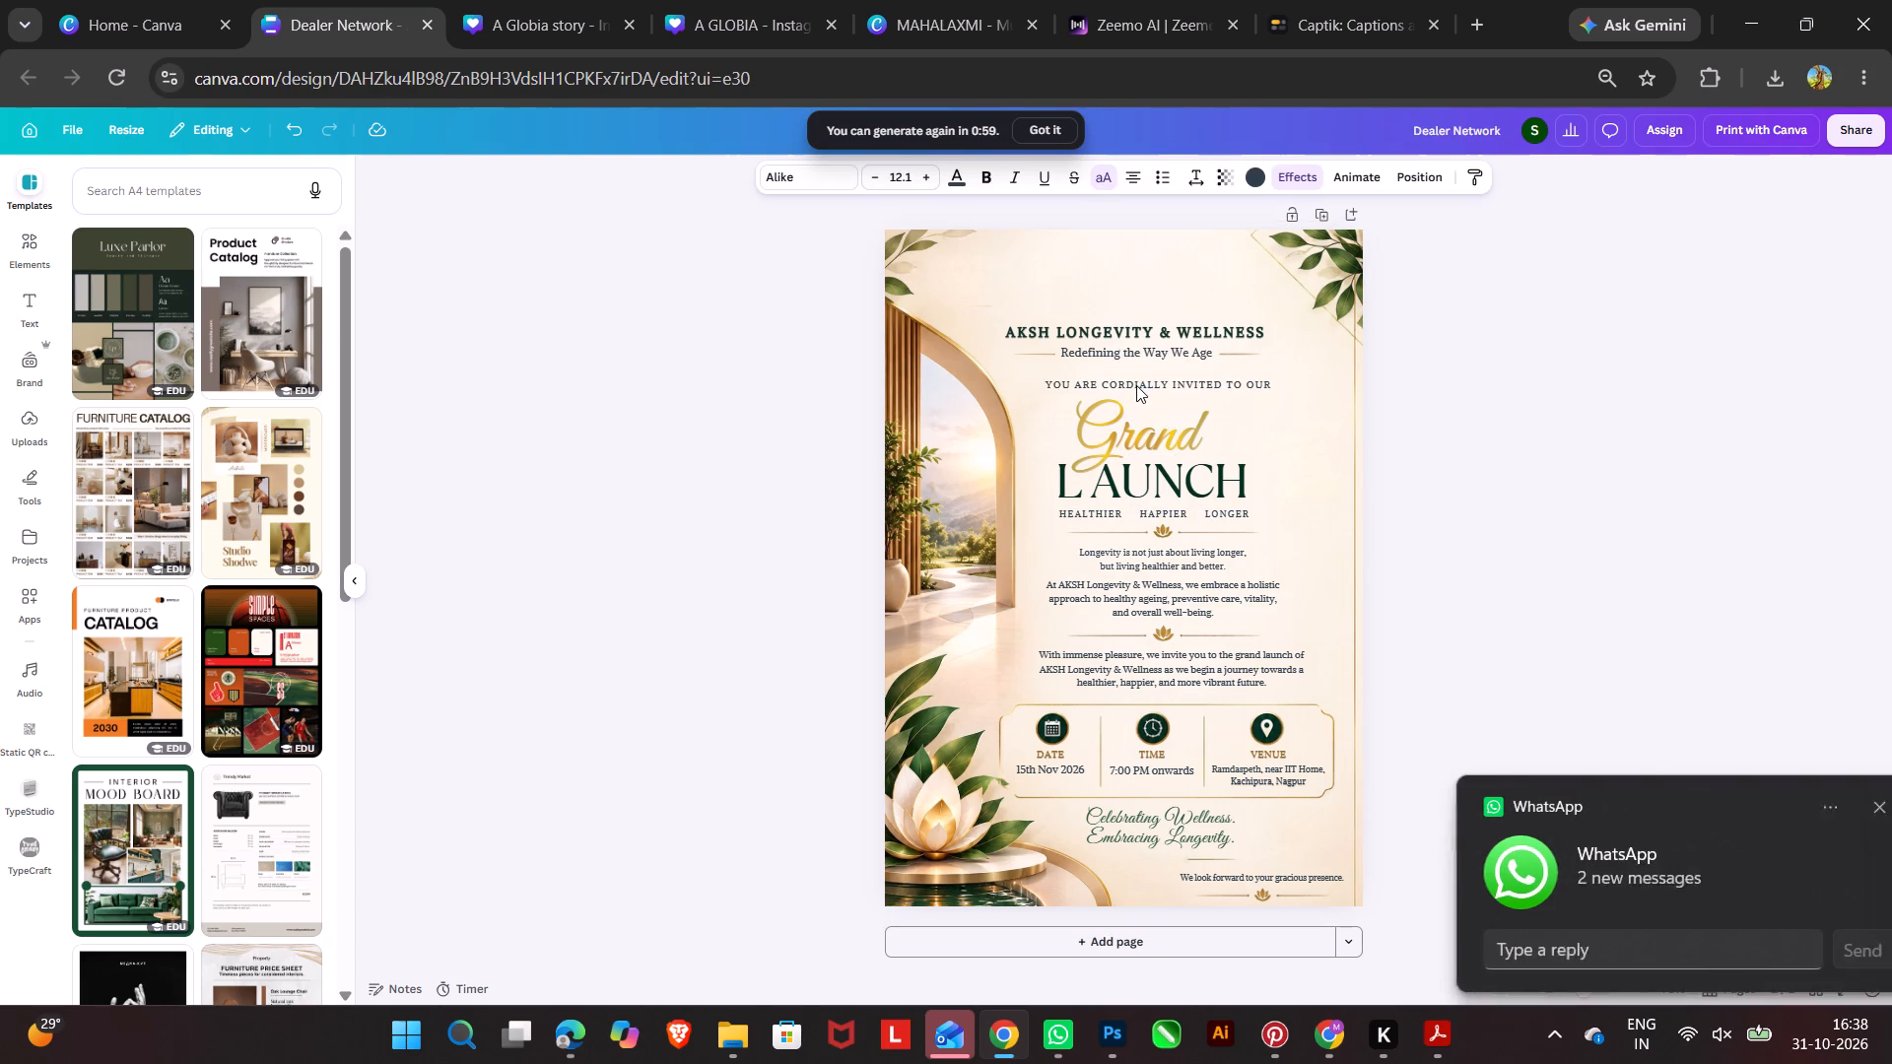
key(Right)
click(1411, 359)
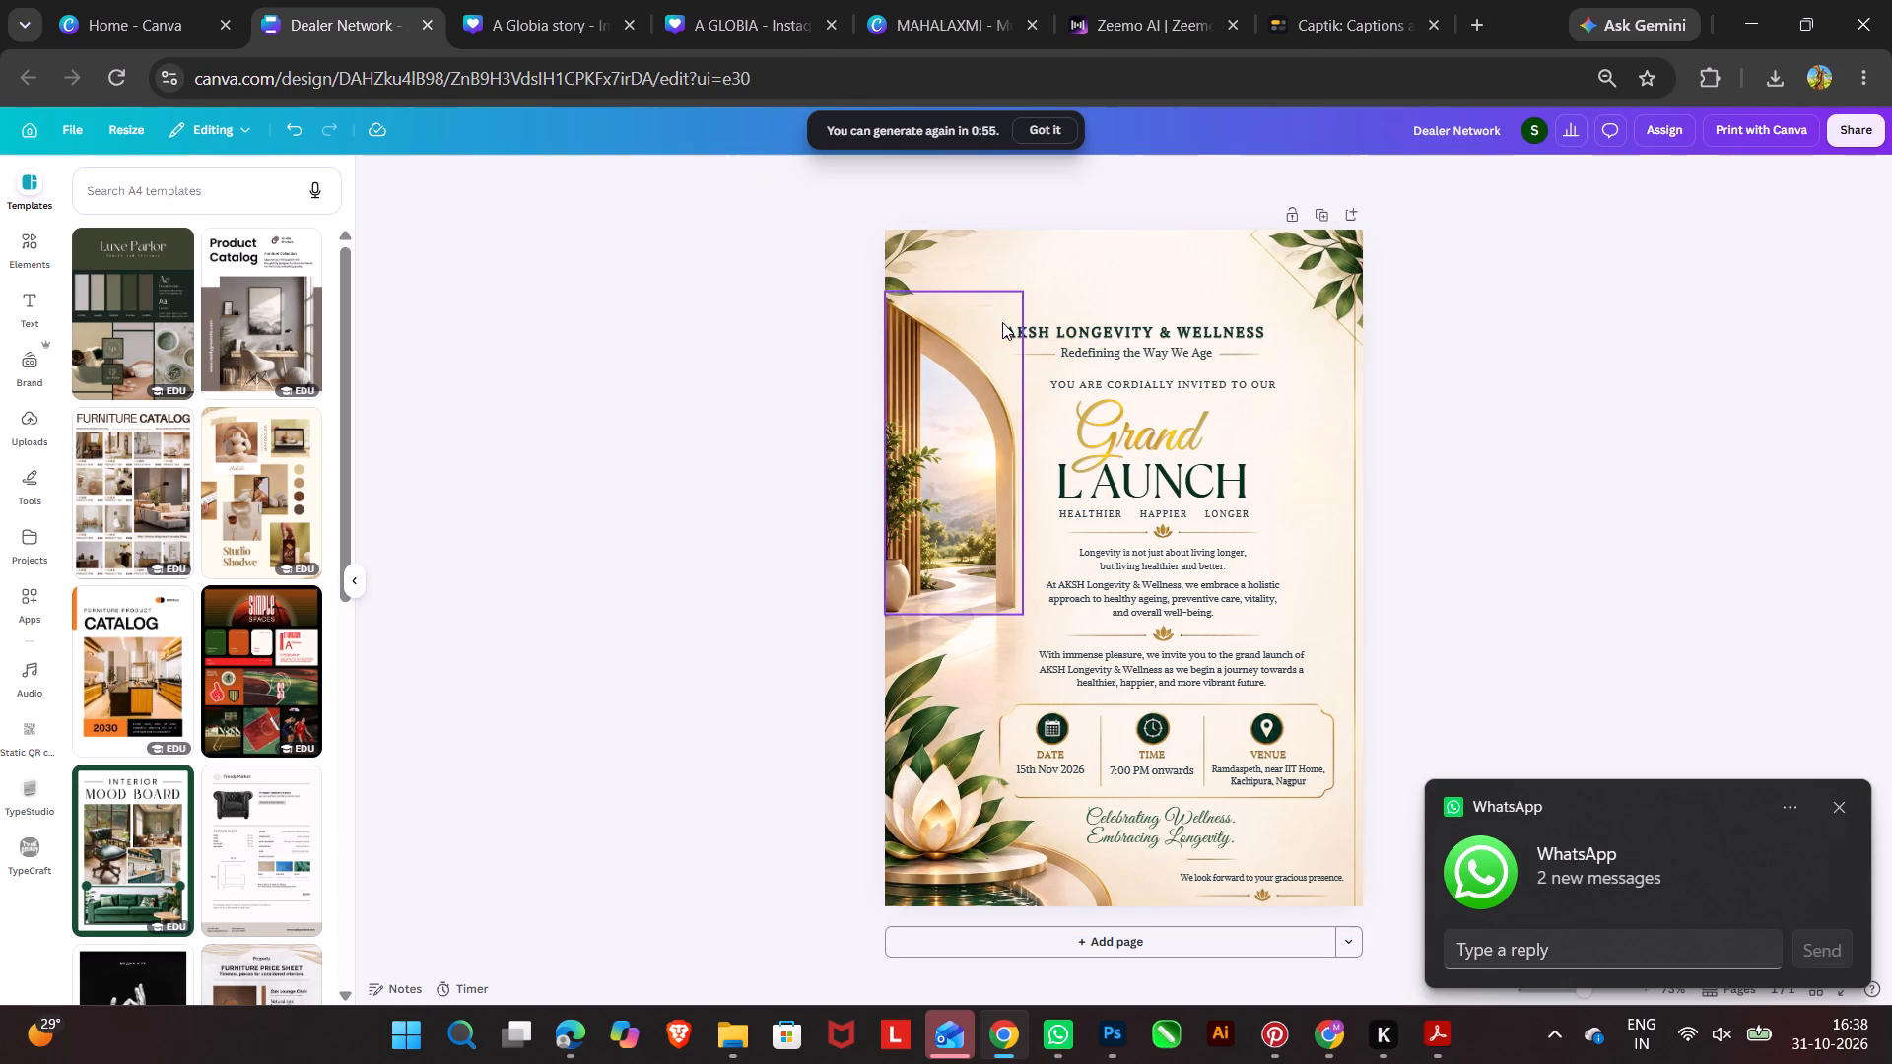
Open the text effects options for the "AKSH Longevity & Wellness" heading.
click(1113, 332)
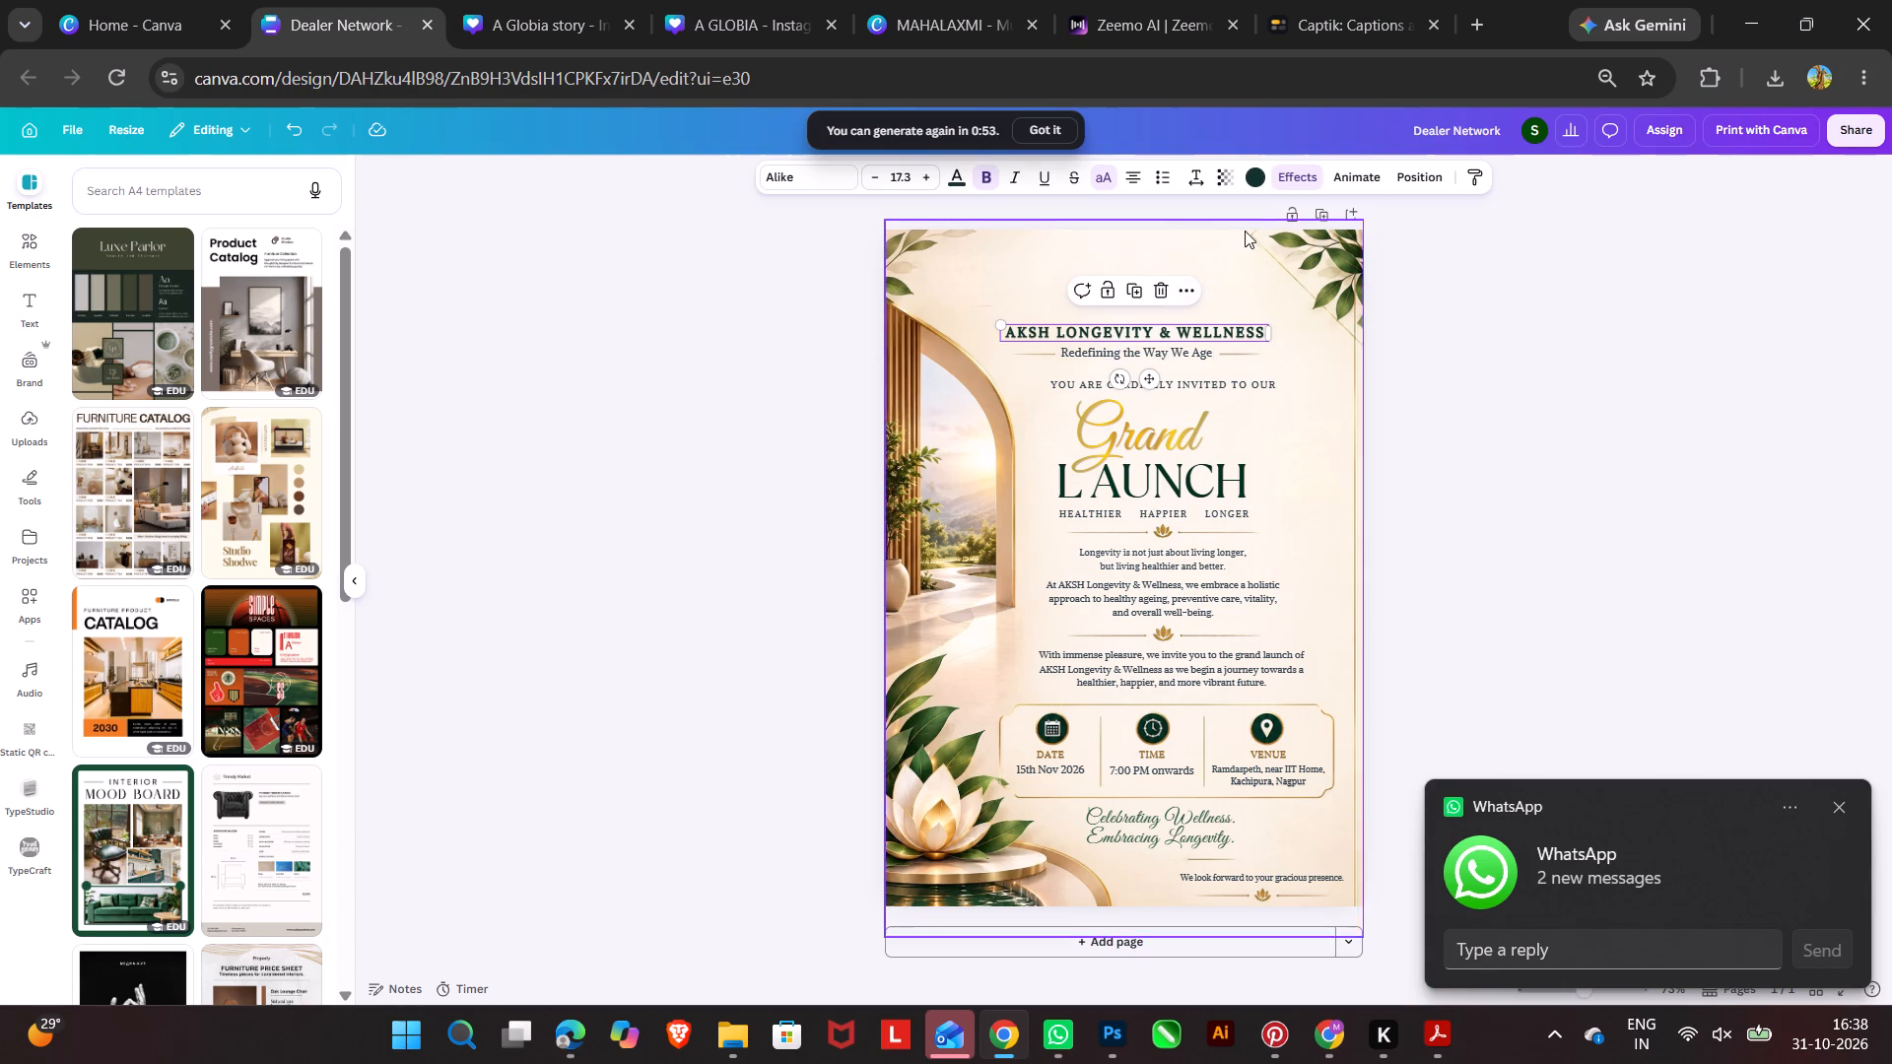
click(1284, 177)
click(248, 975)
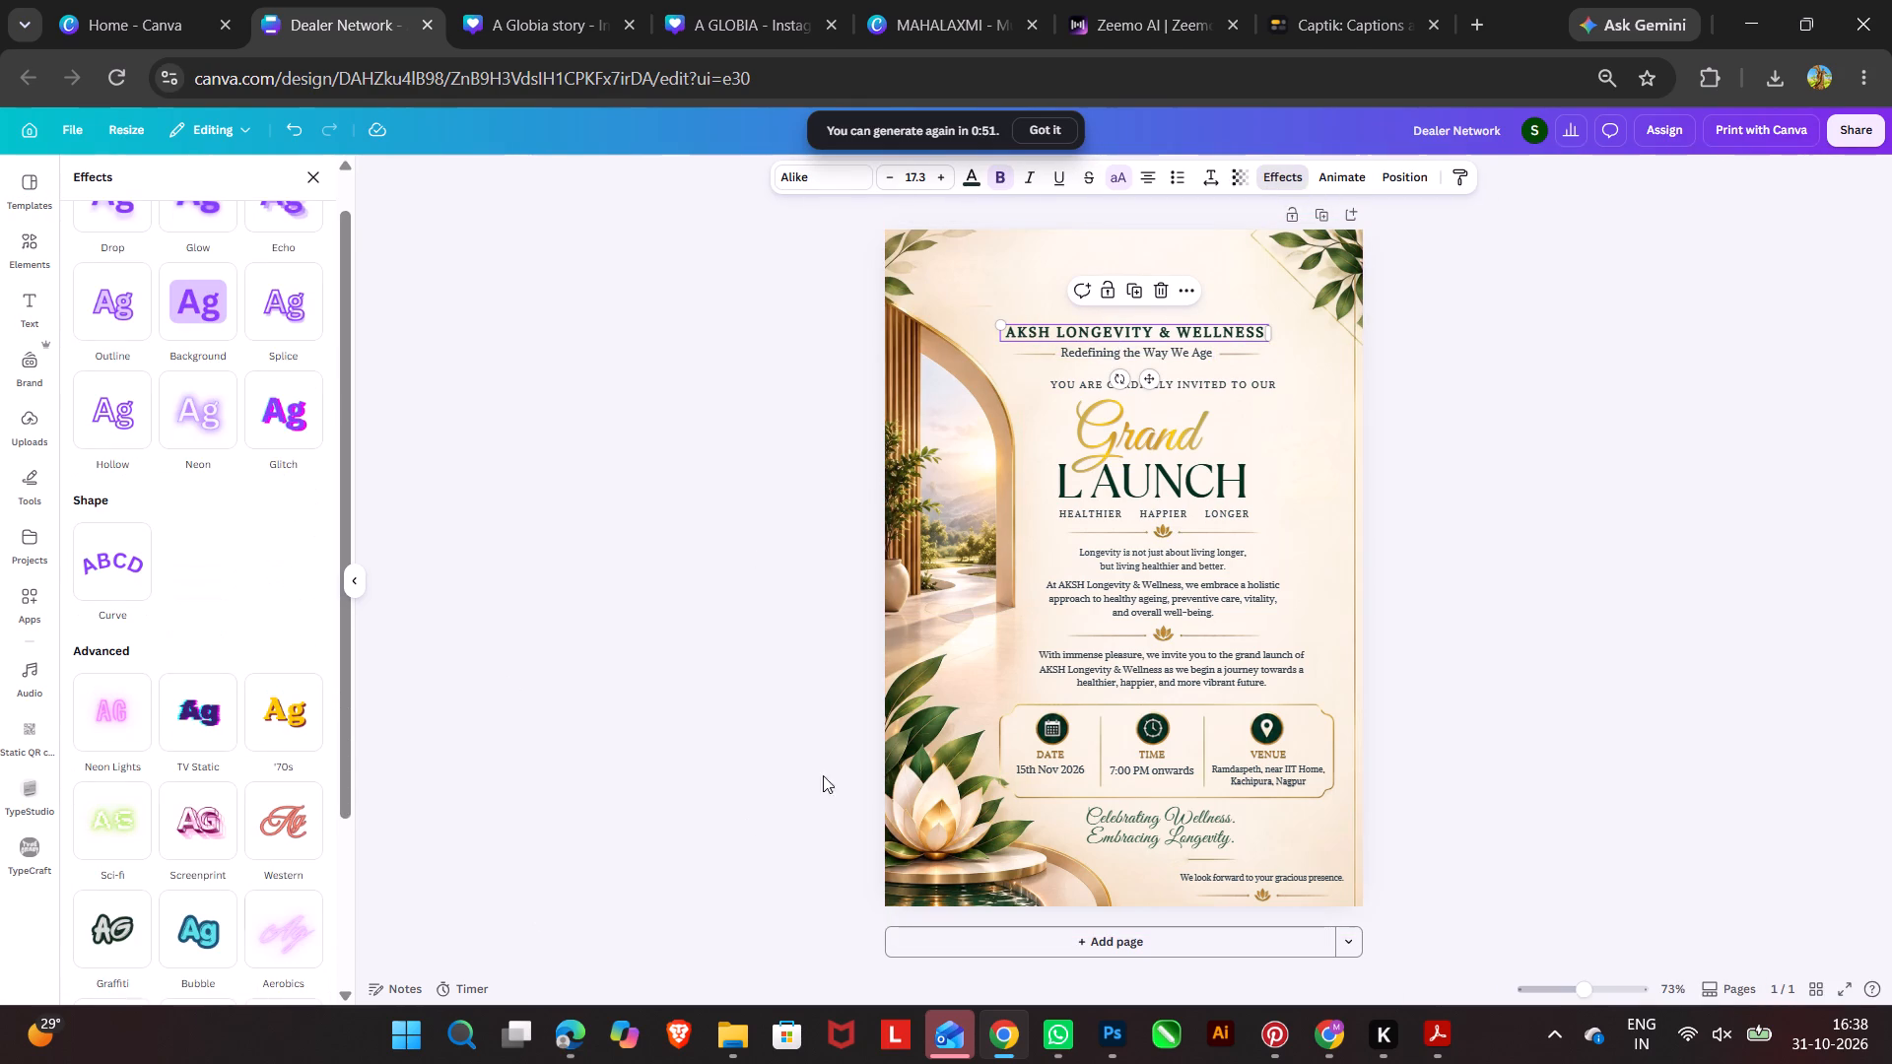
Remove the drop shadow effect from the "Redefining the Way We Age" tagline.
double_click(1572, 522)
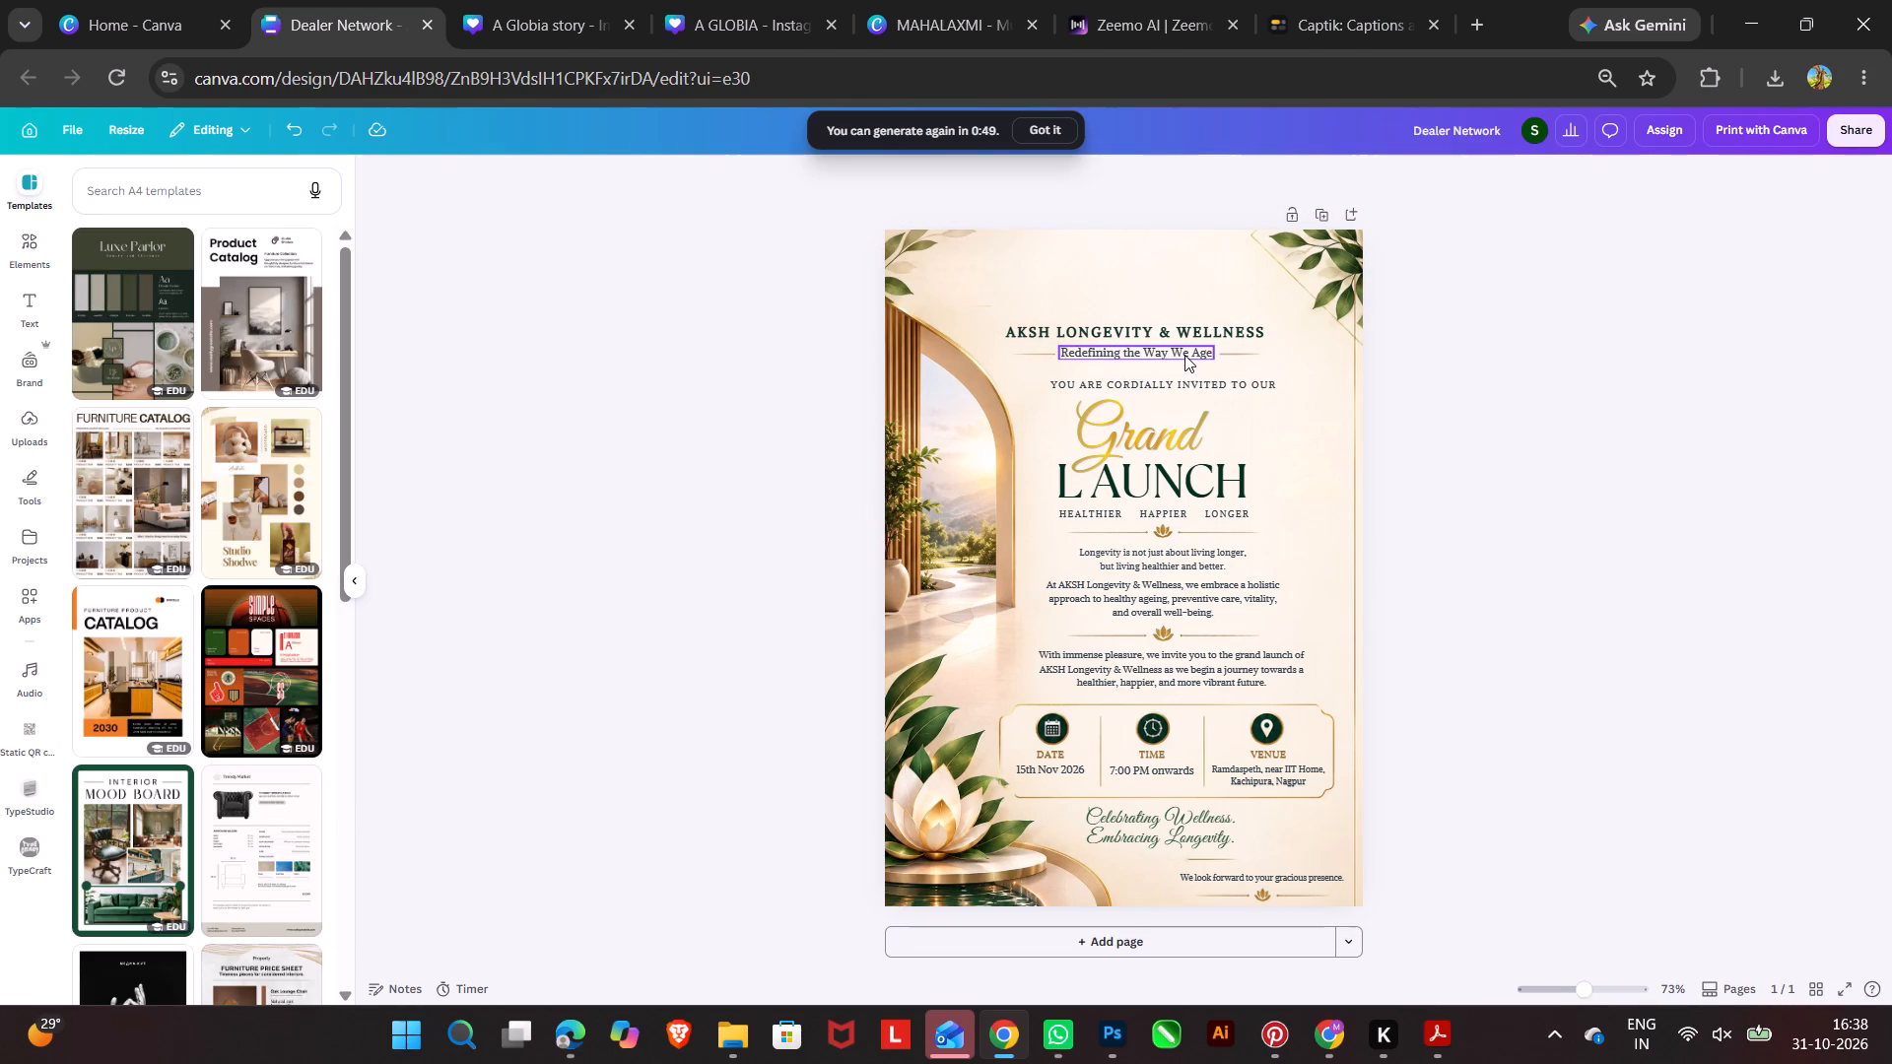
click(1184, 355)
click(1312, 175)
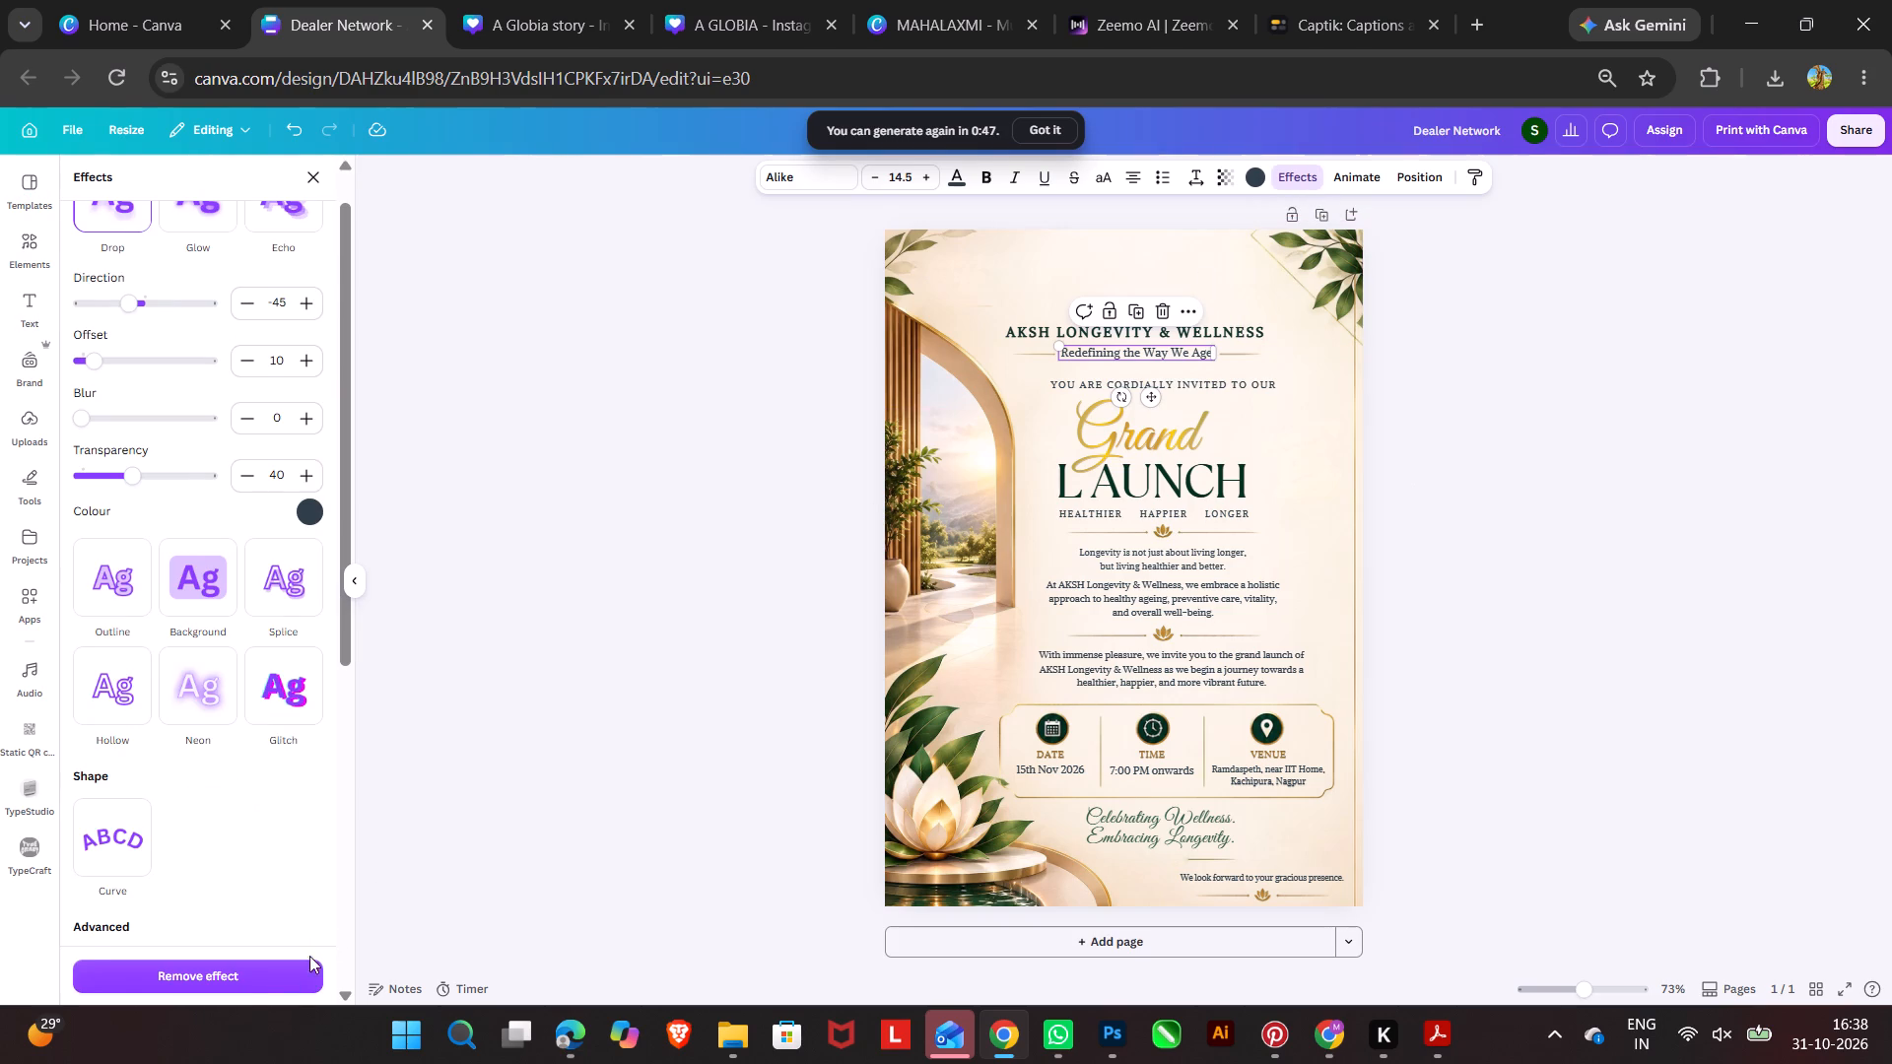
click(277, 983)
Remove the text effect from the "YOU ARE CORDIALLY INVITED TO OUR" line.
click(1231, 391)
click(1235, 379)
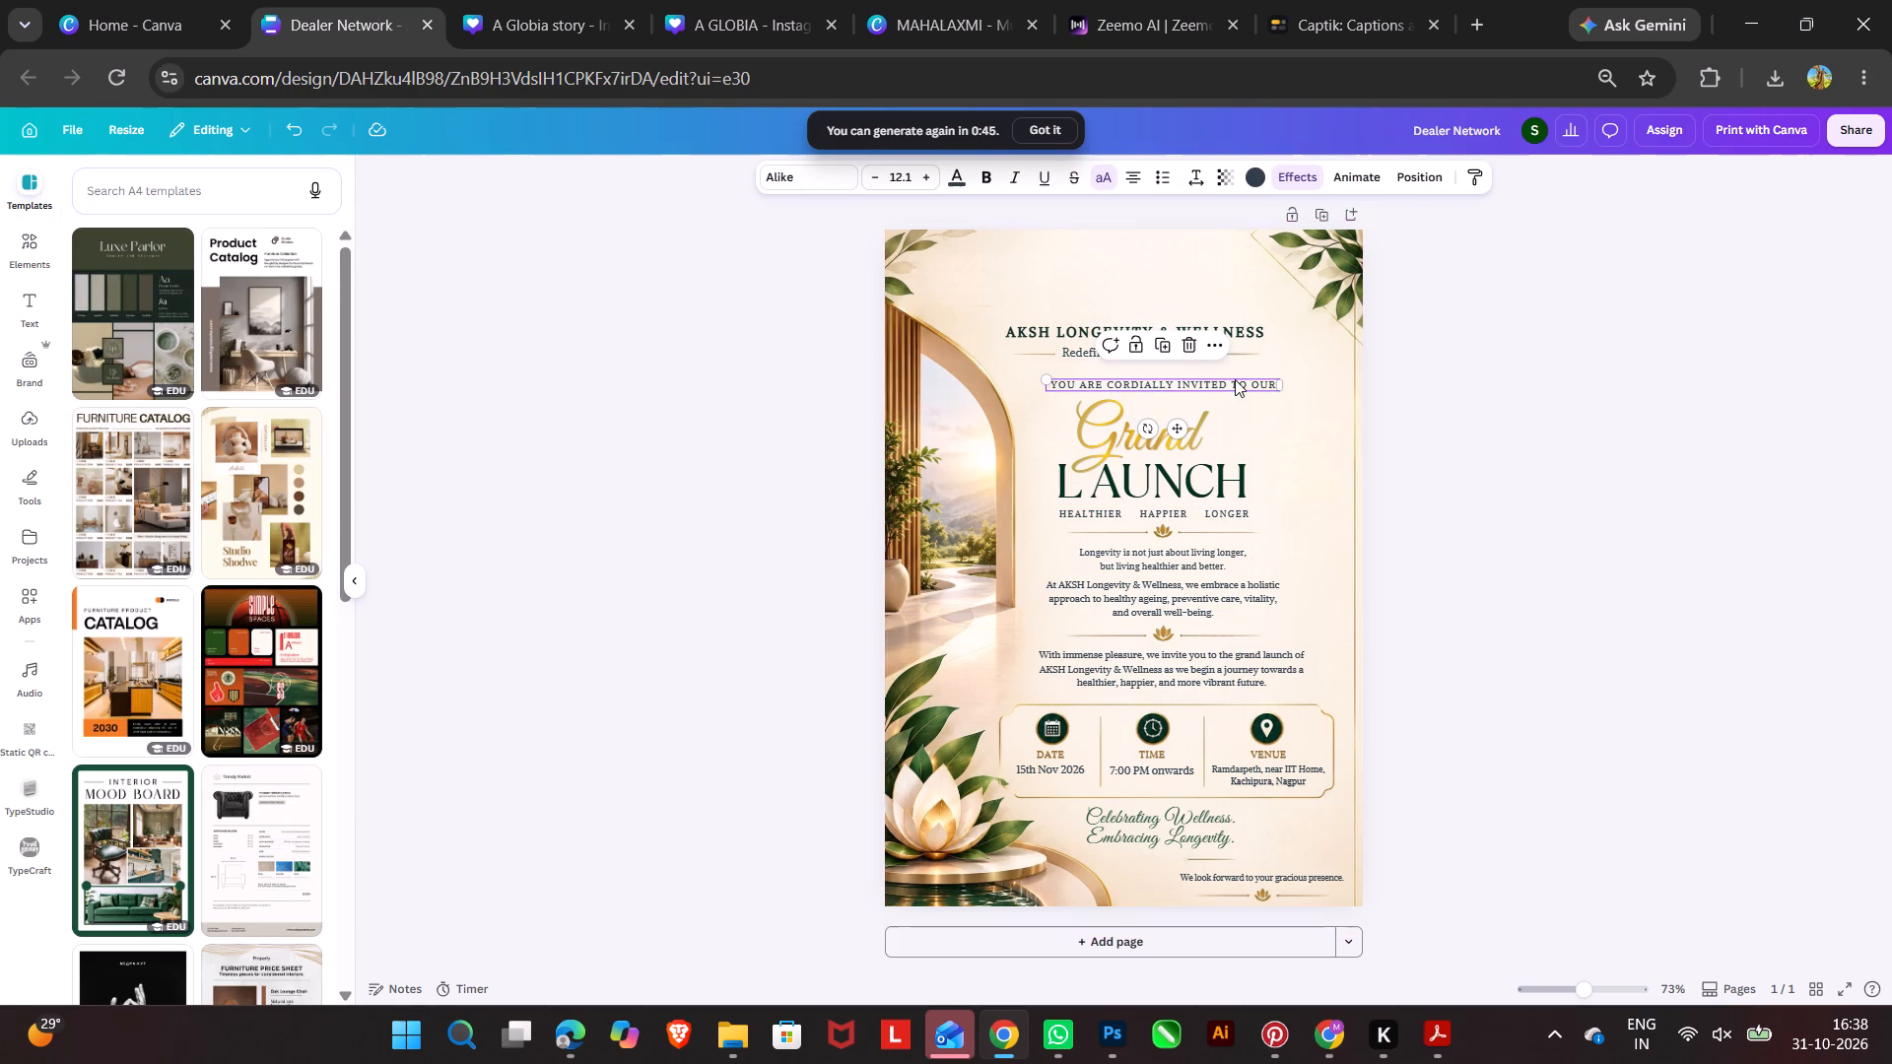
click(1292, 184)
click(266, 976)
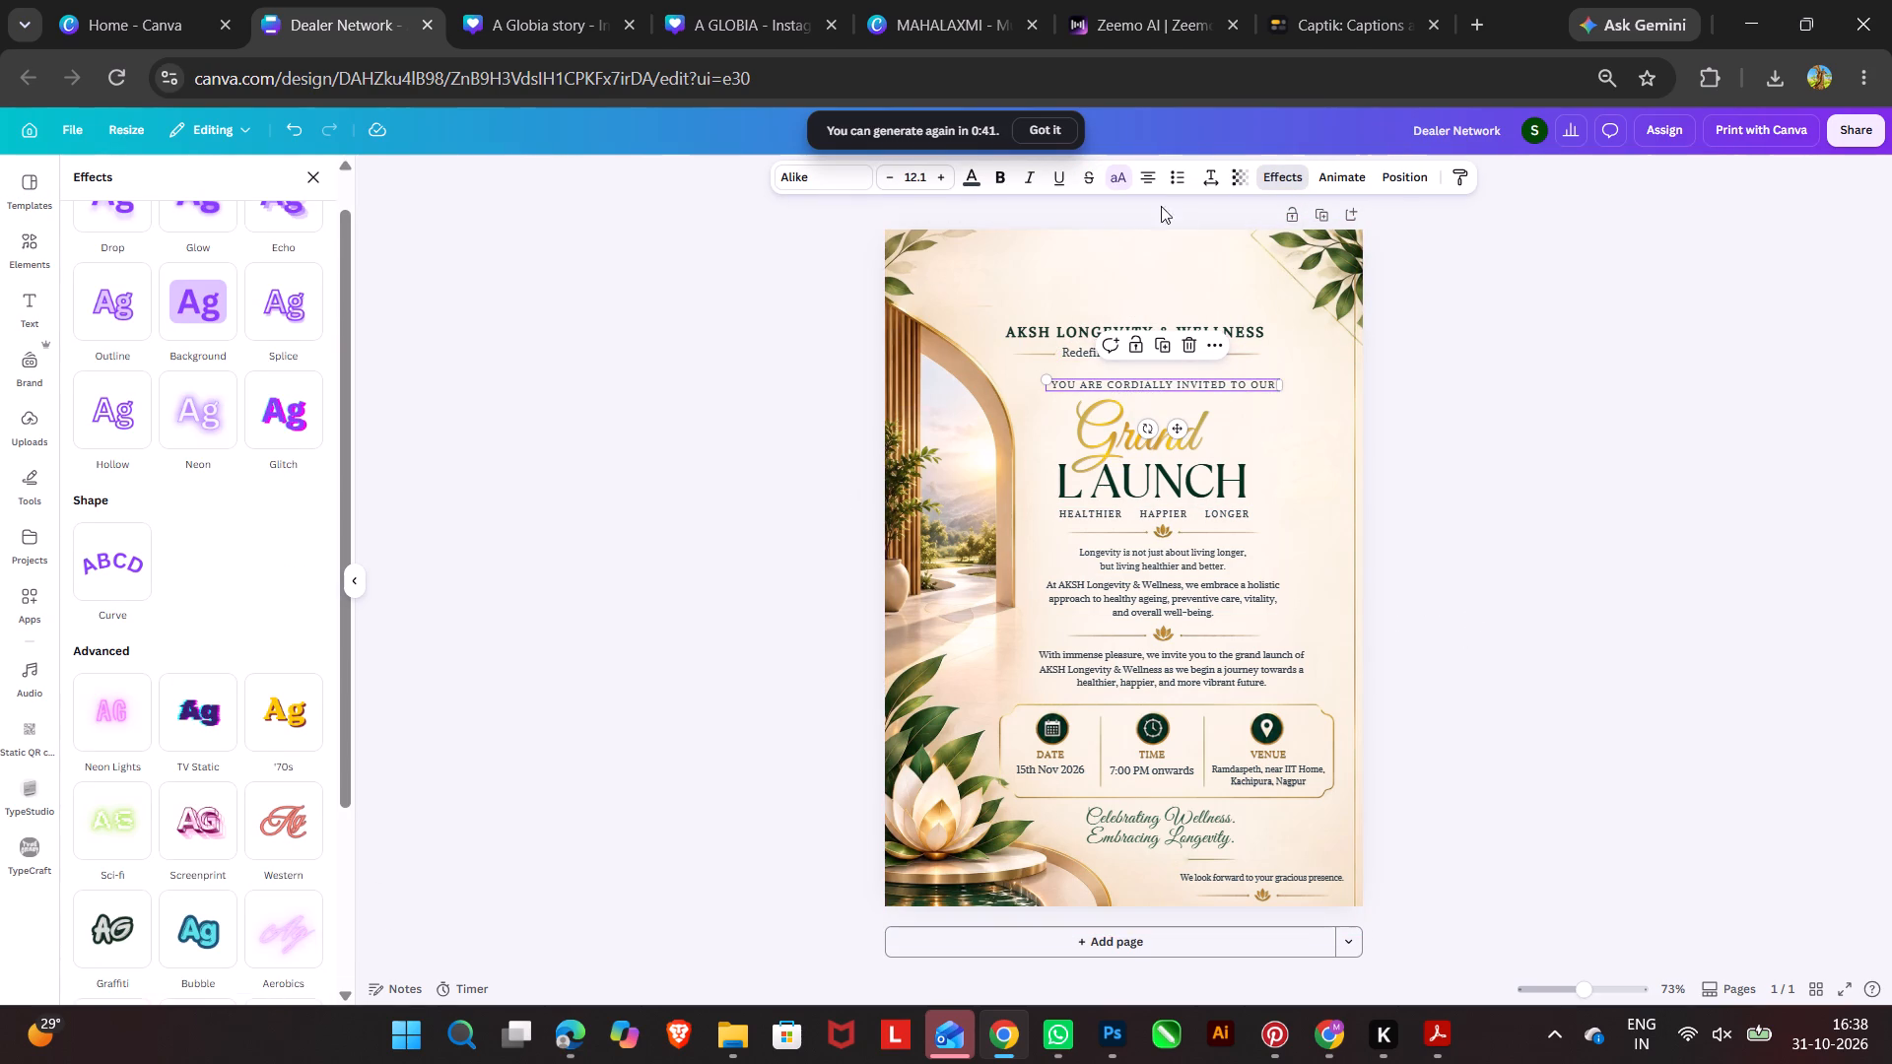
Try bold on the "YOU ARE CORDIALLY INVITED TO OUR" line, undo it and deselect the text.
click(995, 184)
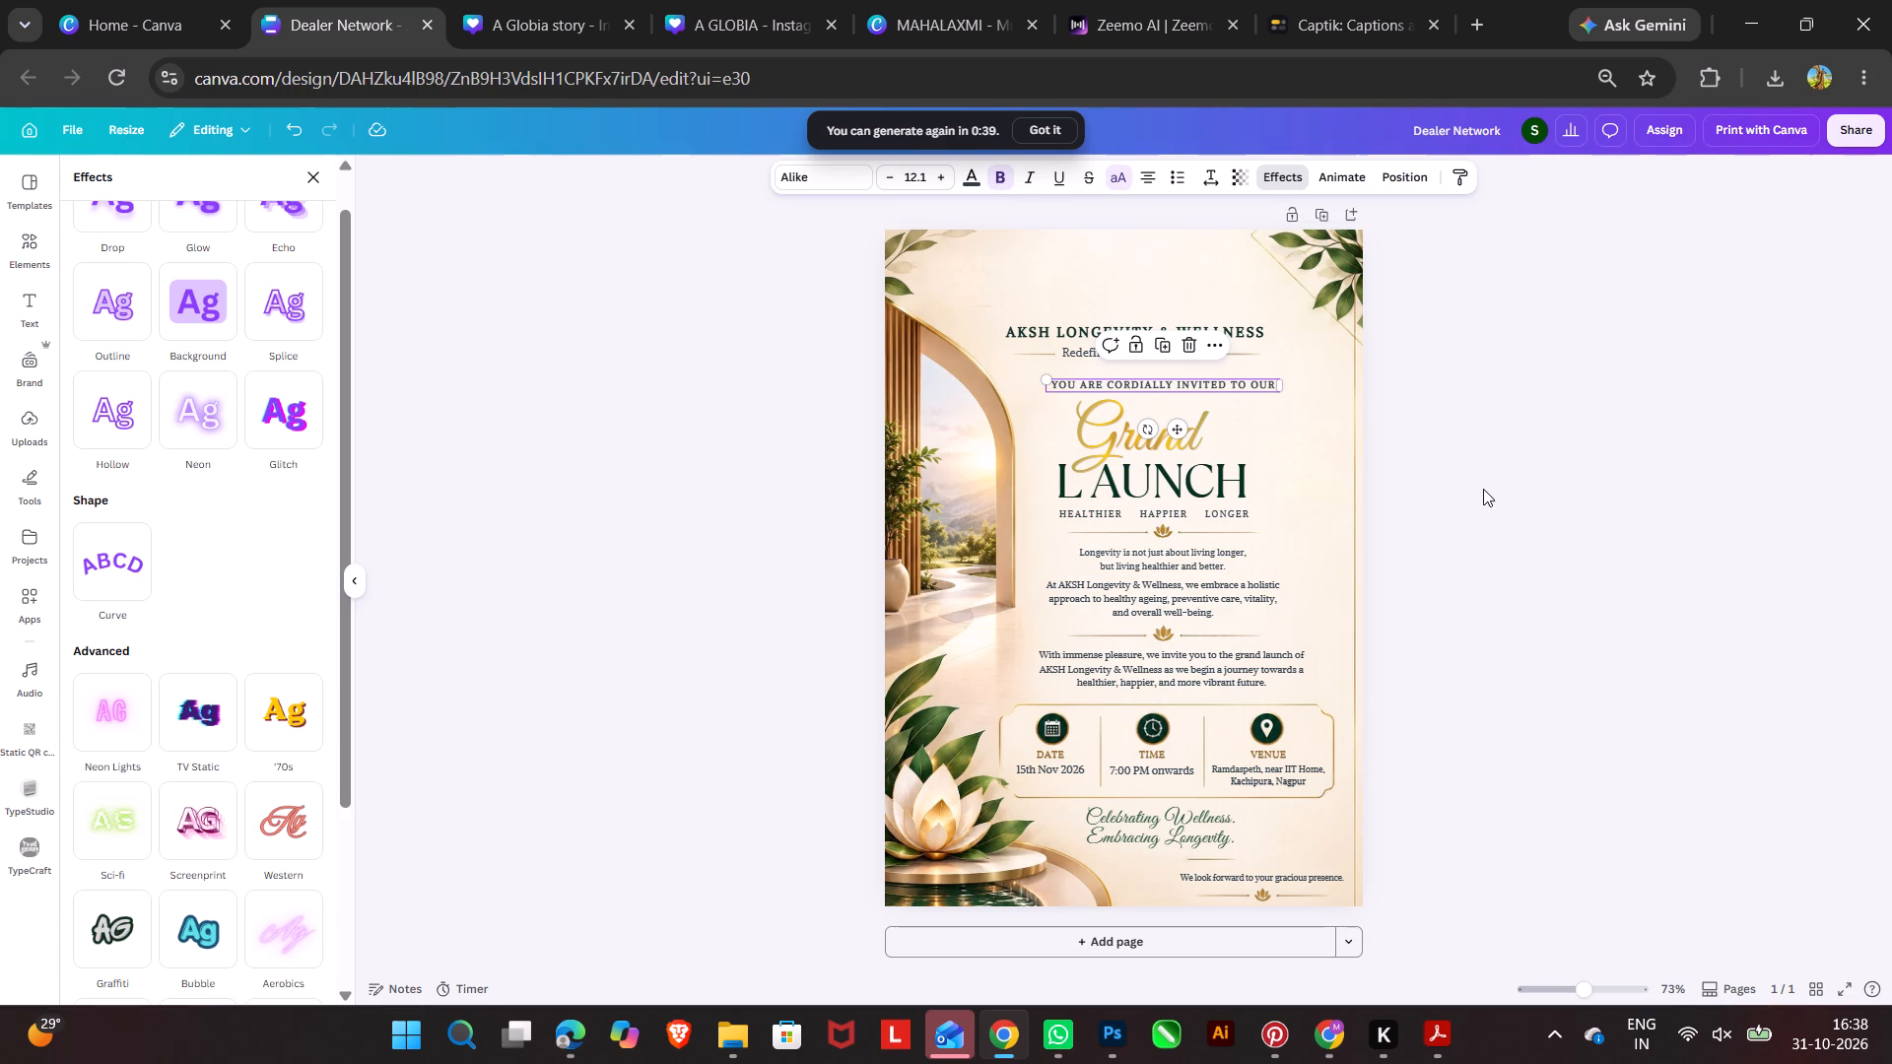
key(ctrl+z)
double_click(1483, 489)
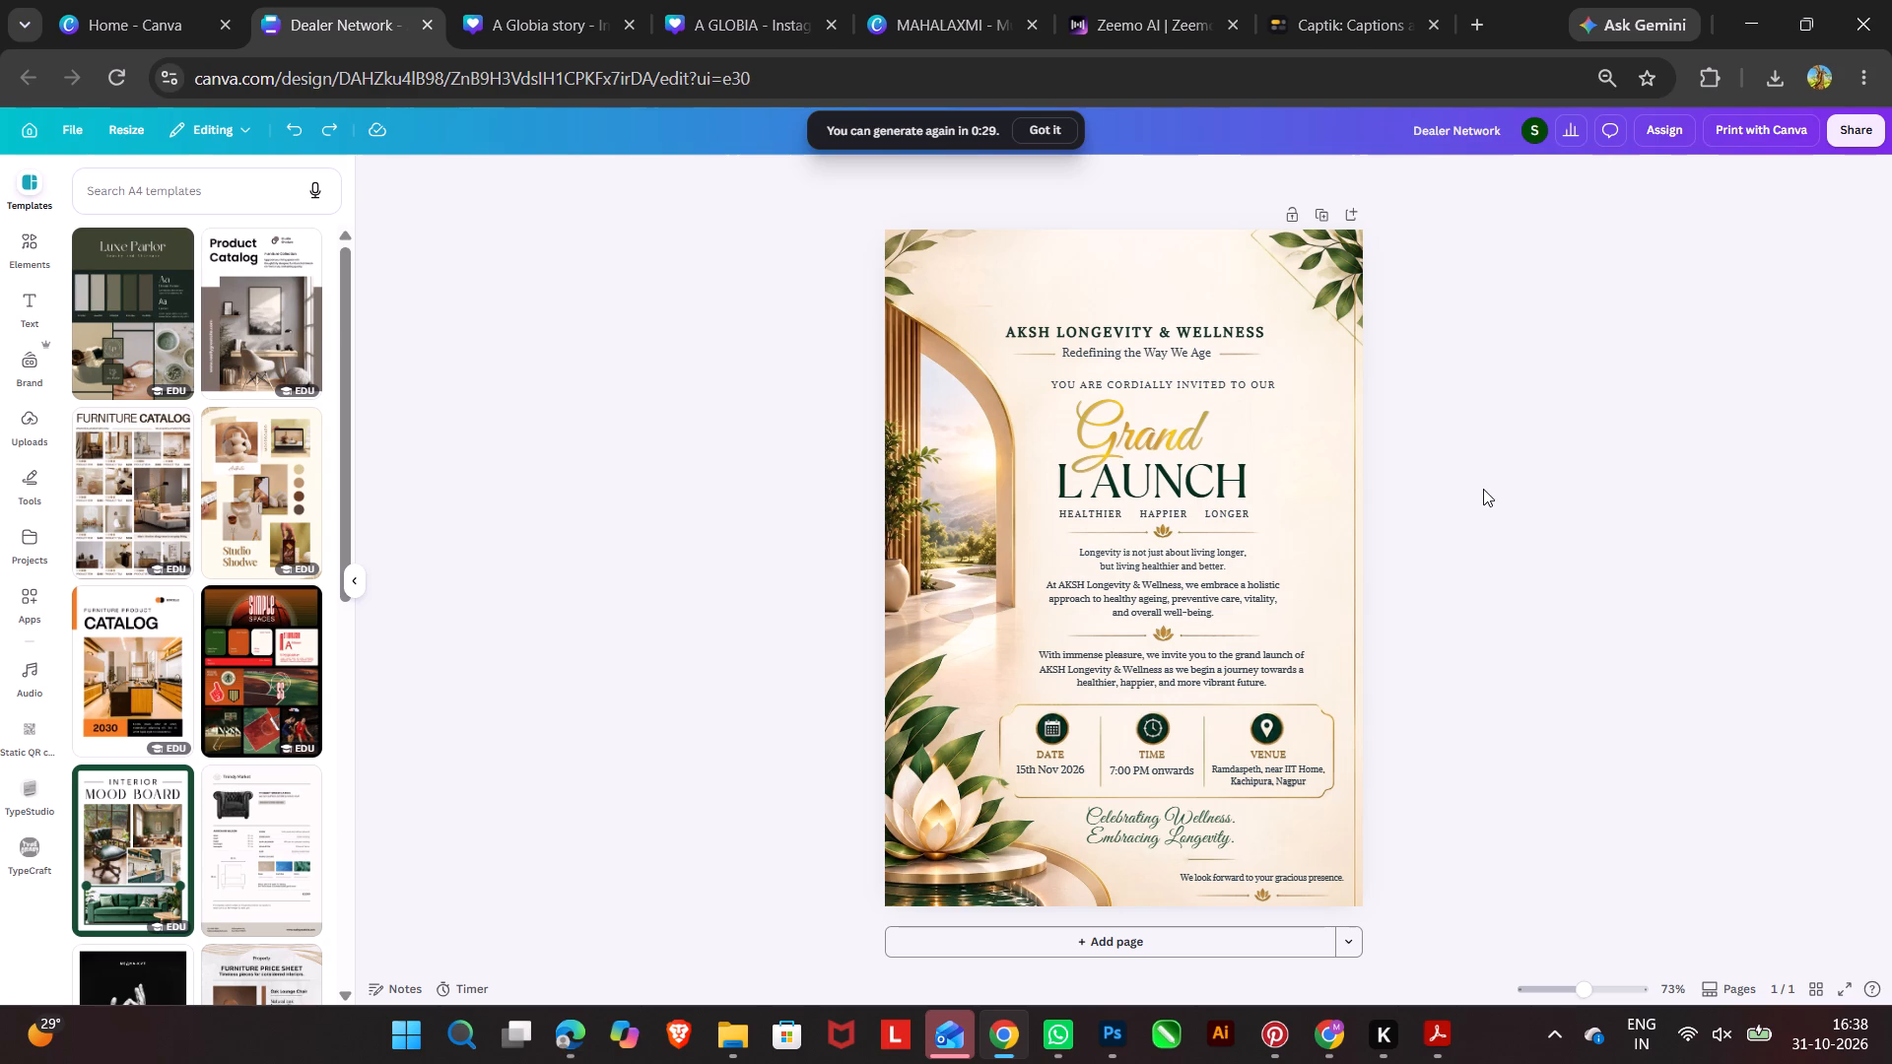
Search the Canva home page for "aksh" and open the AKSH STORY design.
click(122, 26)
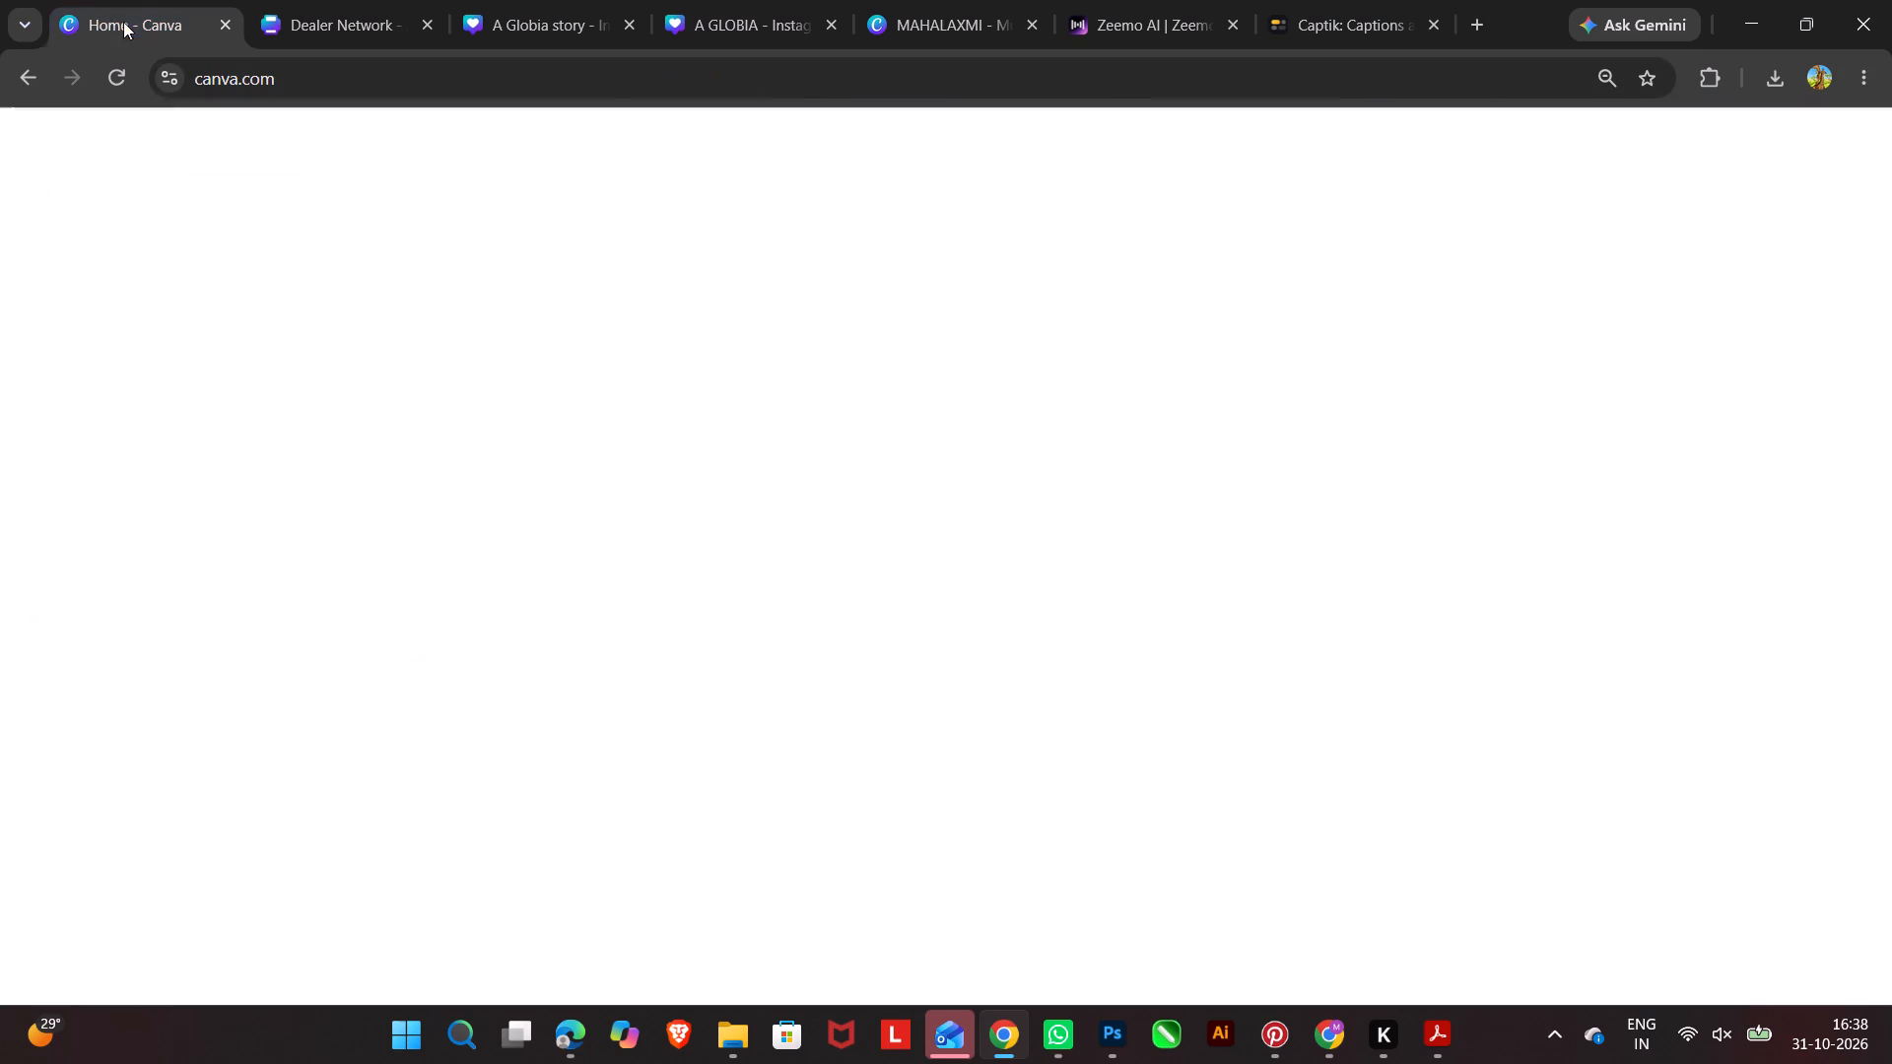
click(1575, 170)
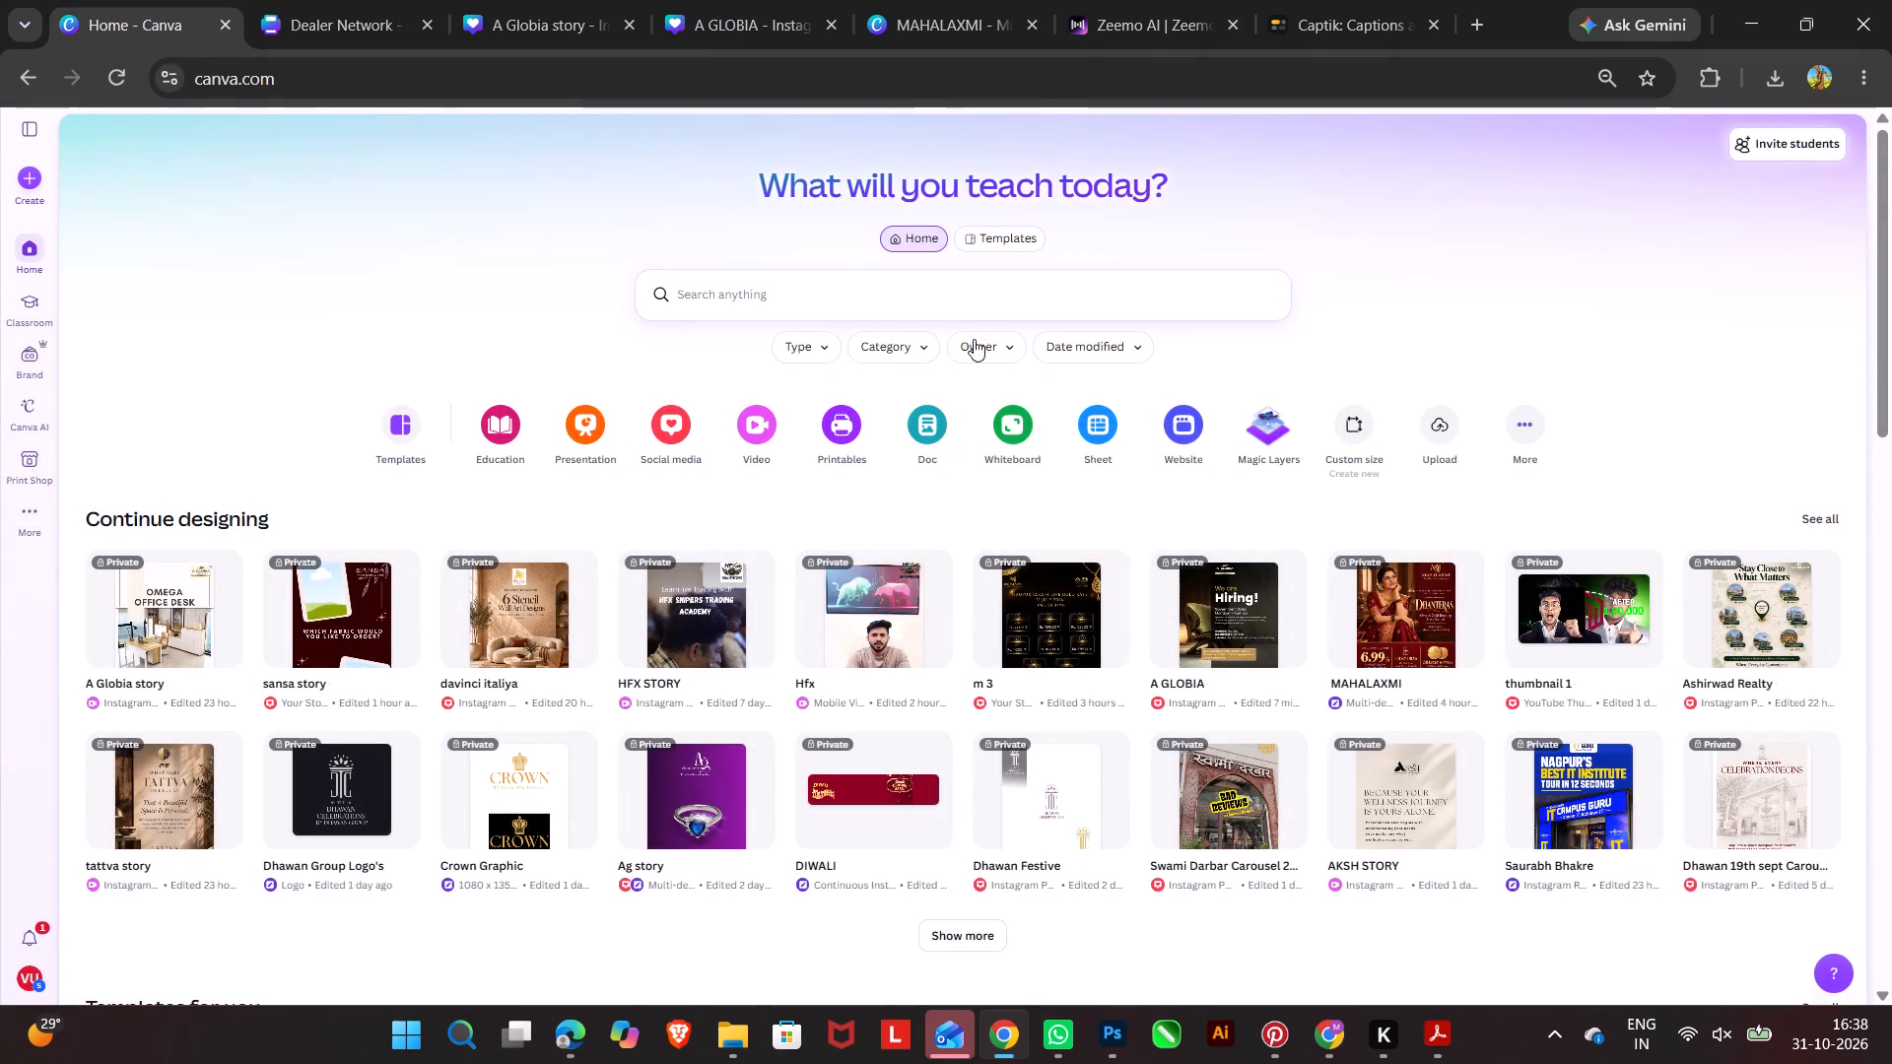
click(845, 284)
text(aksh)
key(space)
key(Return)
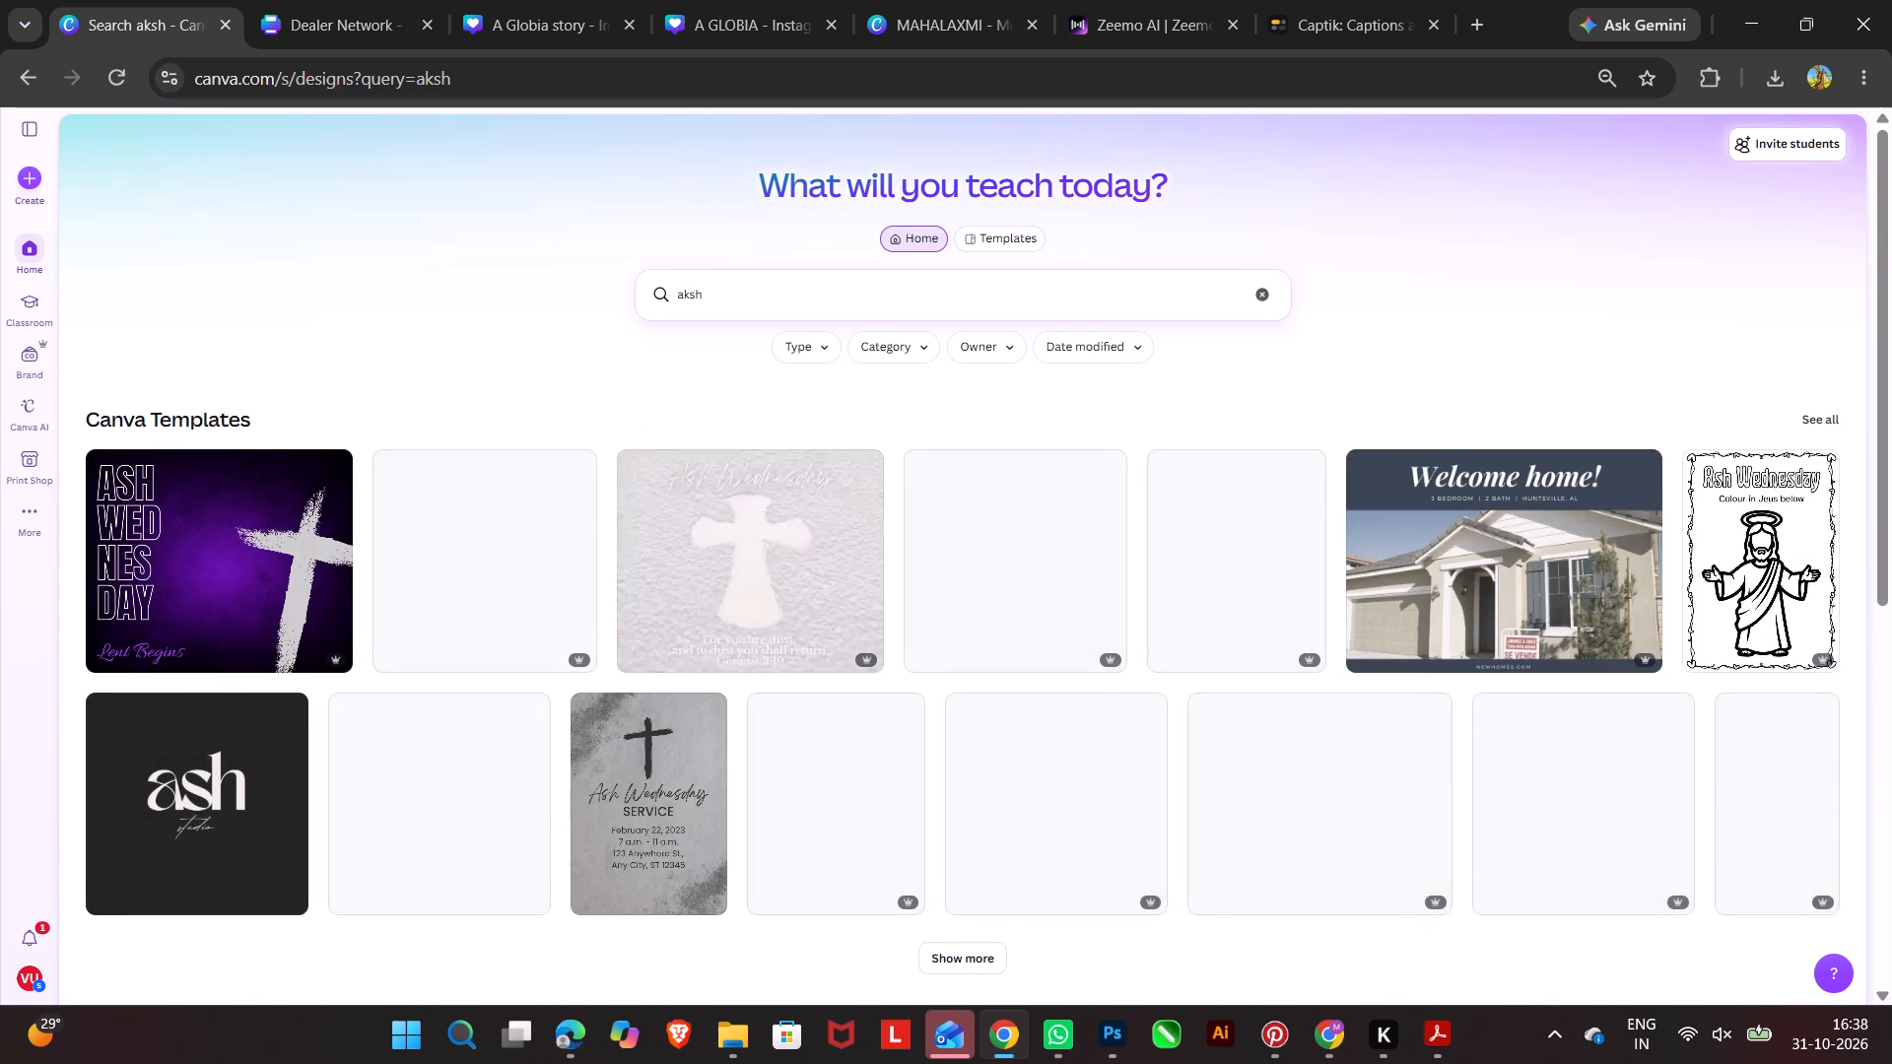
scroll(845, 283, down, 3)
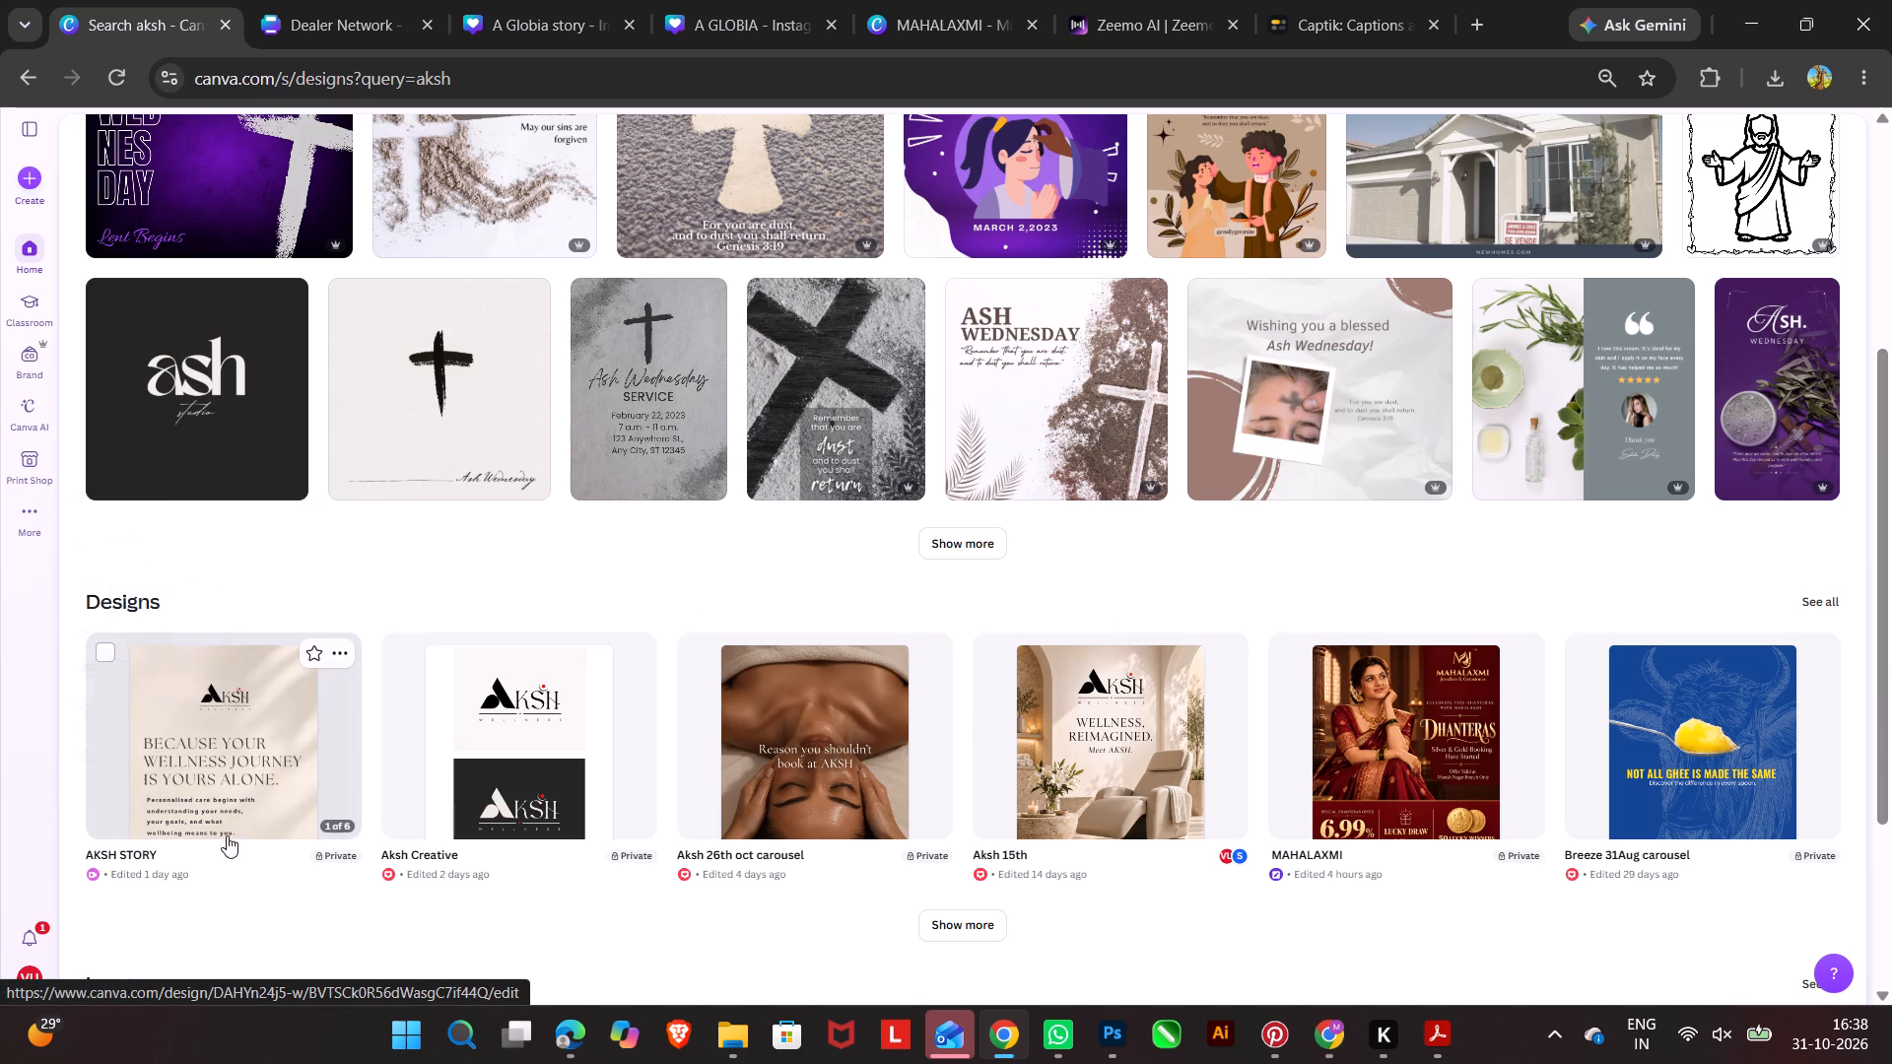
click(209, 789)
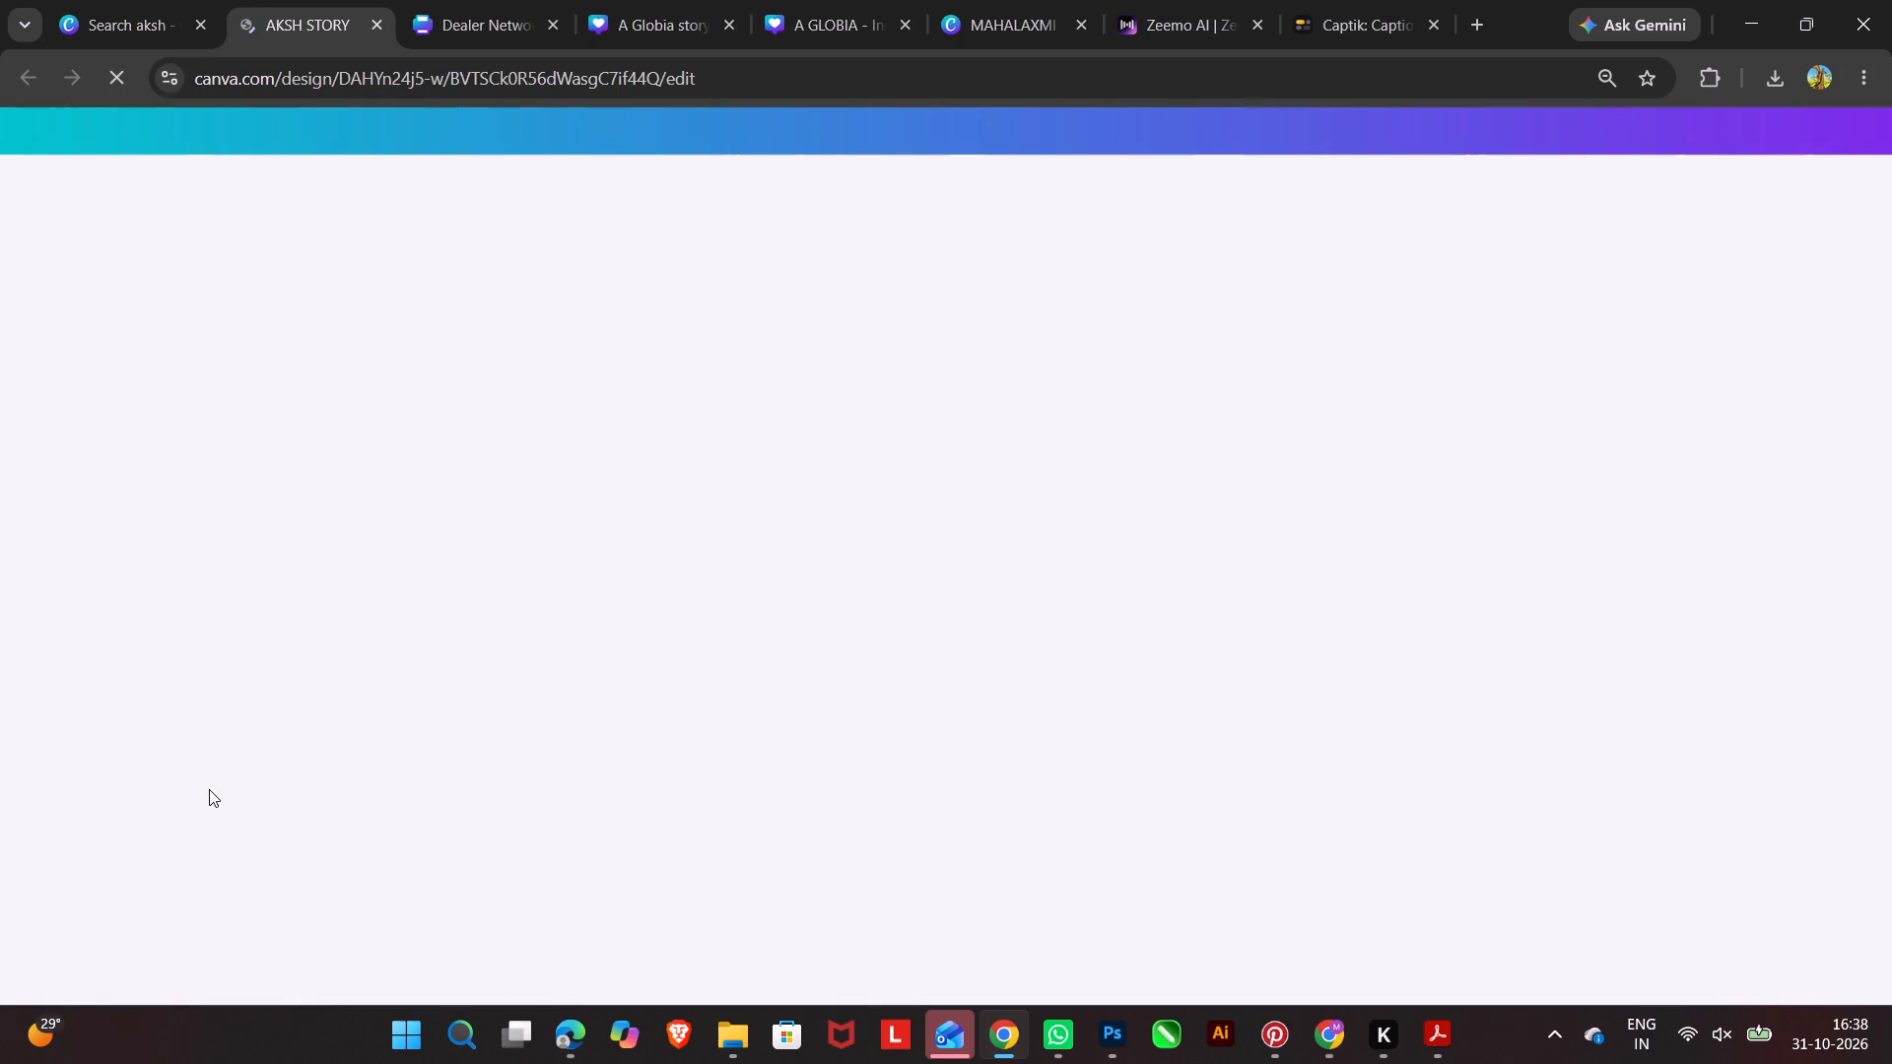
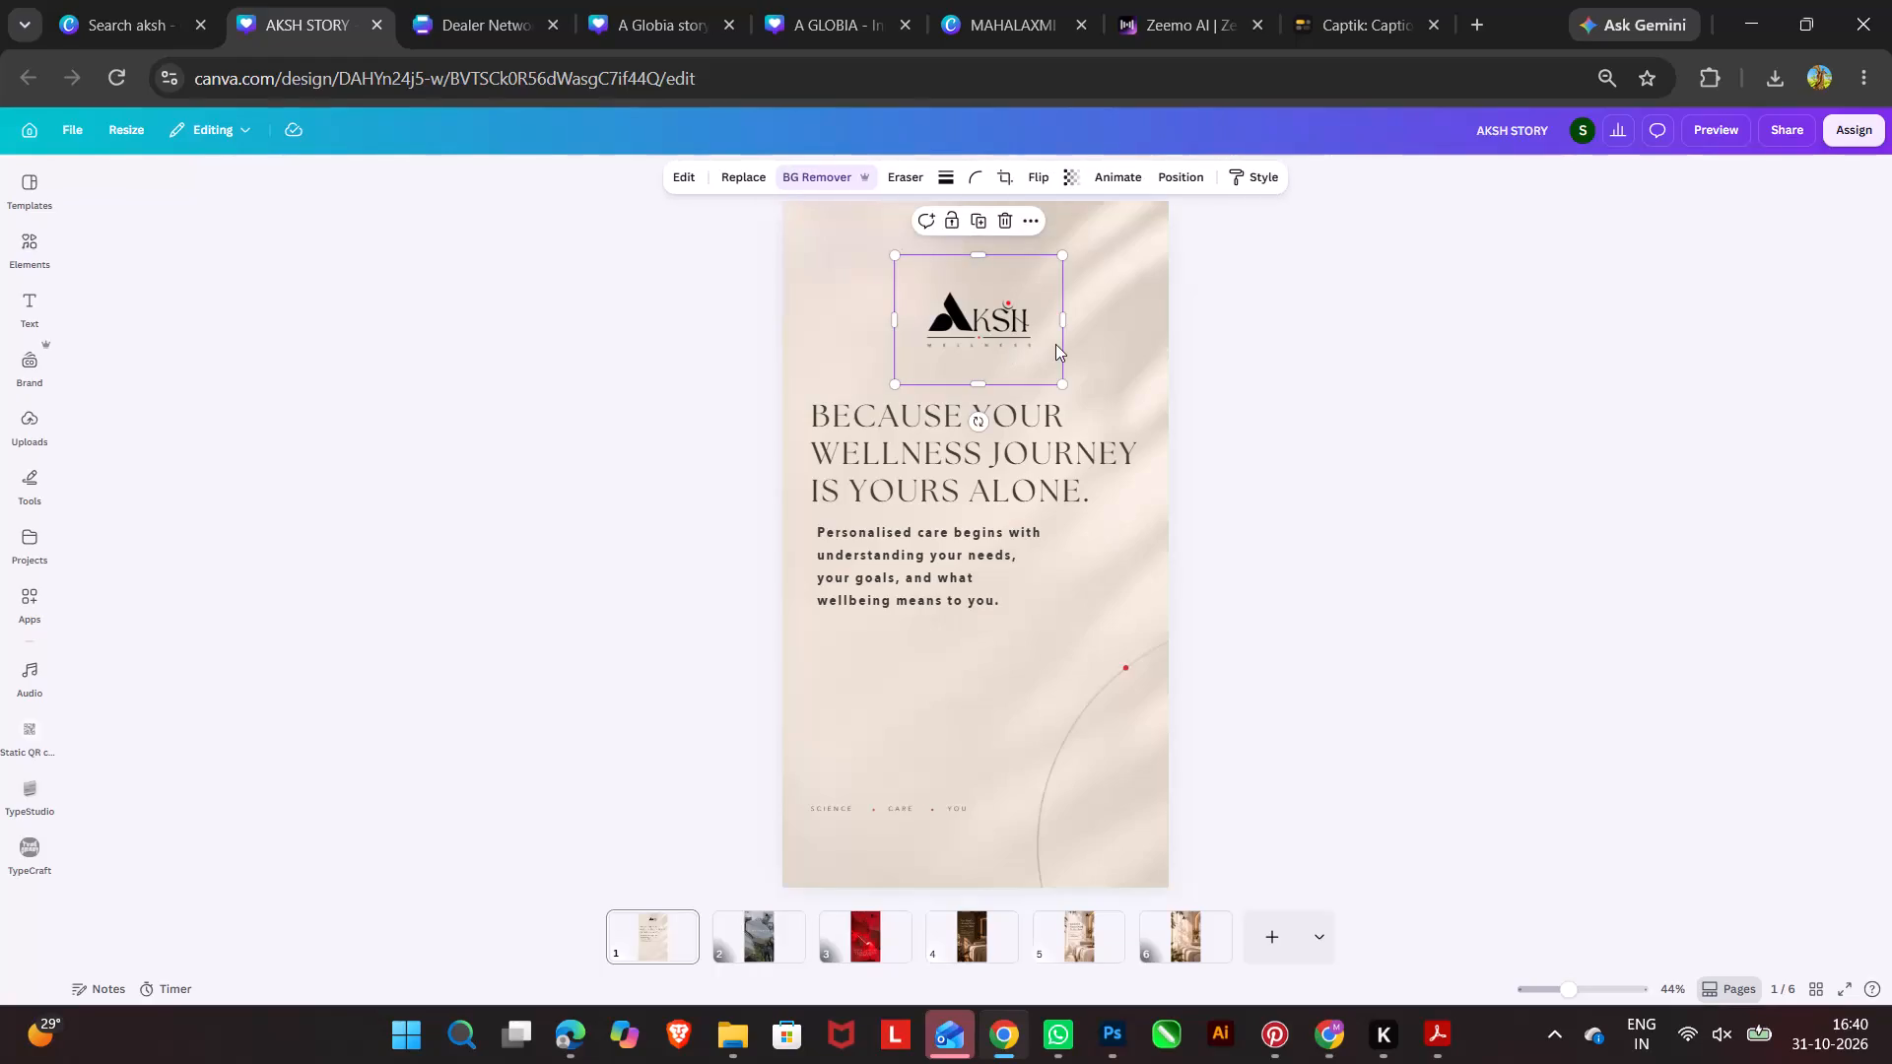
Copy the AKSH logo from the AKSH STORY design into the Dealer Network invitation, scaled down and placed above the heading.
key(ctrl+c)
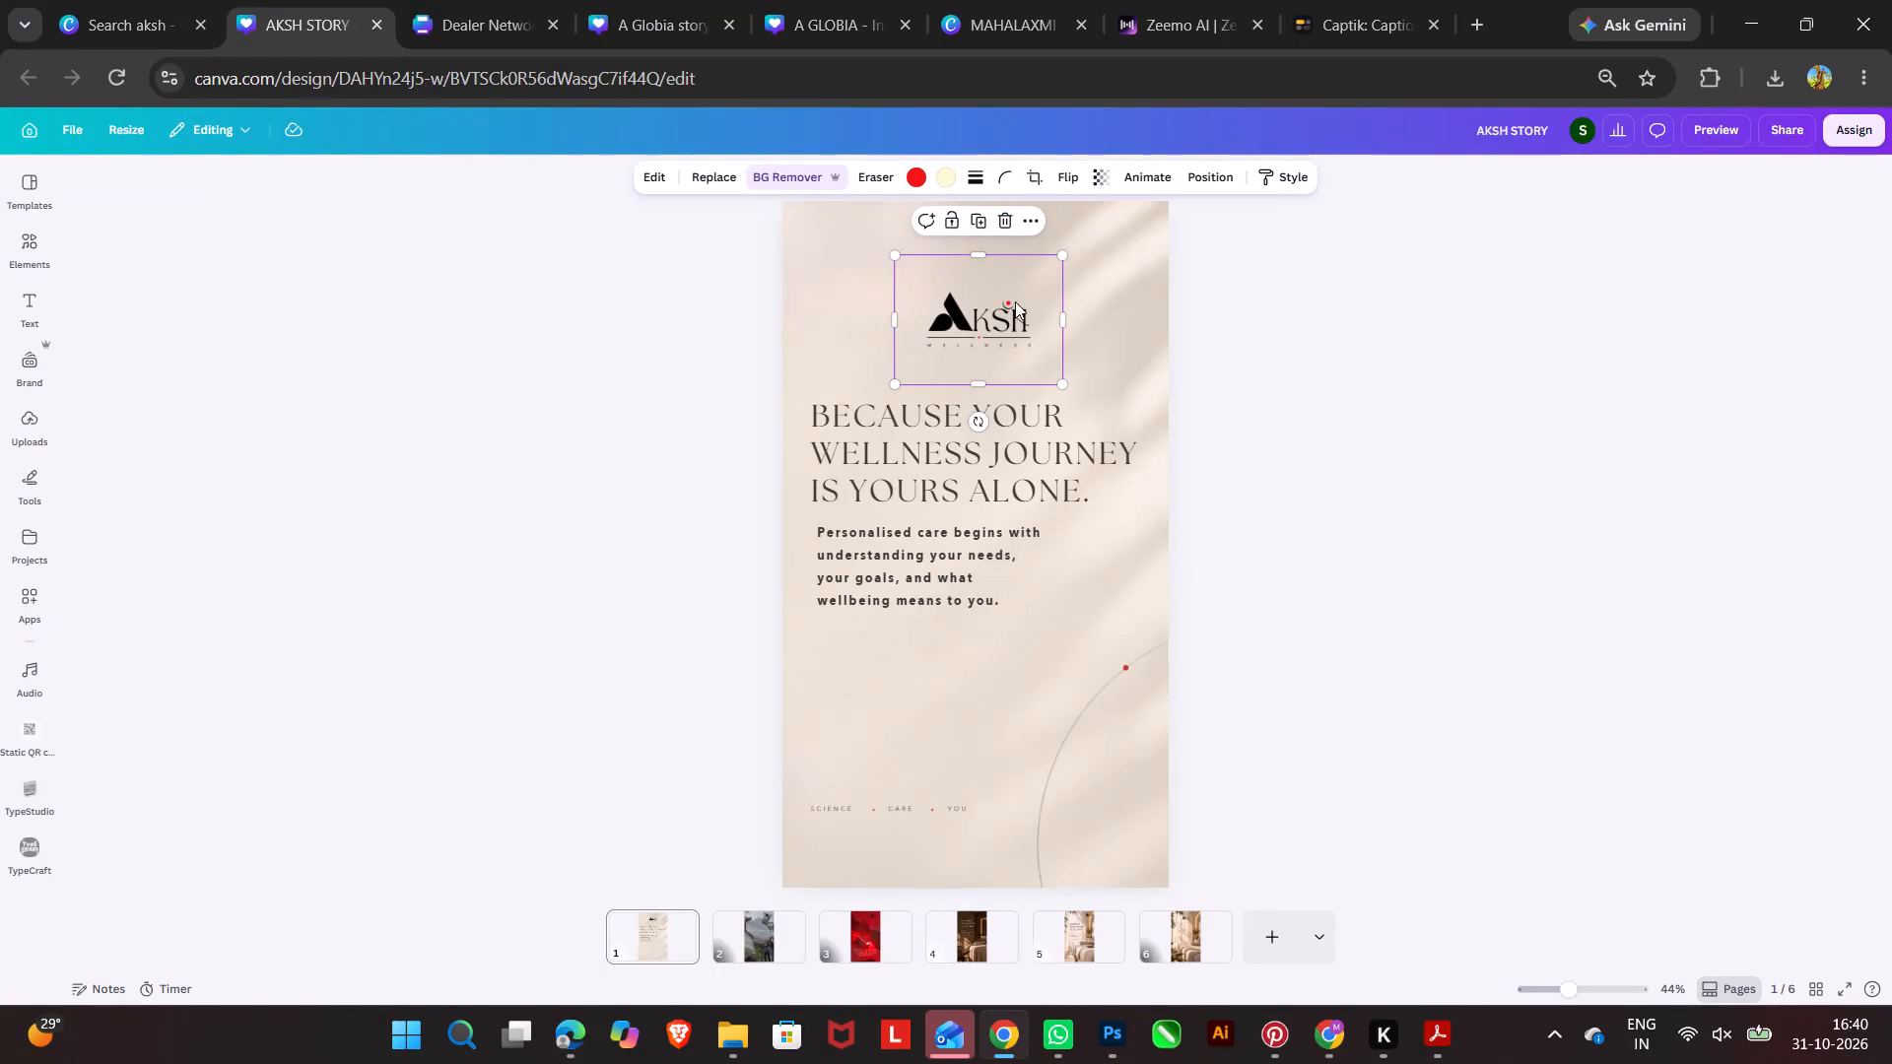
click(498, 25)
click(1180, 323)
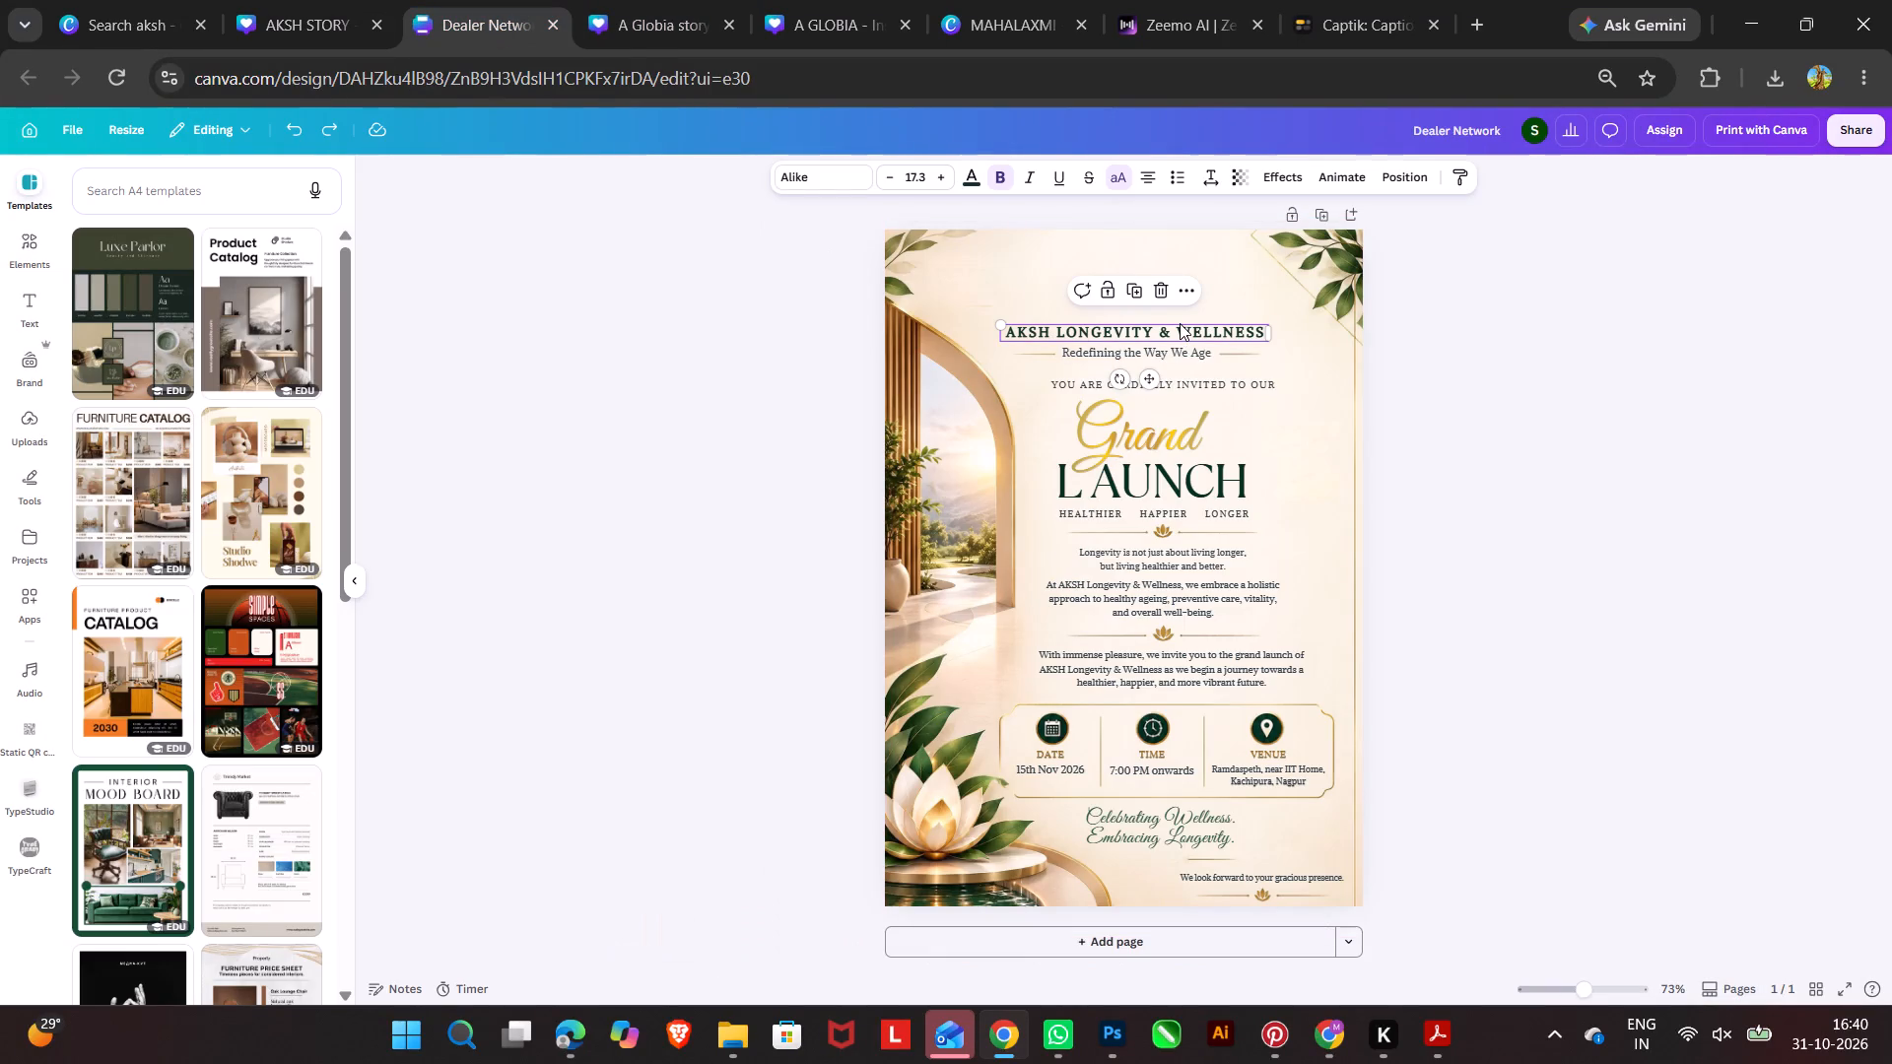
key(ctrl+v)
drag(1354, 541, 1263, 471)
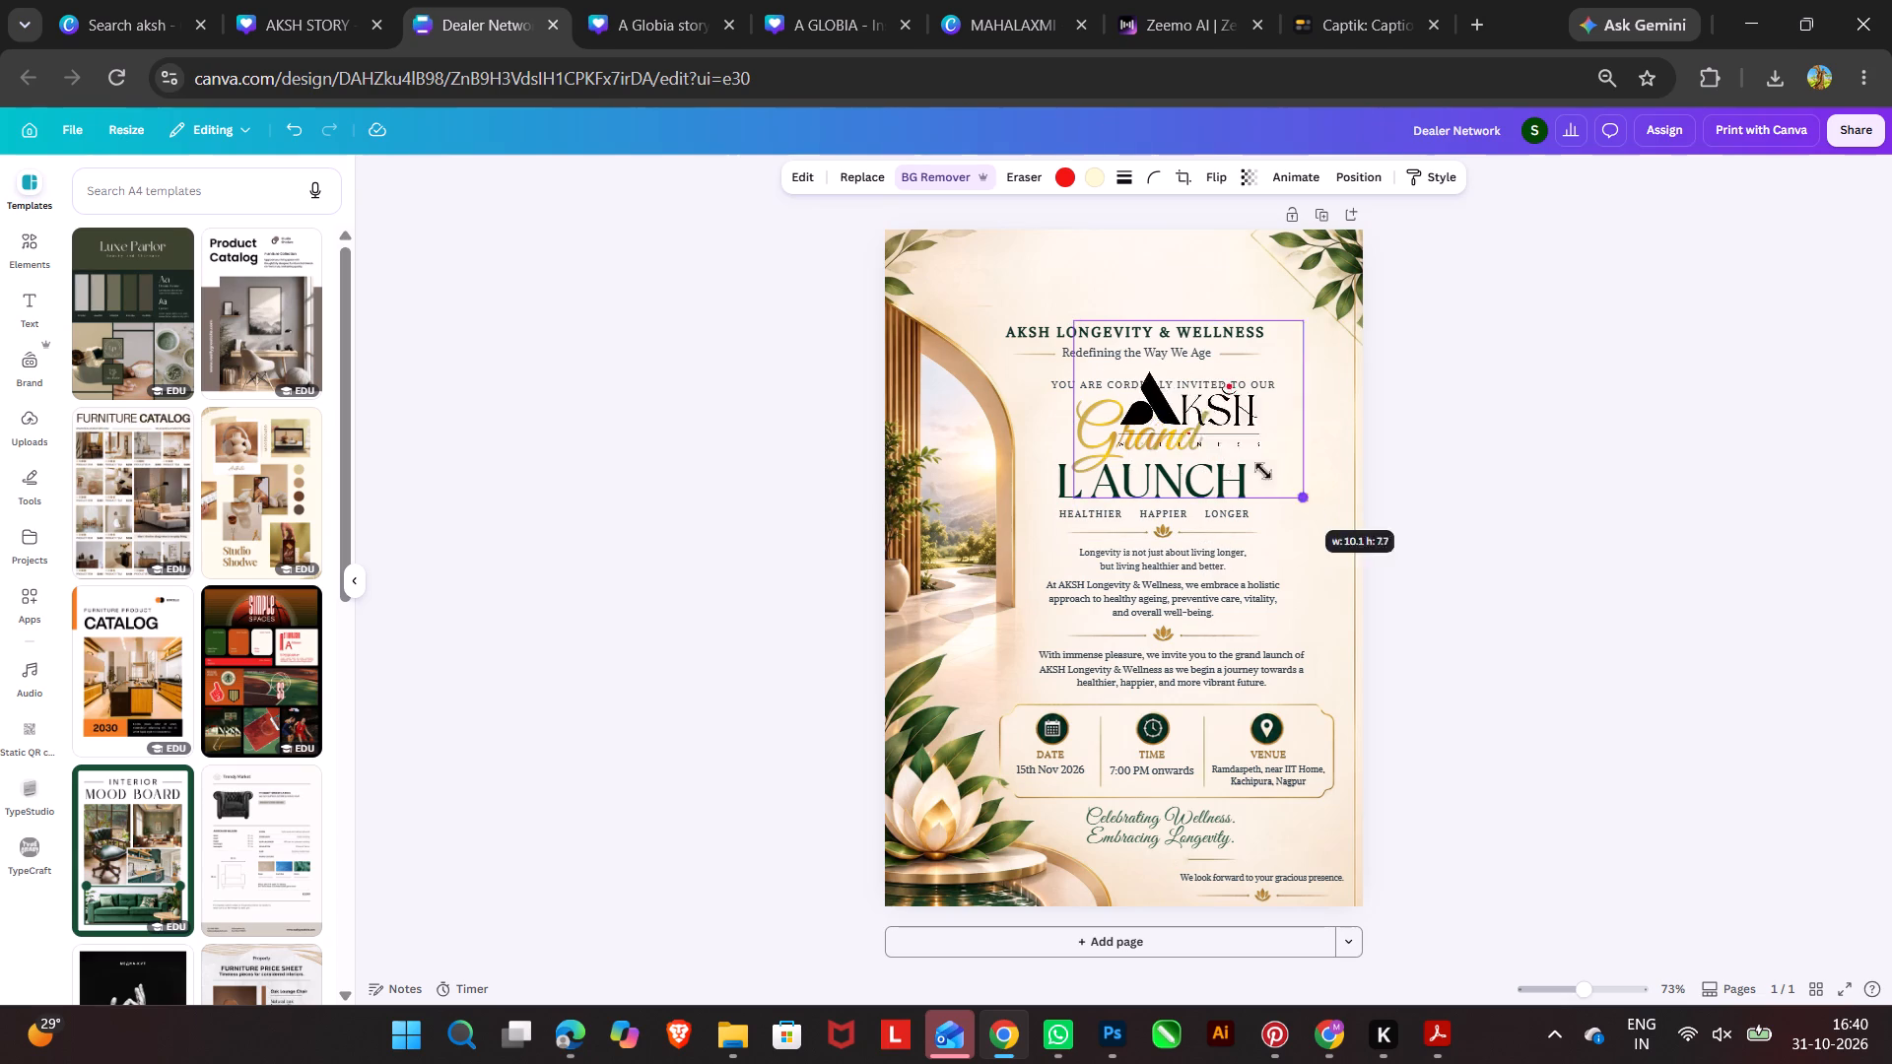
drag(1263, 471, 1312, 511)
drag(1282, 489, 1217, 357)
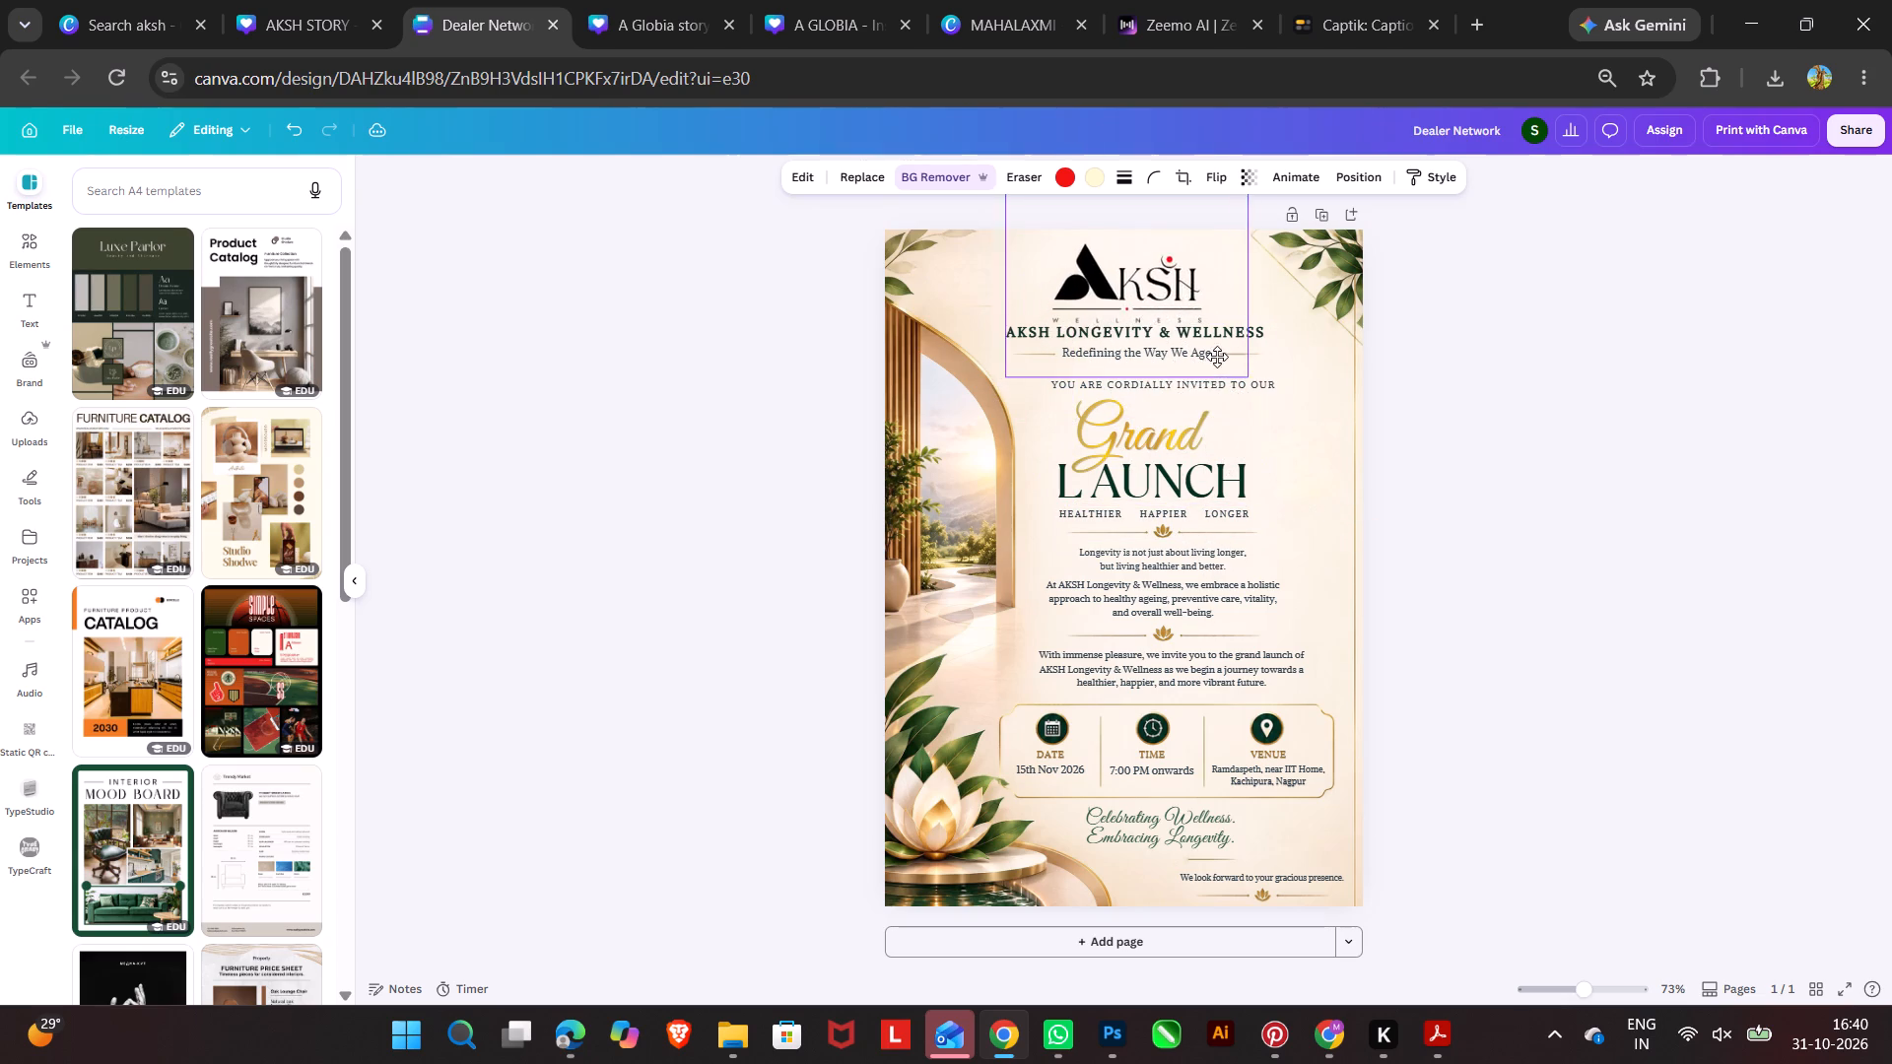
drag(1217, 357, 1220, 352)
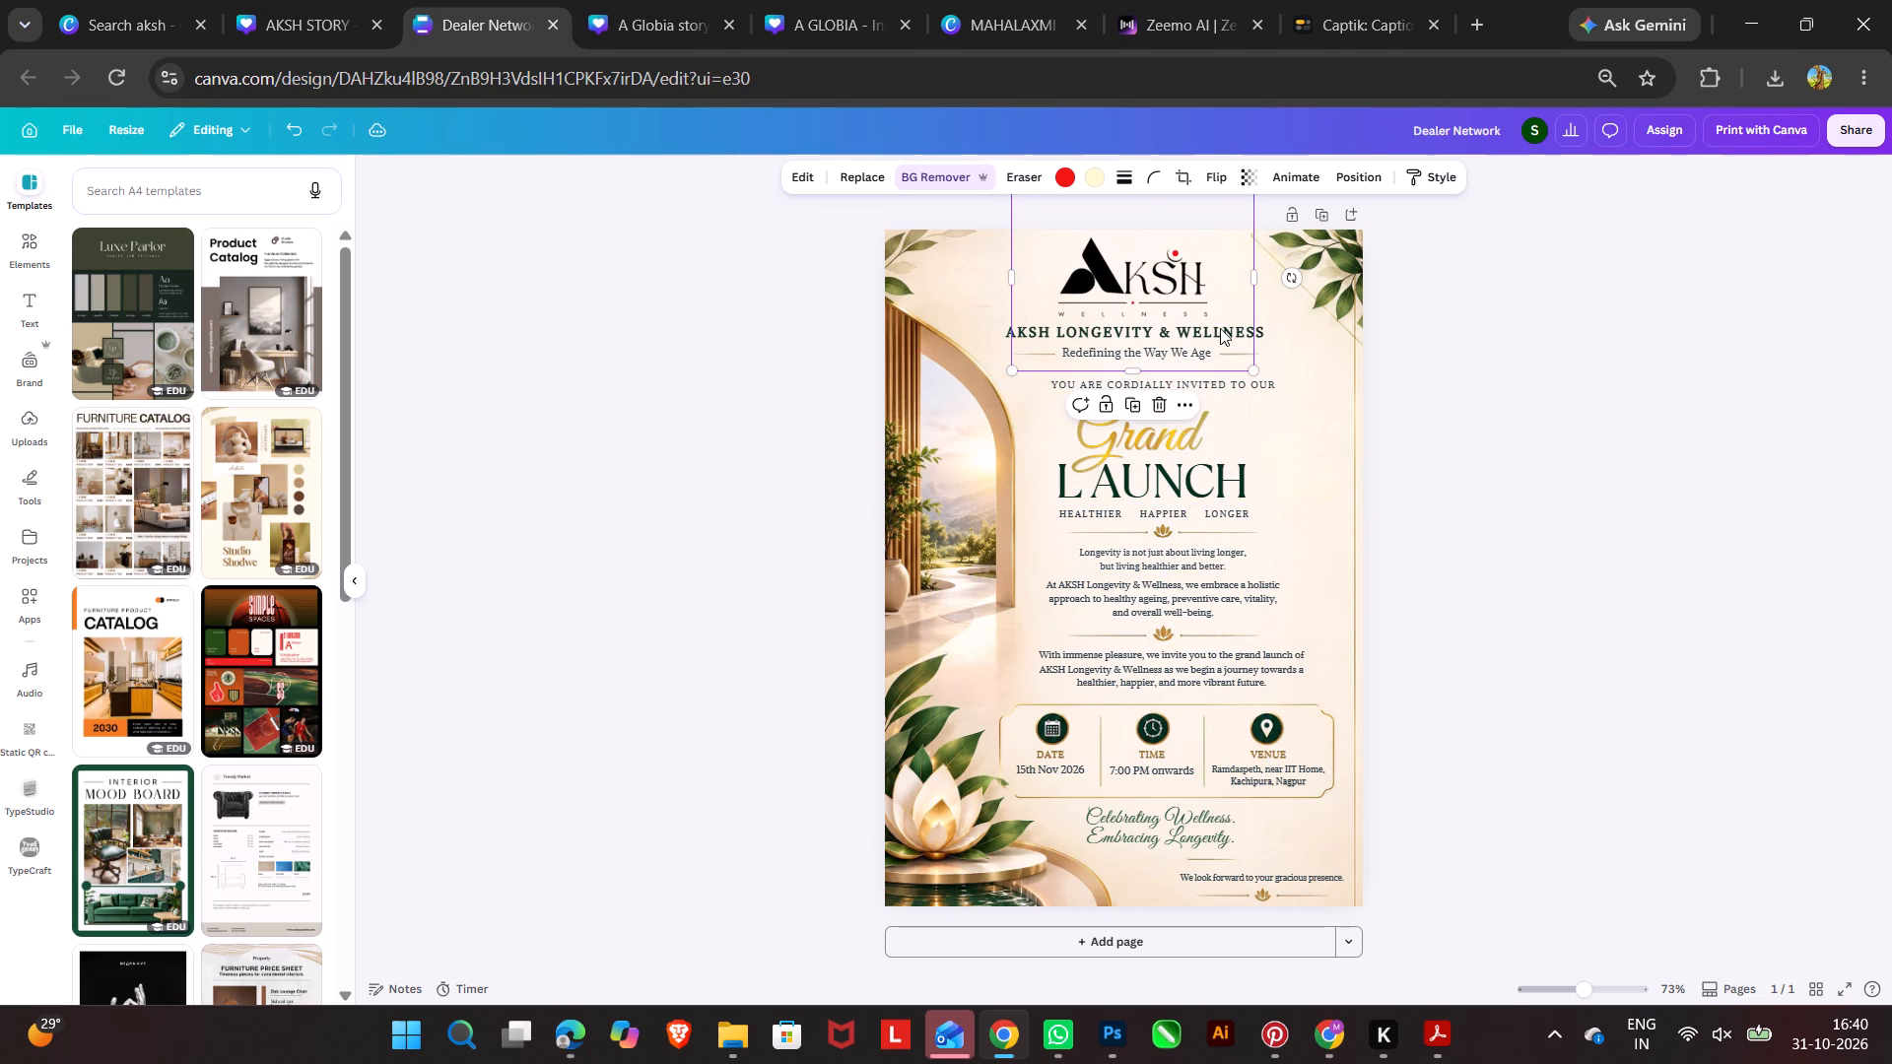
click(1445, 417)
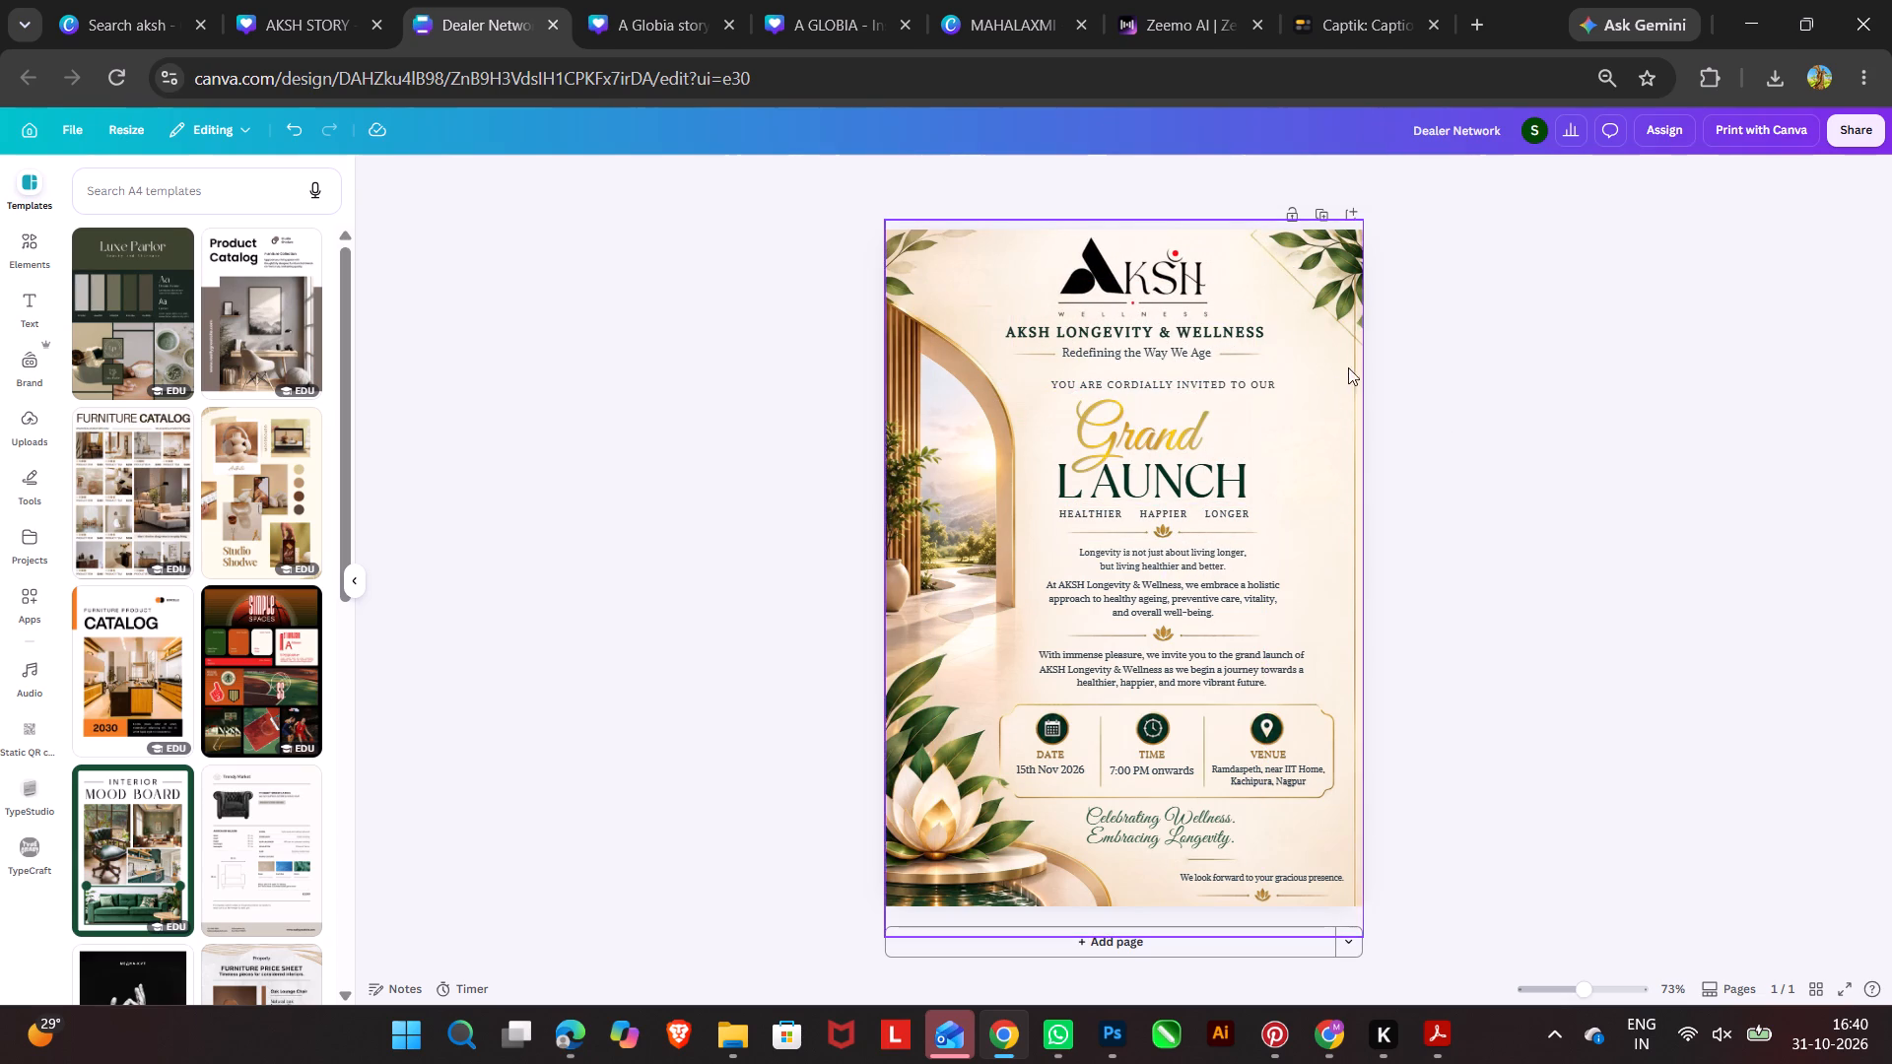
Move the AKSH logo up partly off the page, clear of the heading and the tagline lines.
drag(1375, 346, 1279, 349)
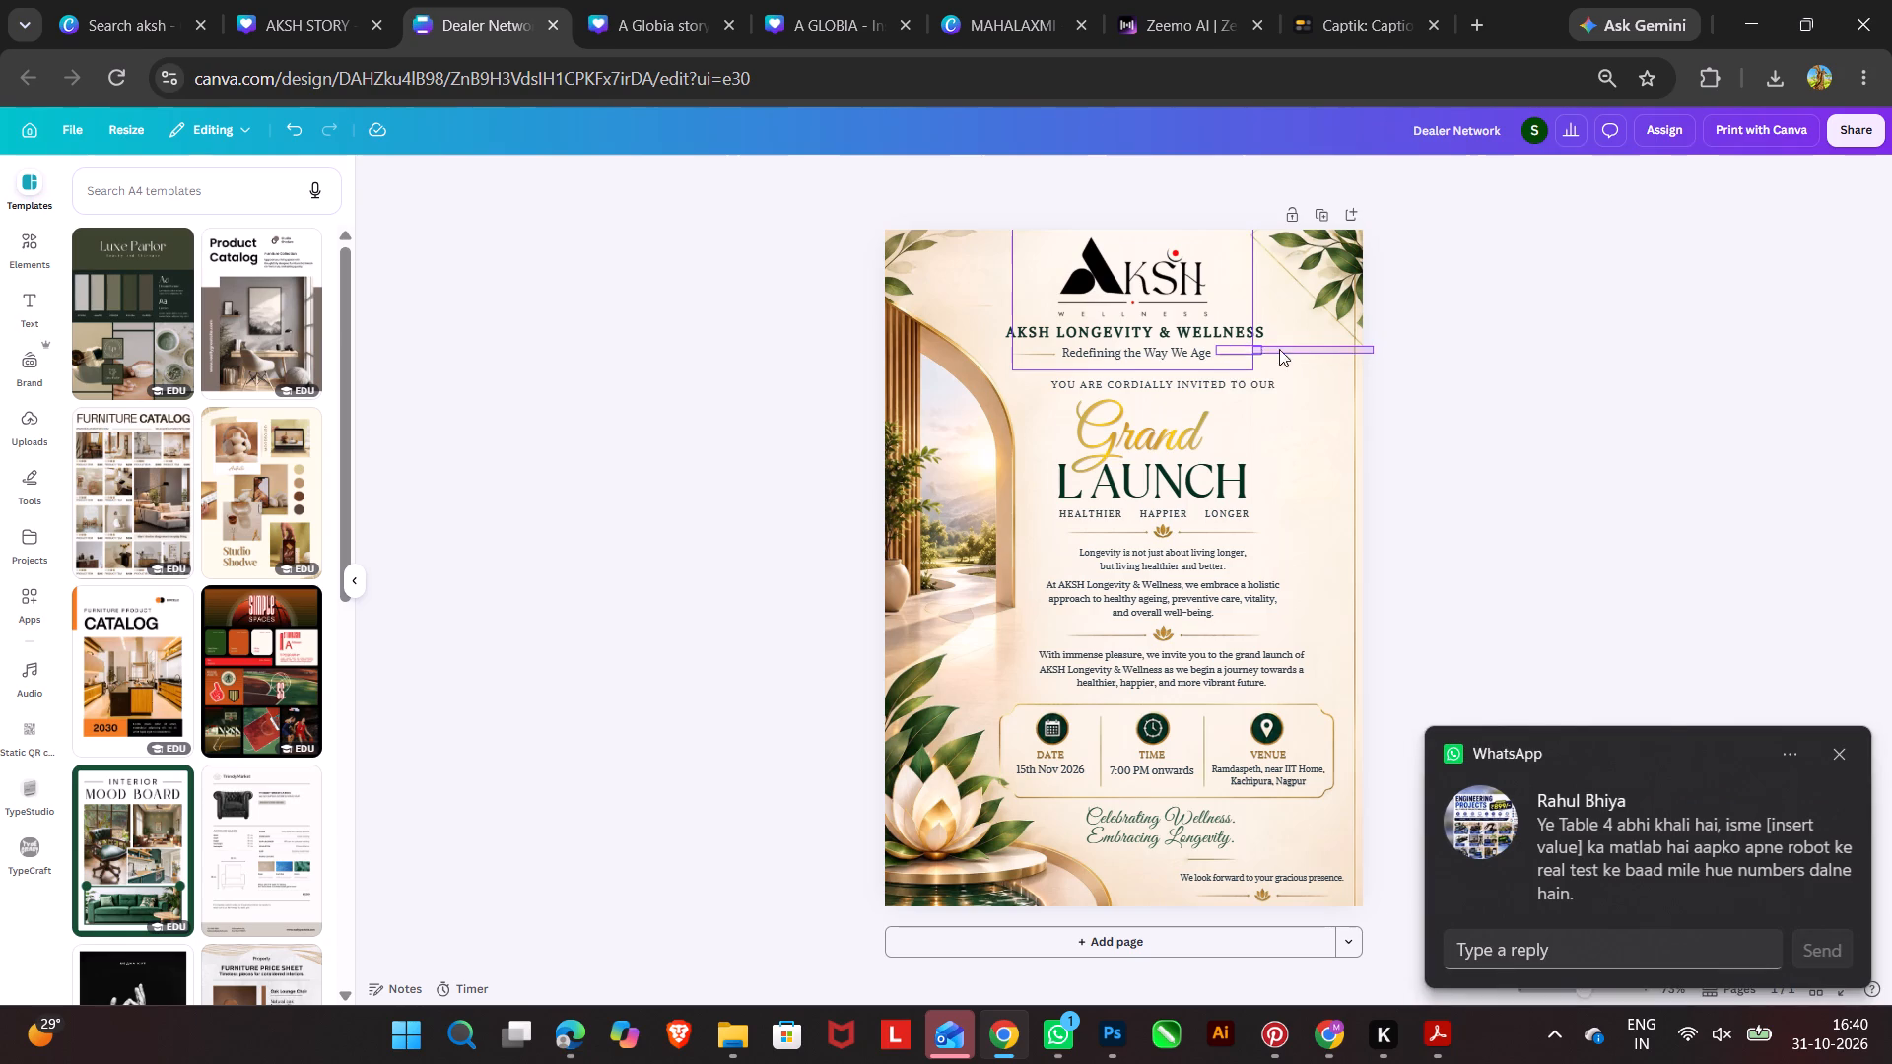
drag(1279, 349, 1363, 345)
click(1166, 303)
drag(1163, 301, 1169, 233)
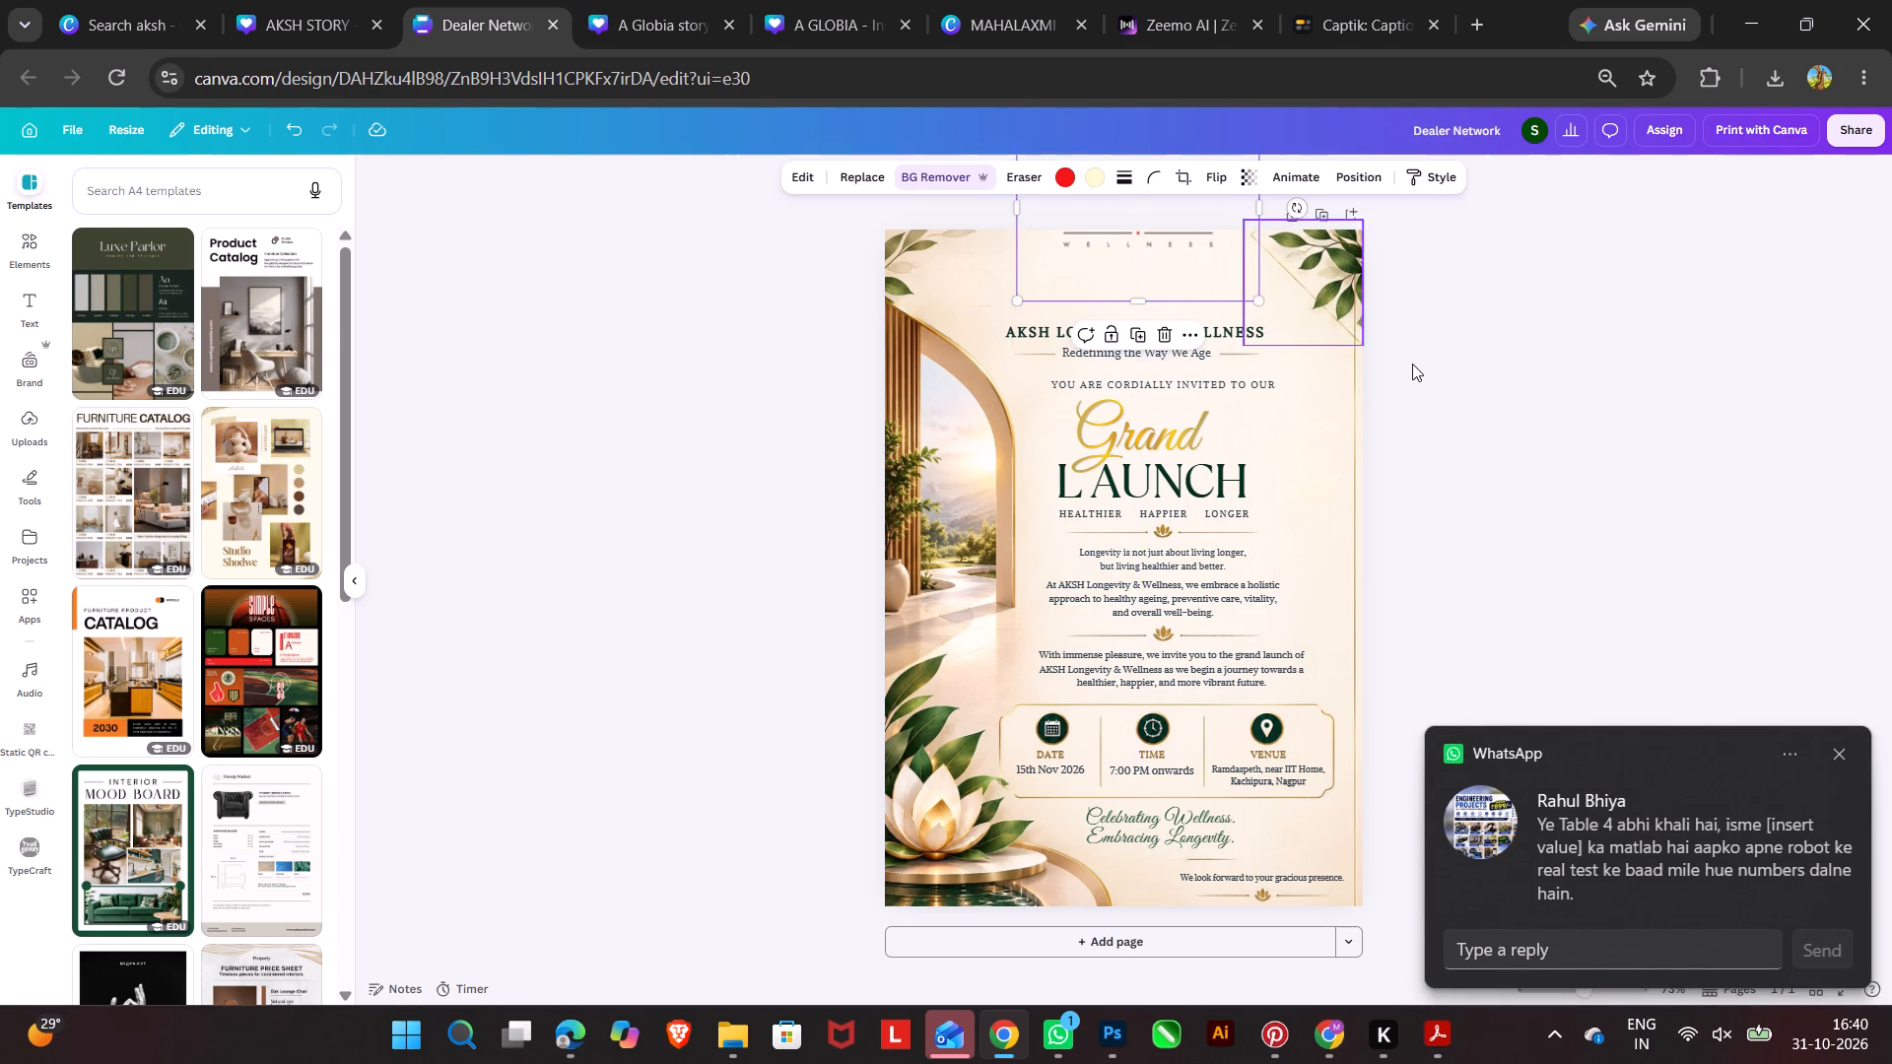
click(1418, 364)
Shift the "Redefining the Way We Age" tagline and its flanking lines slightly down and right, centring them over the invitation line.
drag(1383, 360, 1038, 349)
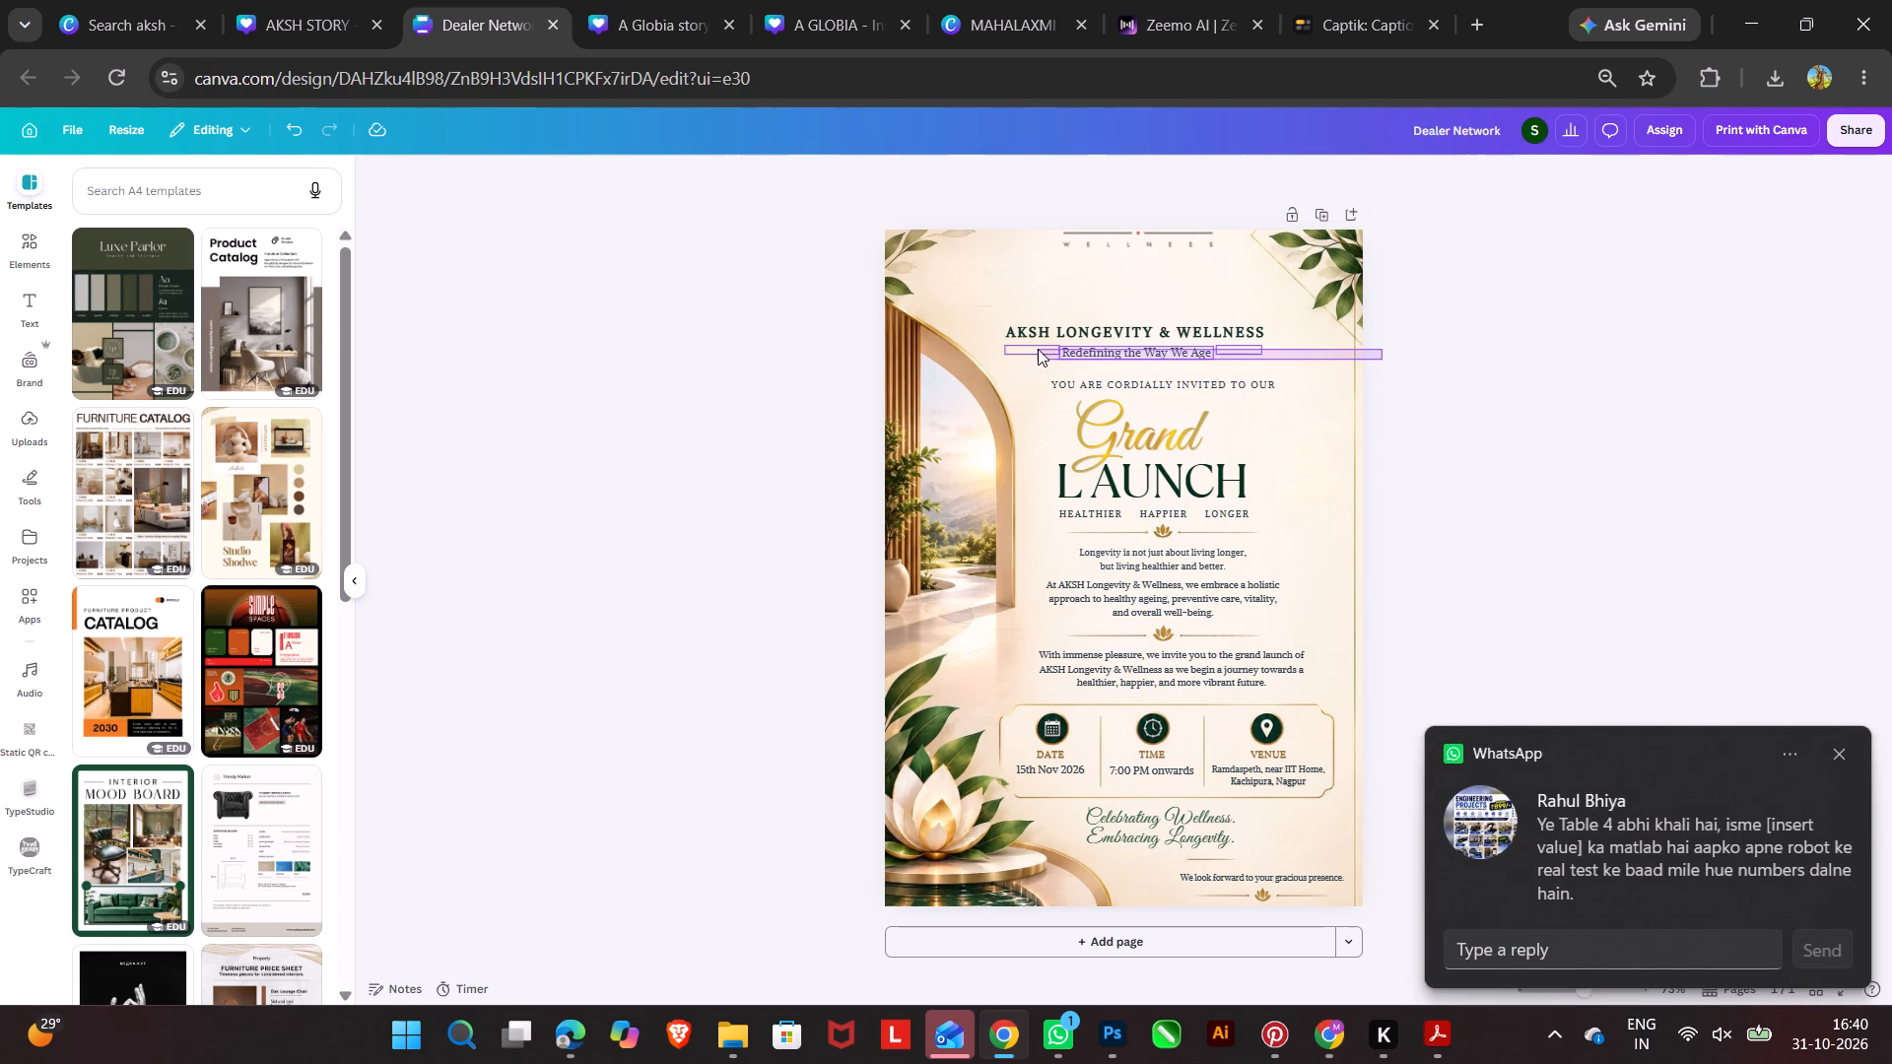
drag(1038, 349, 1034, 349)
key(Down)
key(Down)
key(Down)
key(Down)
key(Down)
key(Down)
key(Down)
key(Down)
key(Down)
key(Down)
key(Down)
key(Down)
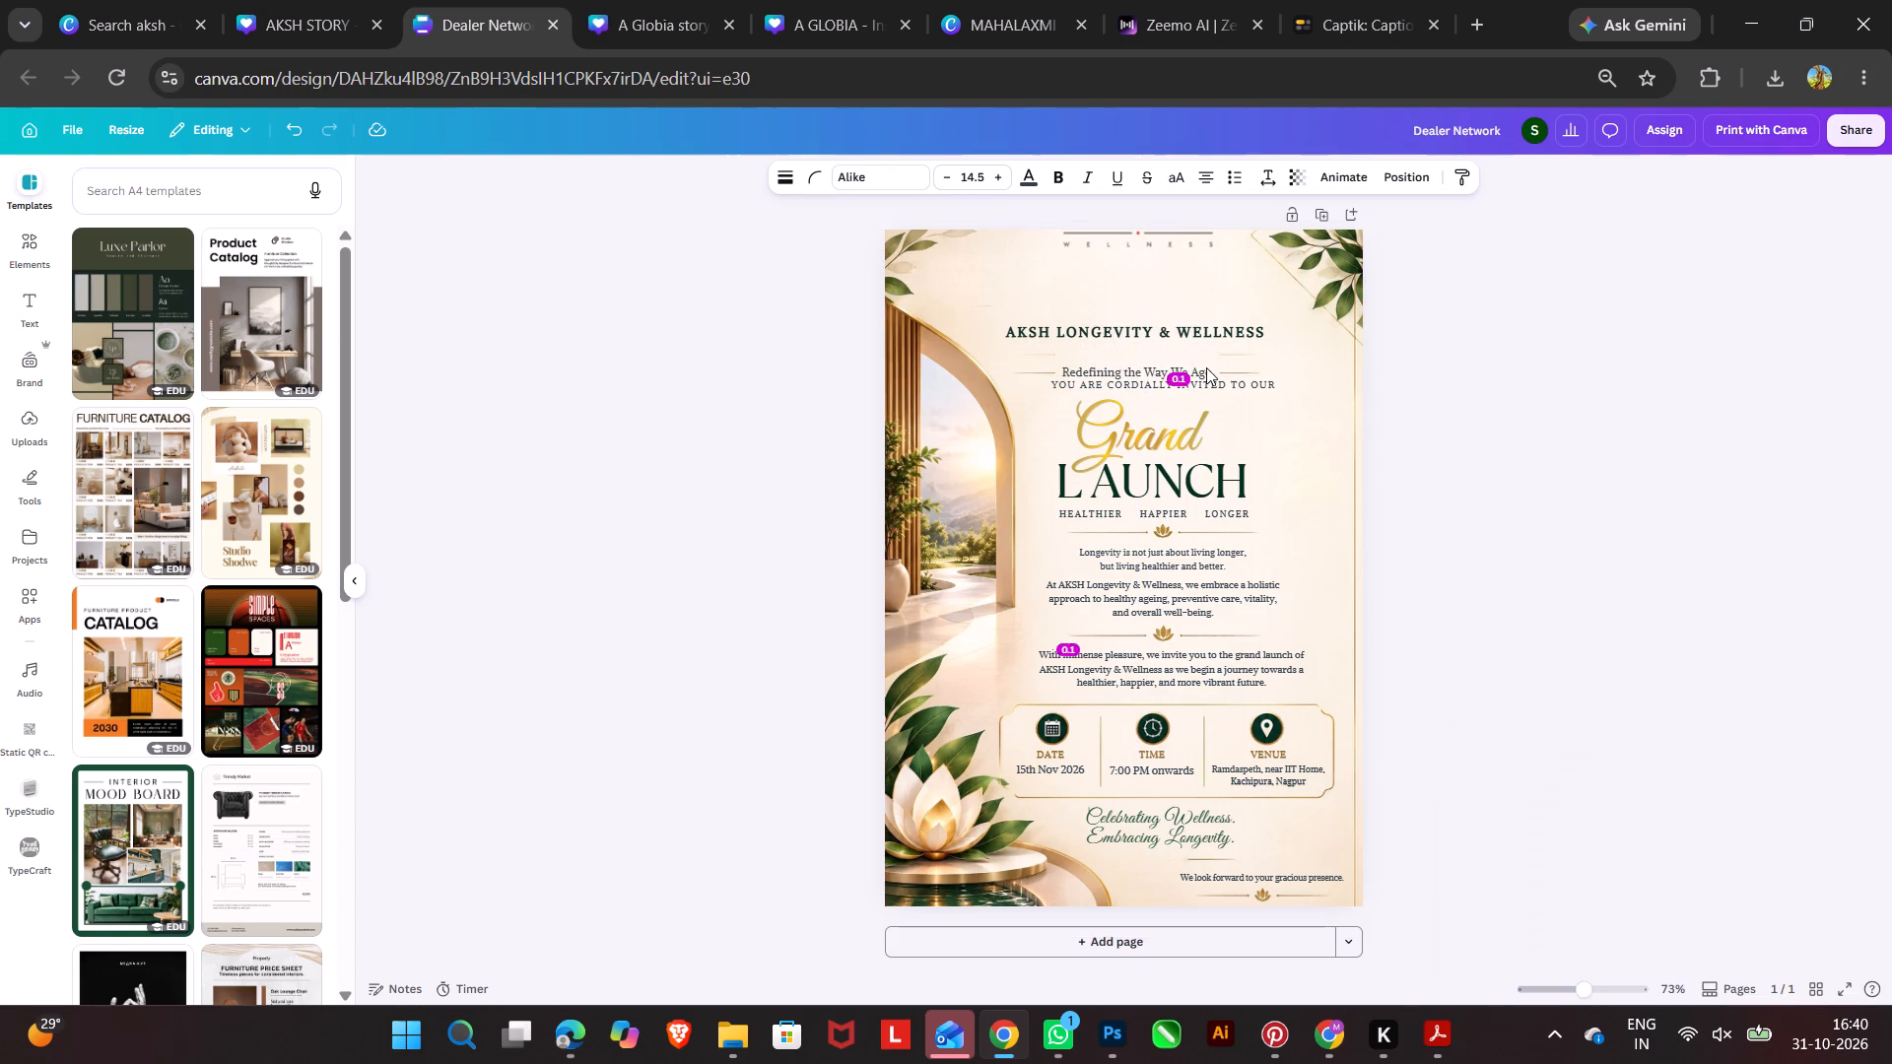
key(Up)
key(Up)
key(Up)
key(Up)
key(Up)
key(Up)
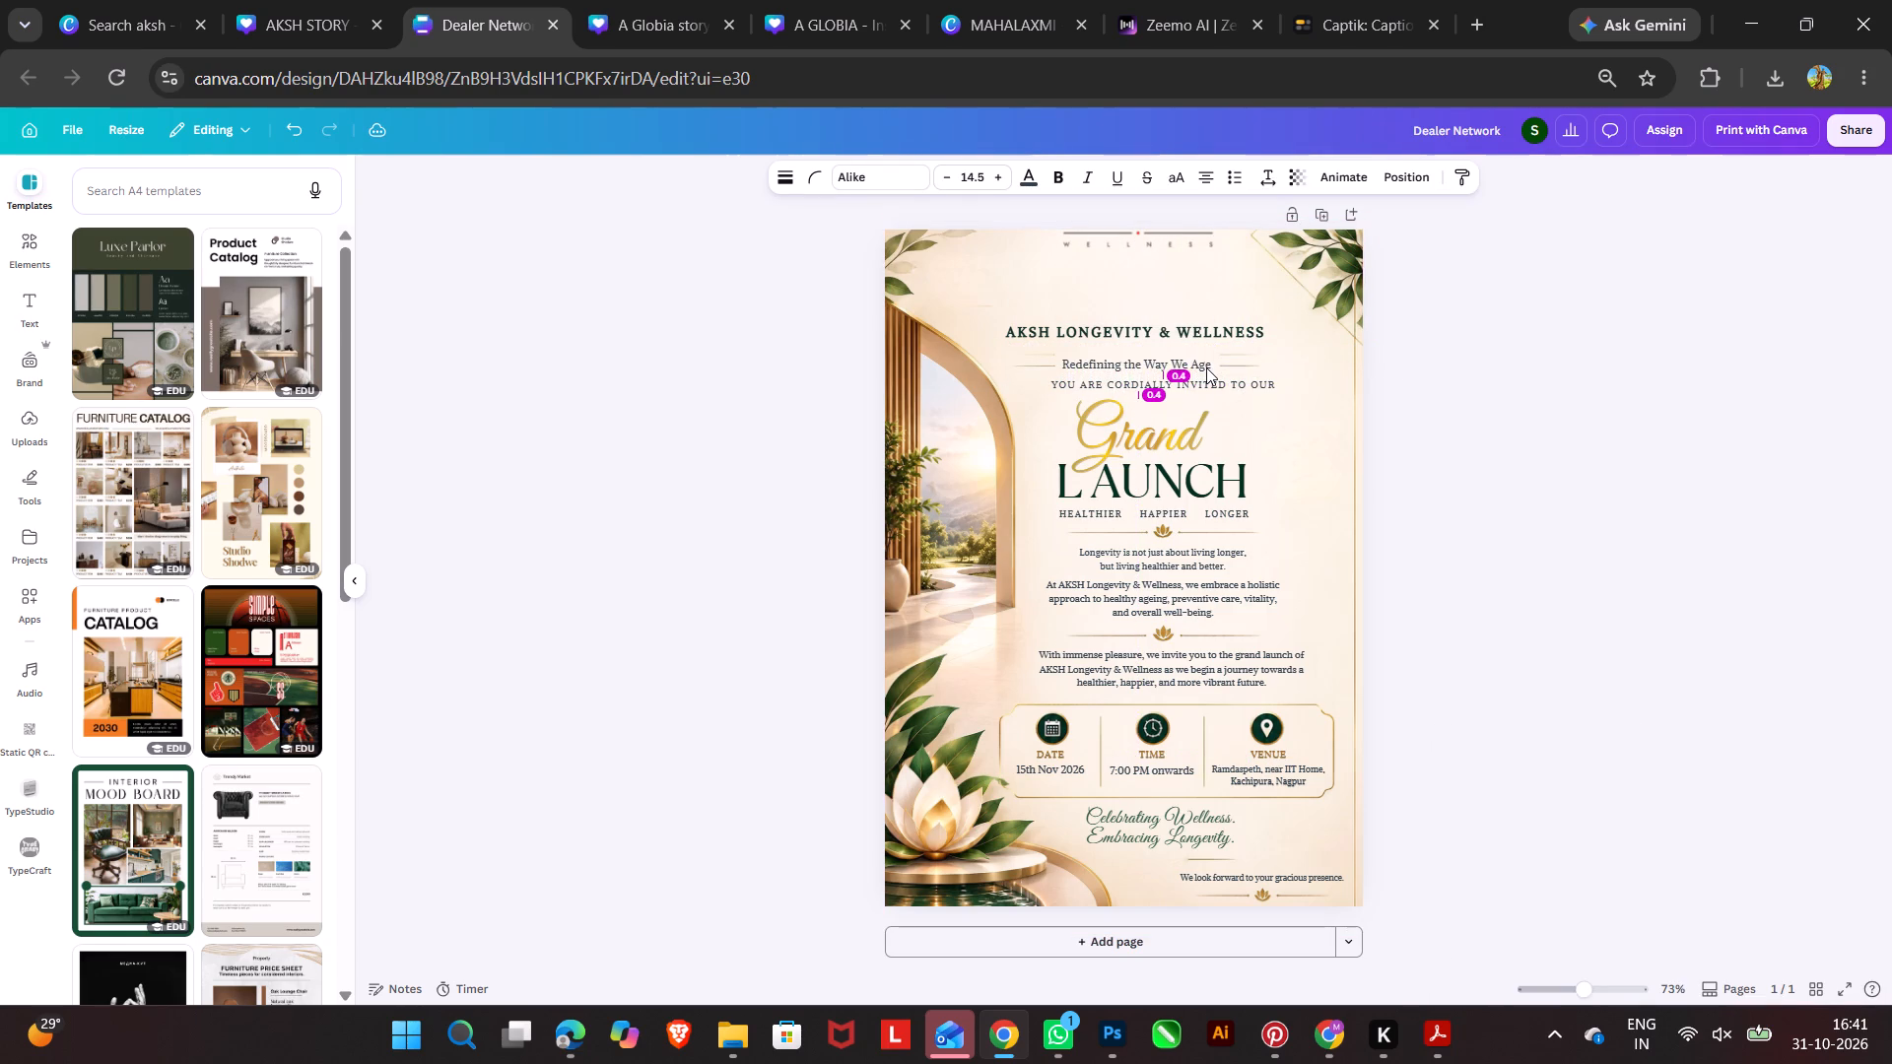
key(Right)
key(Right)
key(Right)
key(Right)
key(Right)
key(Right)
key(Right)
key(Right)
key(Right)
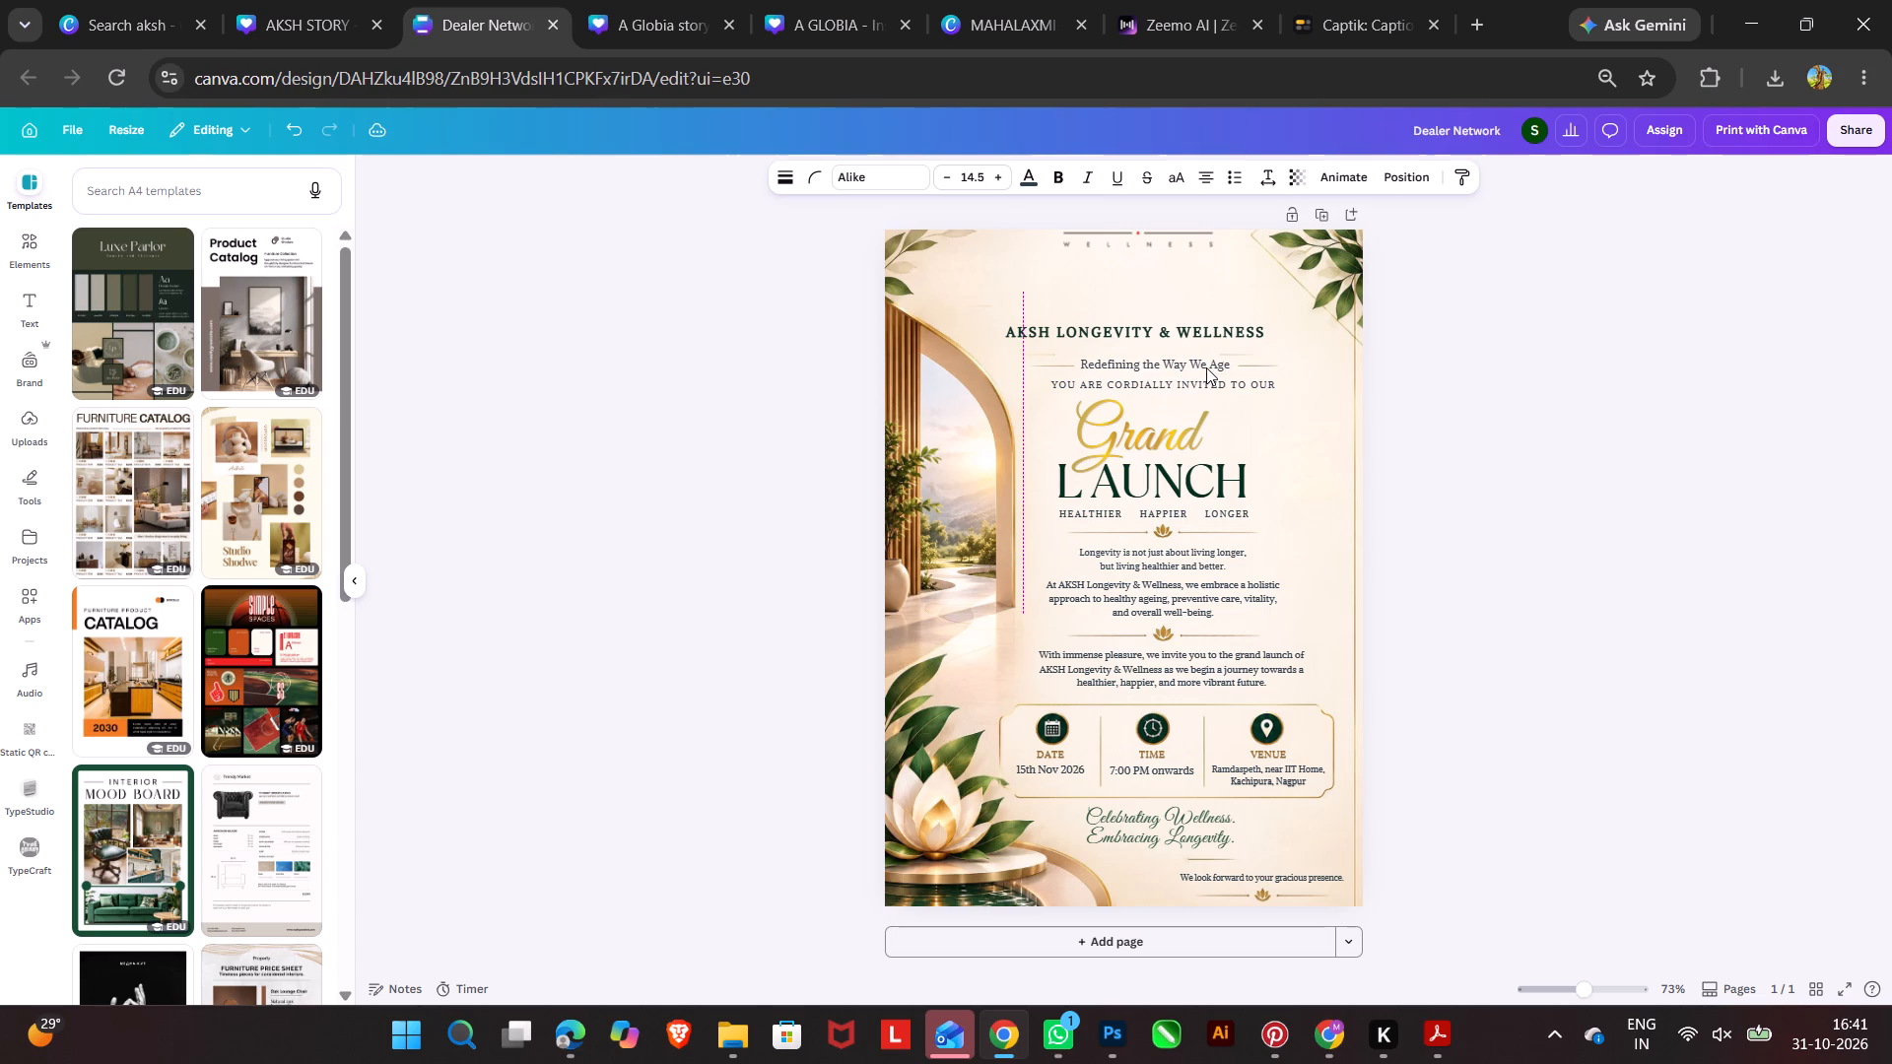
key(Up)
key(Up)
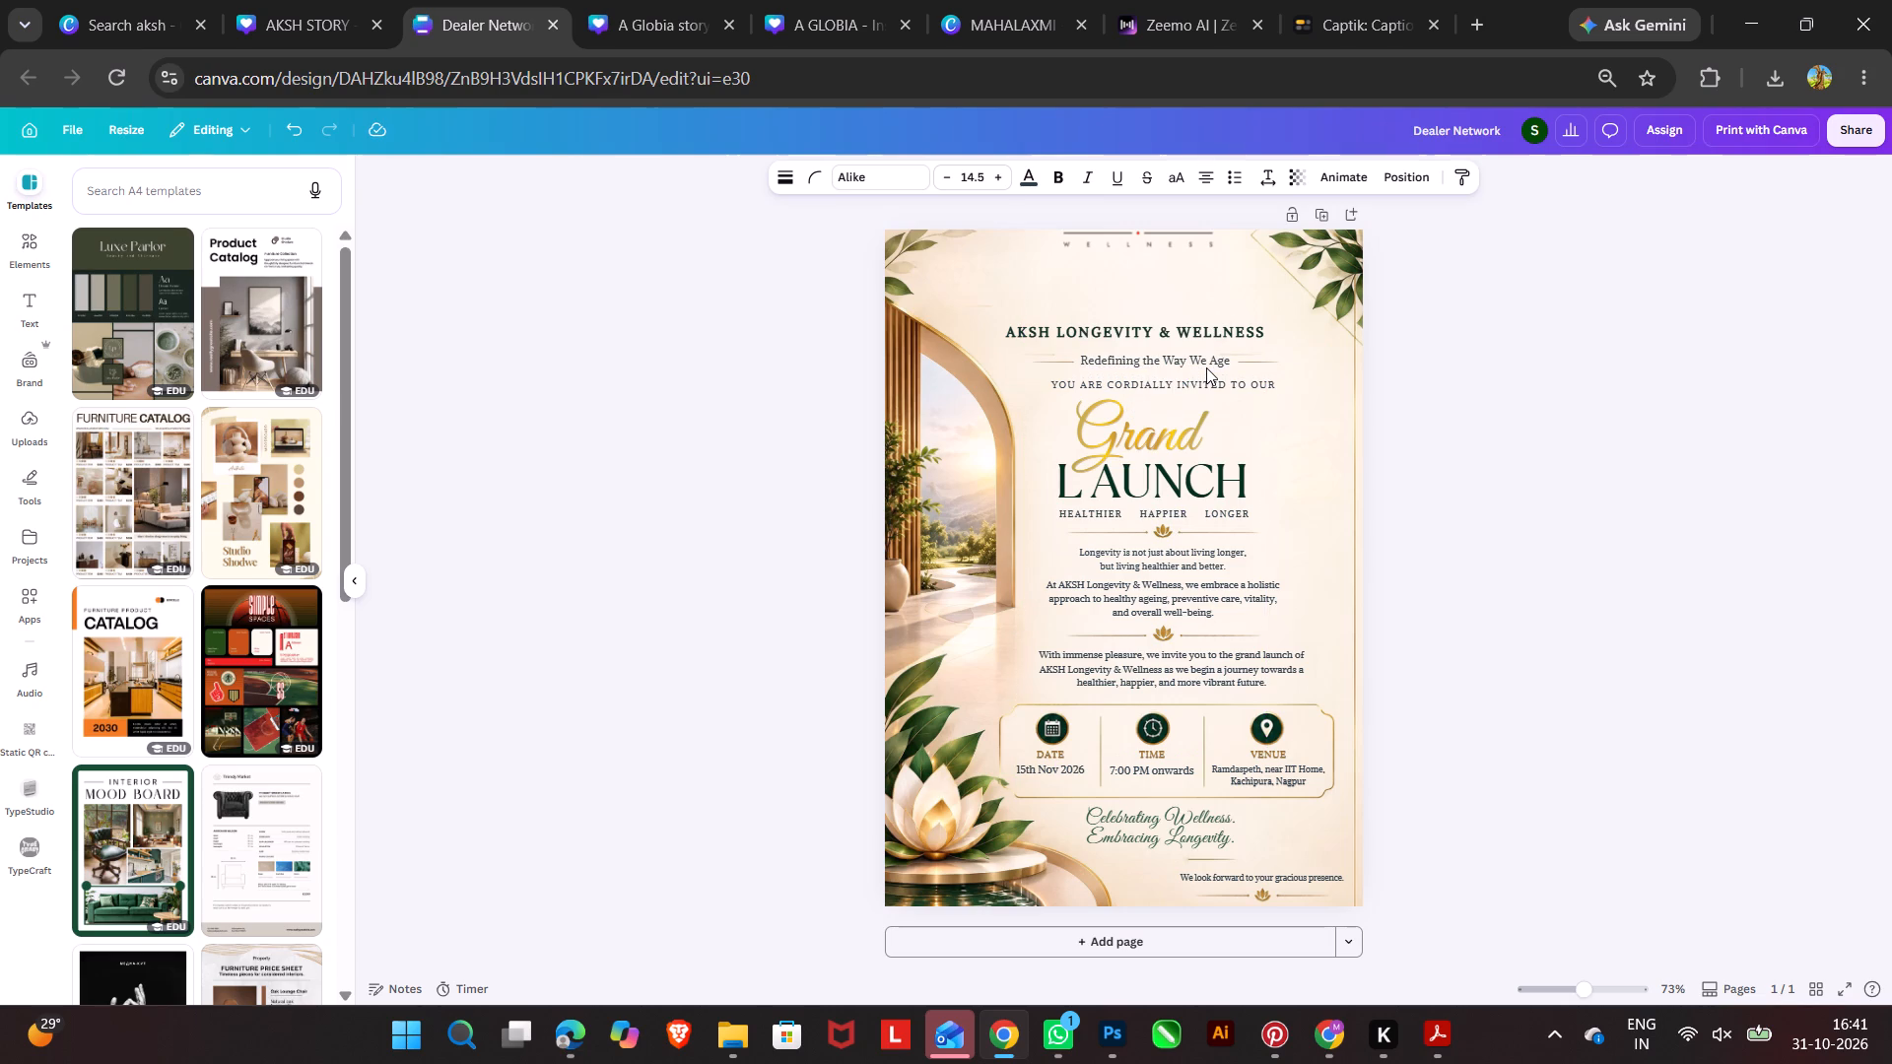
key(Right)
click(1324, 335)
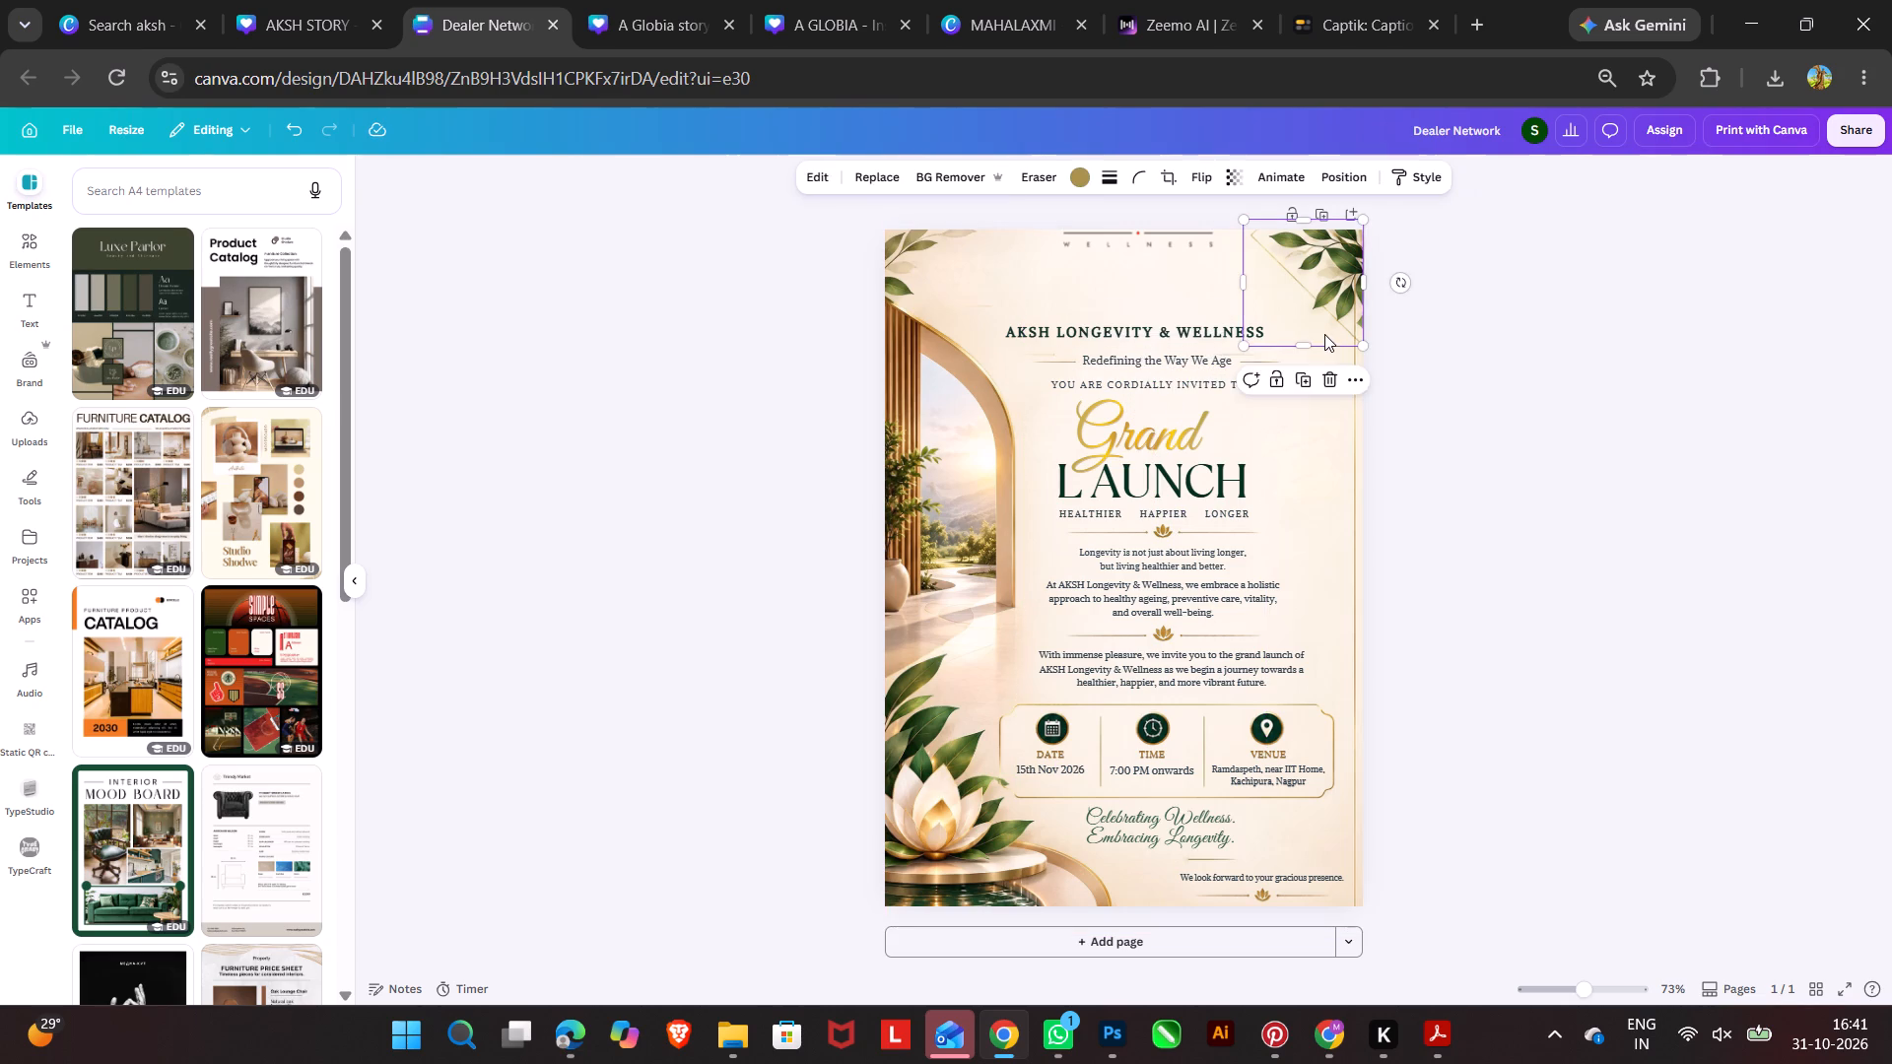
Shift the "AKSH LONGEVITY & WELLNESS" heading right and slightly down, centred above the tagline.
click(1200, 337)
key(Right)
key(Right)
key(Right)
key(Right)
key(Right)
key(Right)
key(Right)
key(Right)
key(Right)
key(Right)
key(Right)
key(Right)
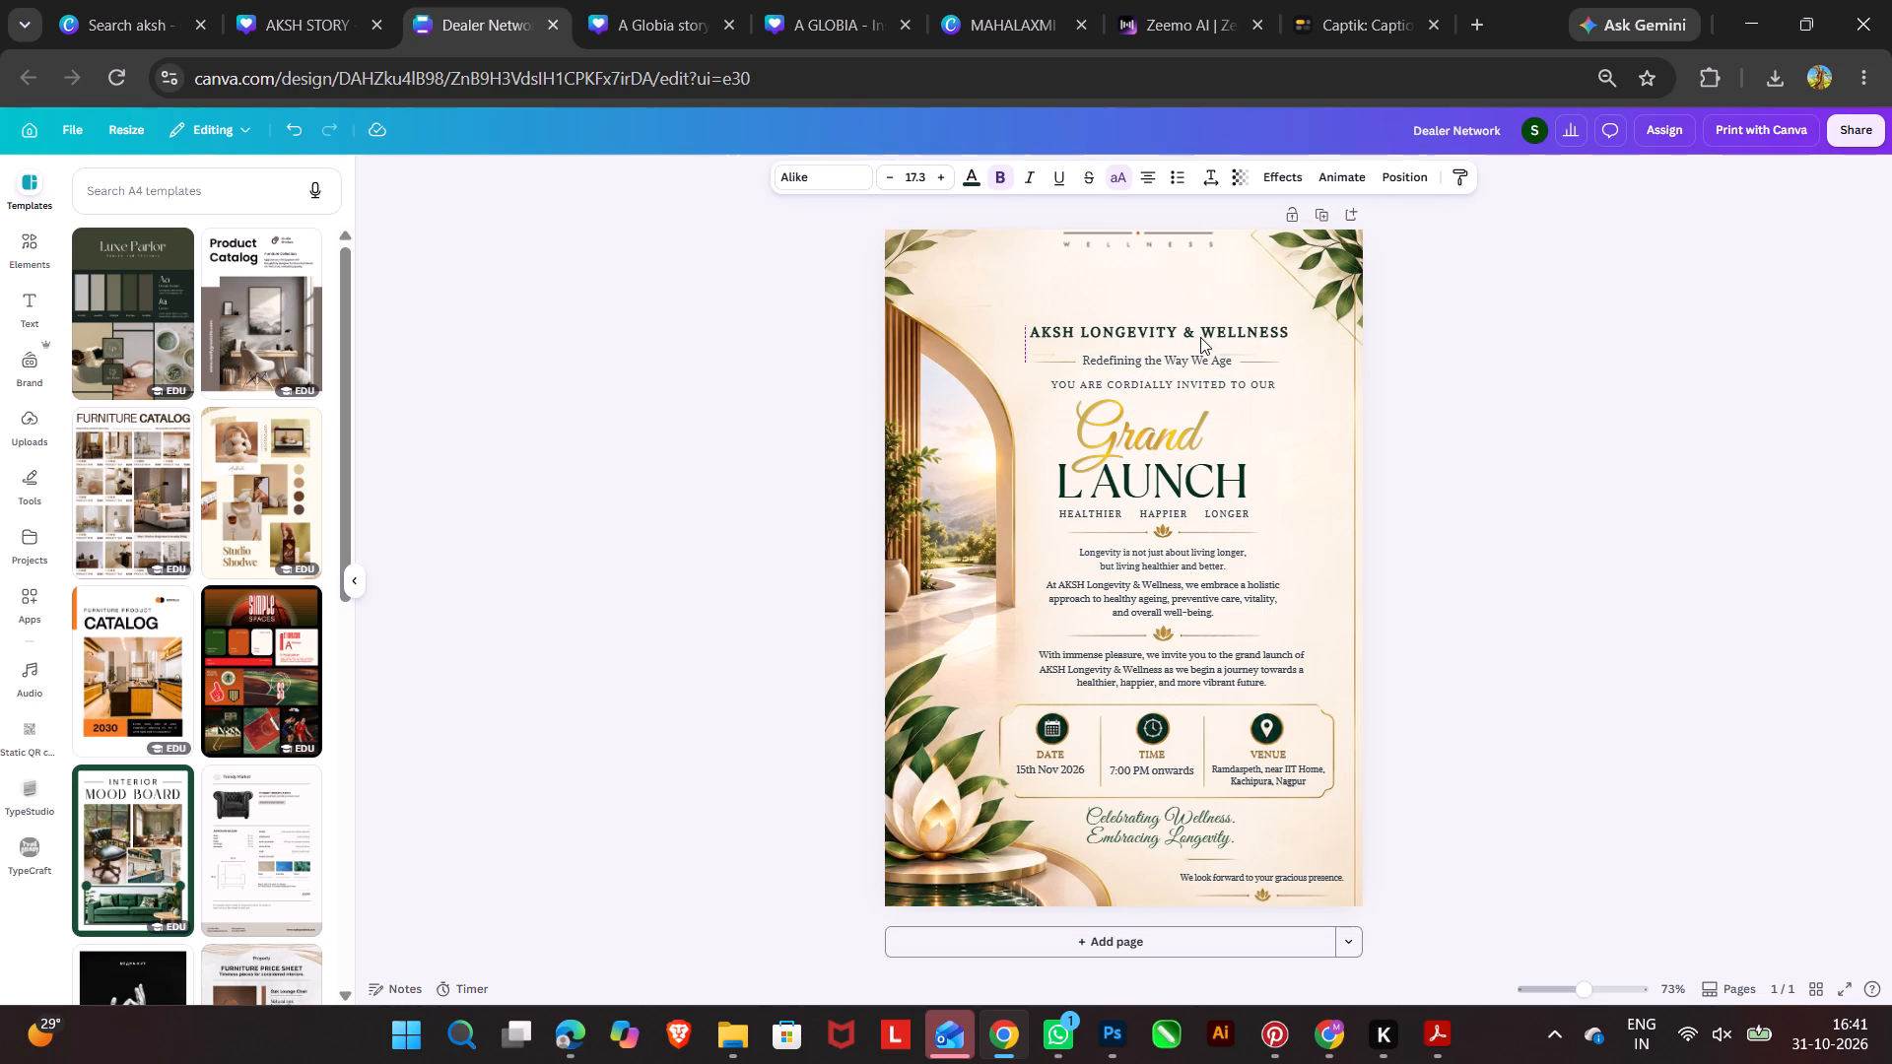
key(Down)
key(Down)
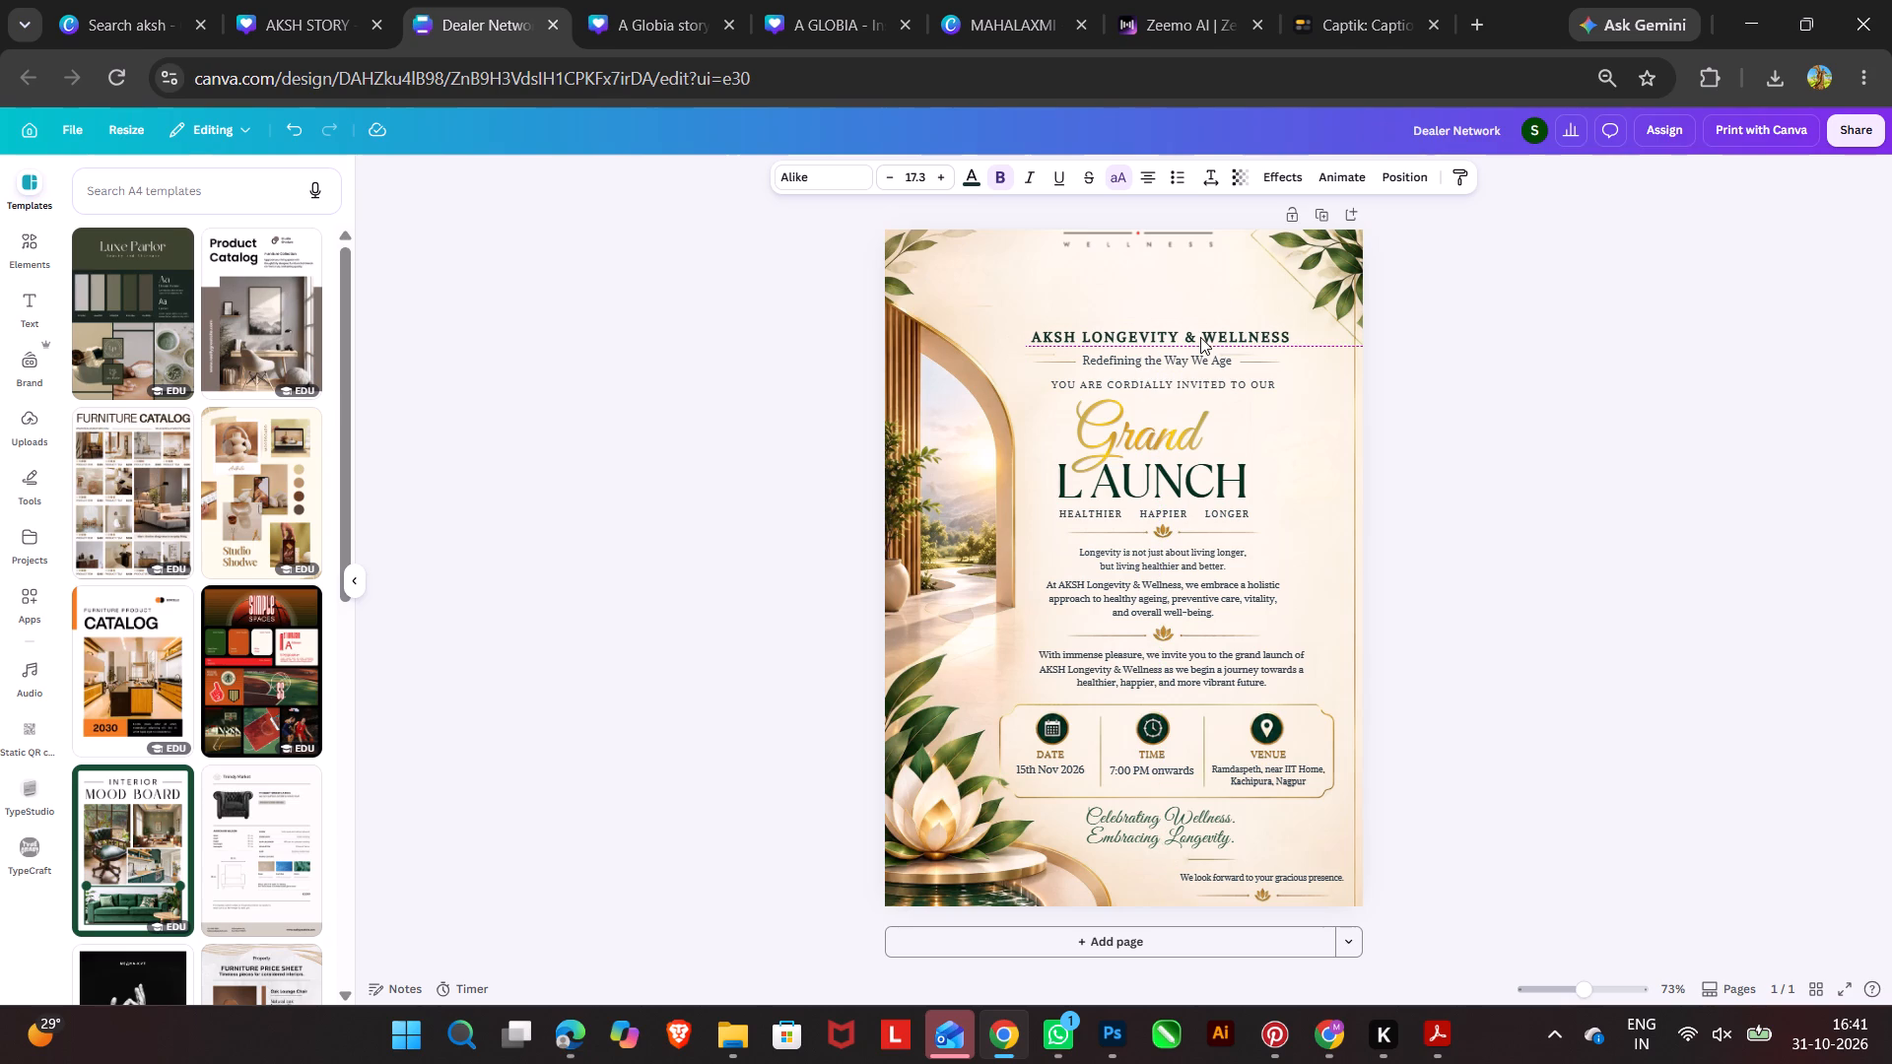
key(Down)
Crop the empty margins below and above the AKSH logo and bring it back down onto the page above the heading.
click(1164, 235)
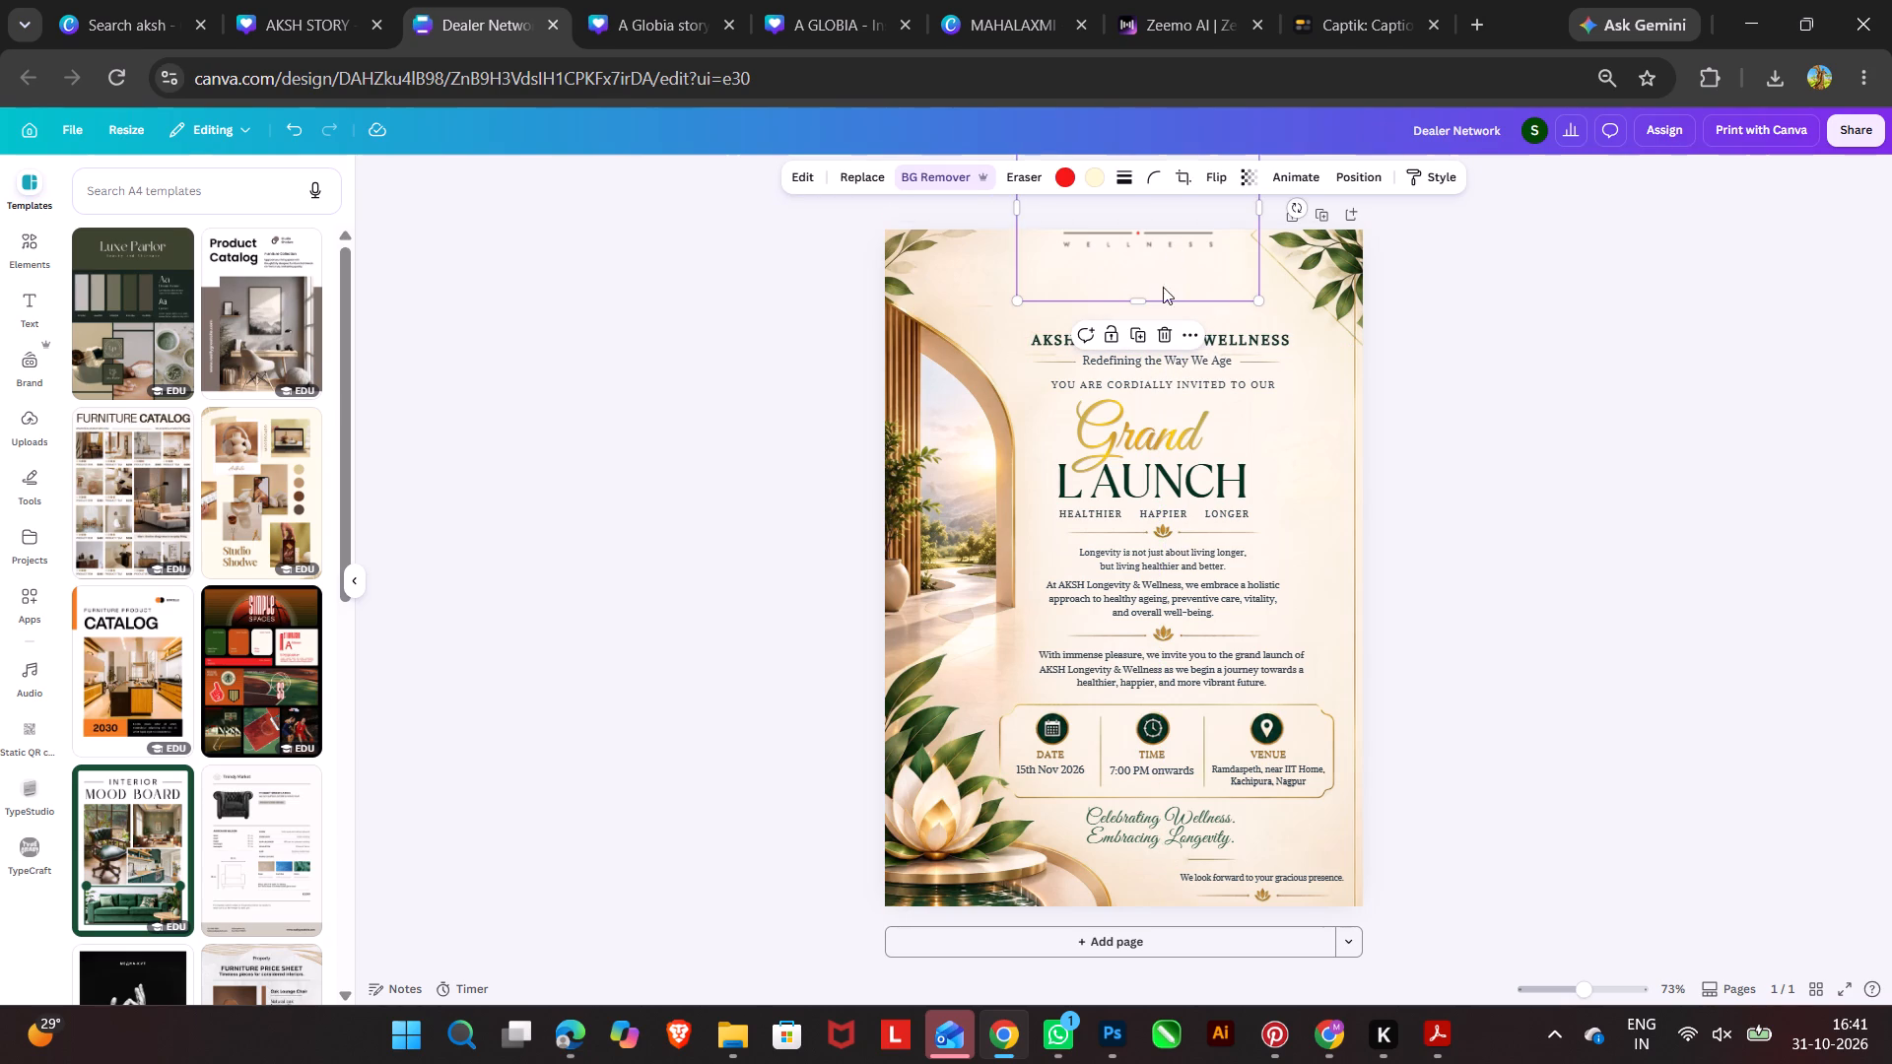
drag(1143, 305, 1144, 261)
drag(1168, 242, 1189, 299)
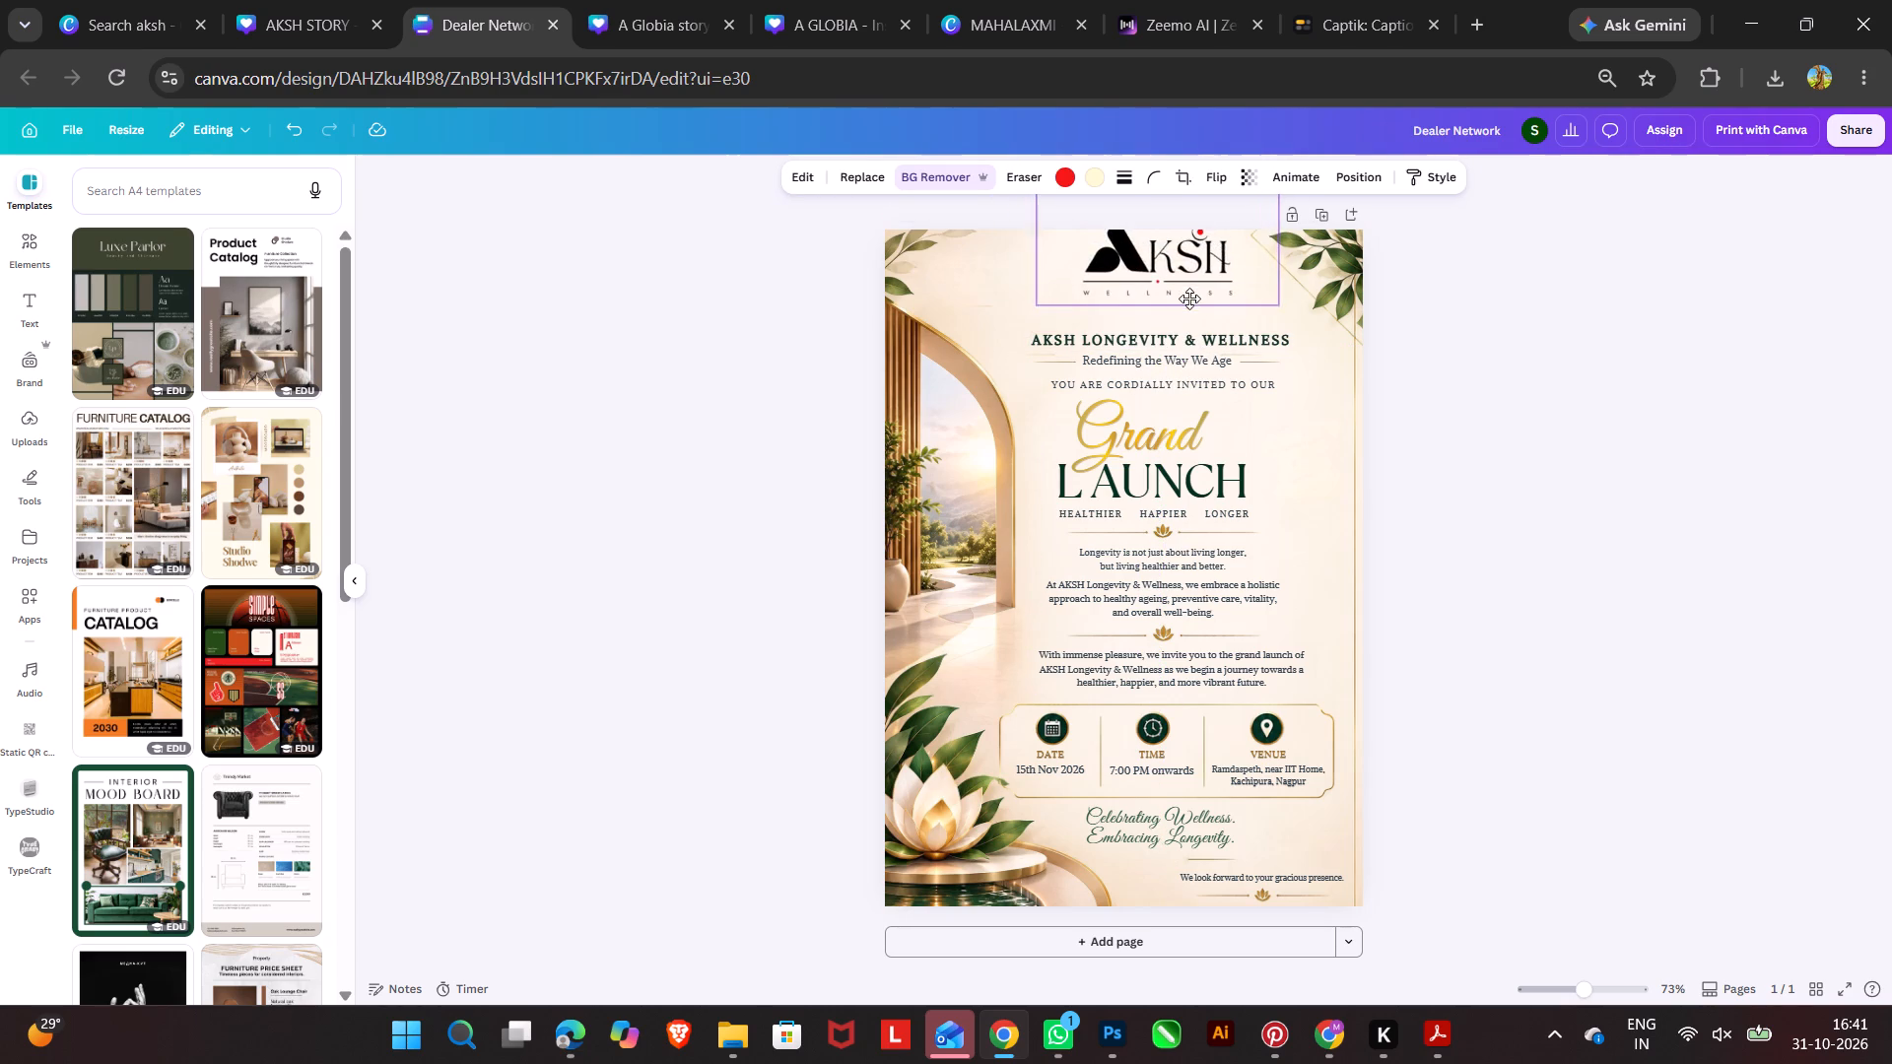
drag(1189, 299, 1182, 316)
scroll(1177, 305, up, 2)
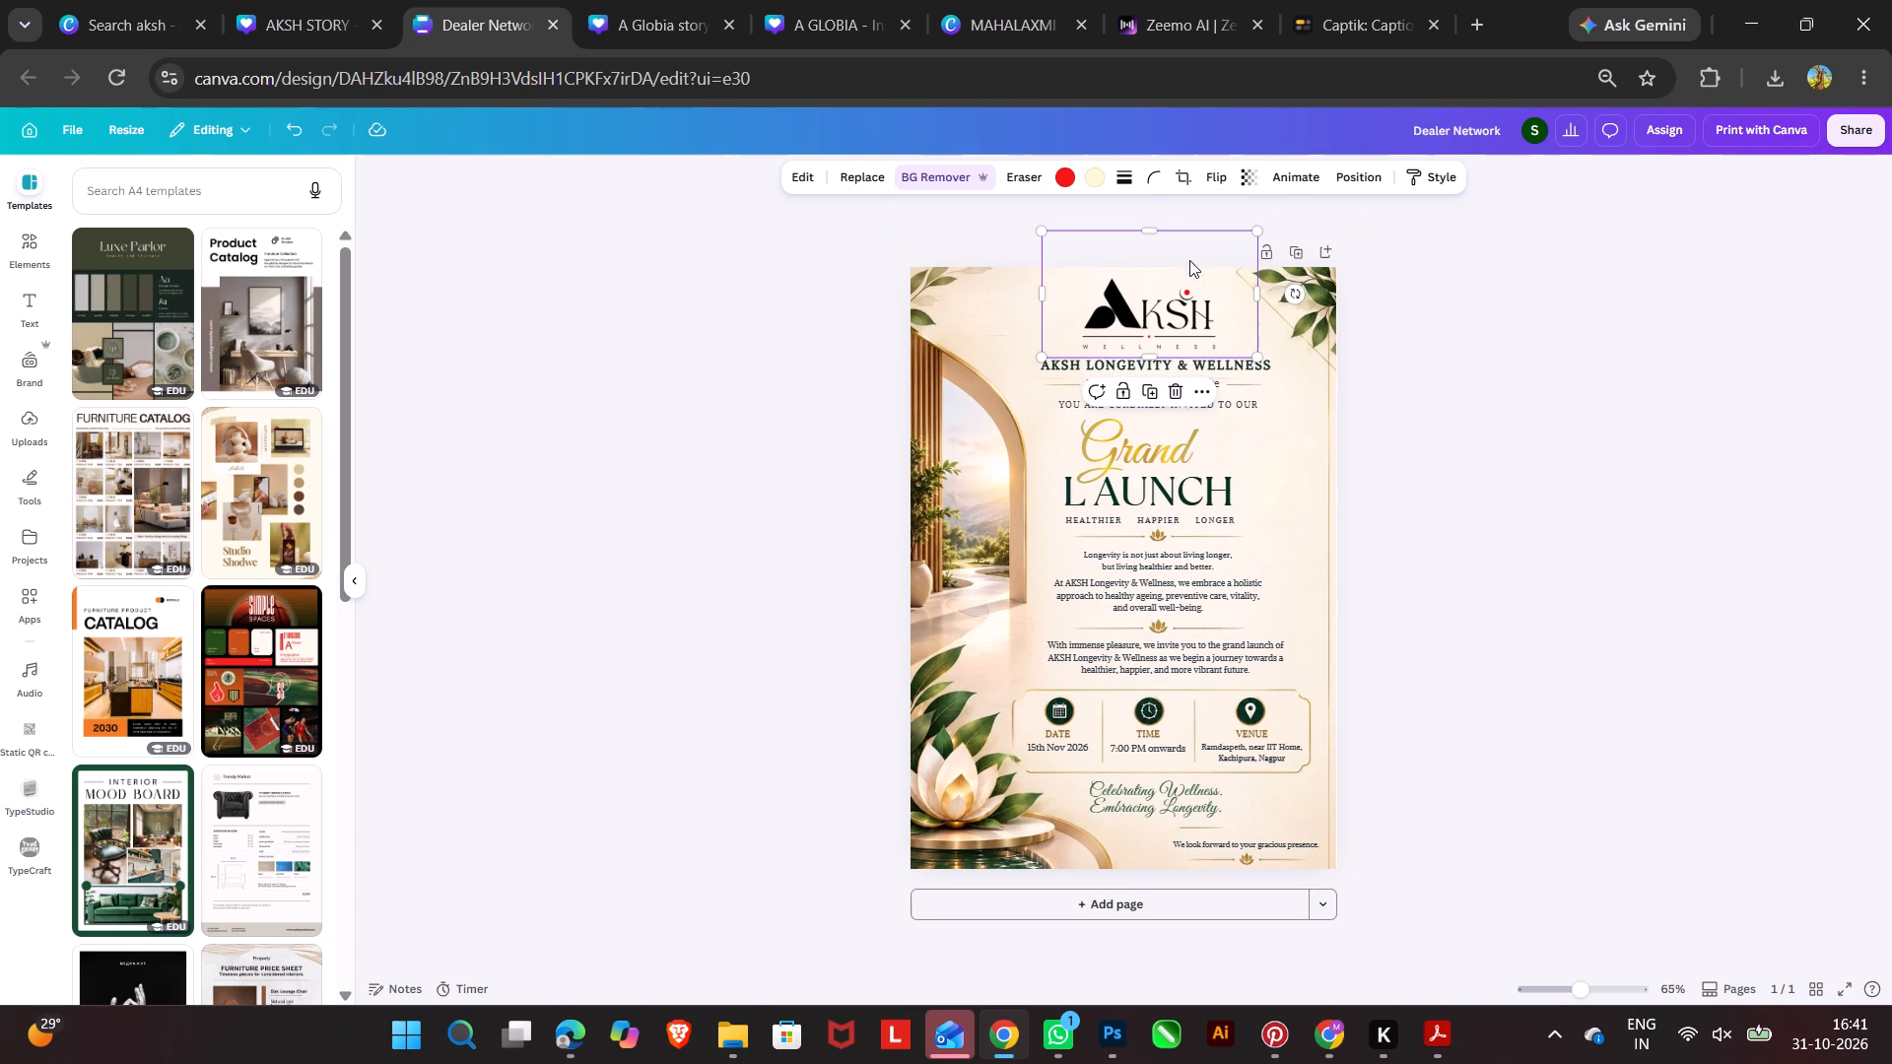
drag(1156, 229, 1156, 265)
Shrink the AKSH logo and centre it above the "AKSH LONGEVITY & WELLNESS" heading.
drag(1043, 266, 1082, 293)
drag(1186, 316, 1158, 310)
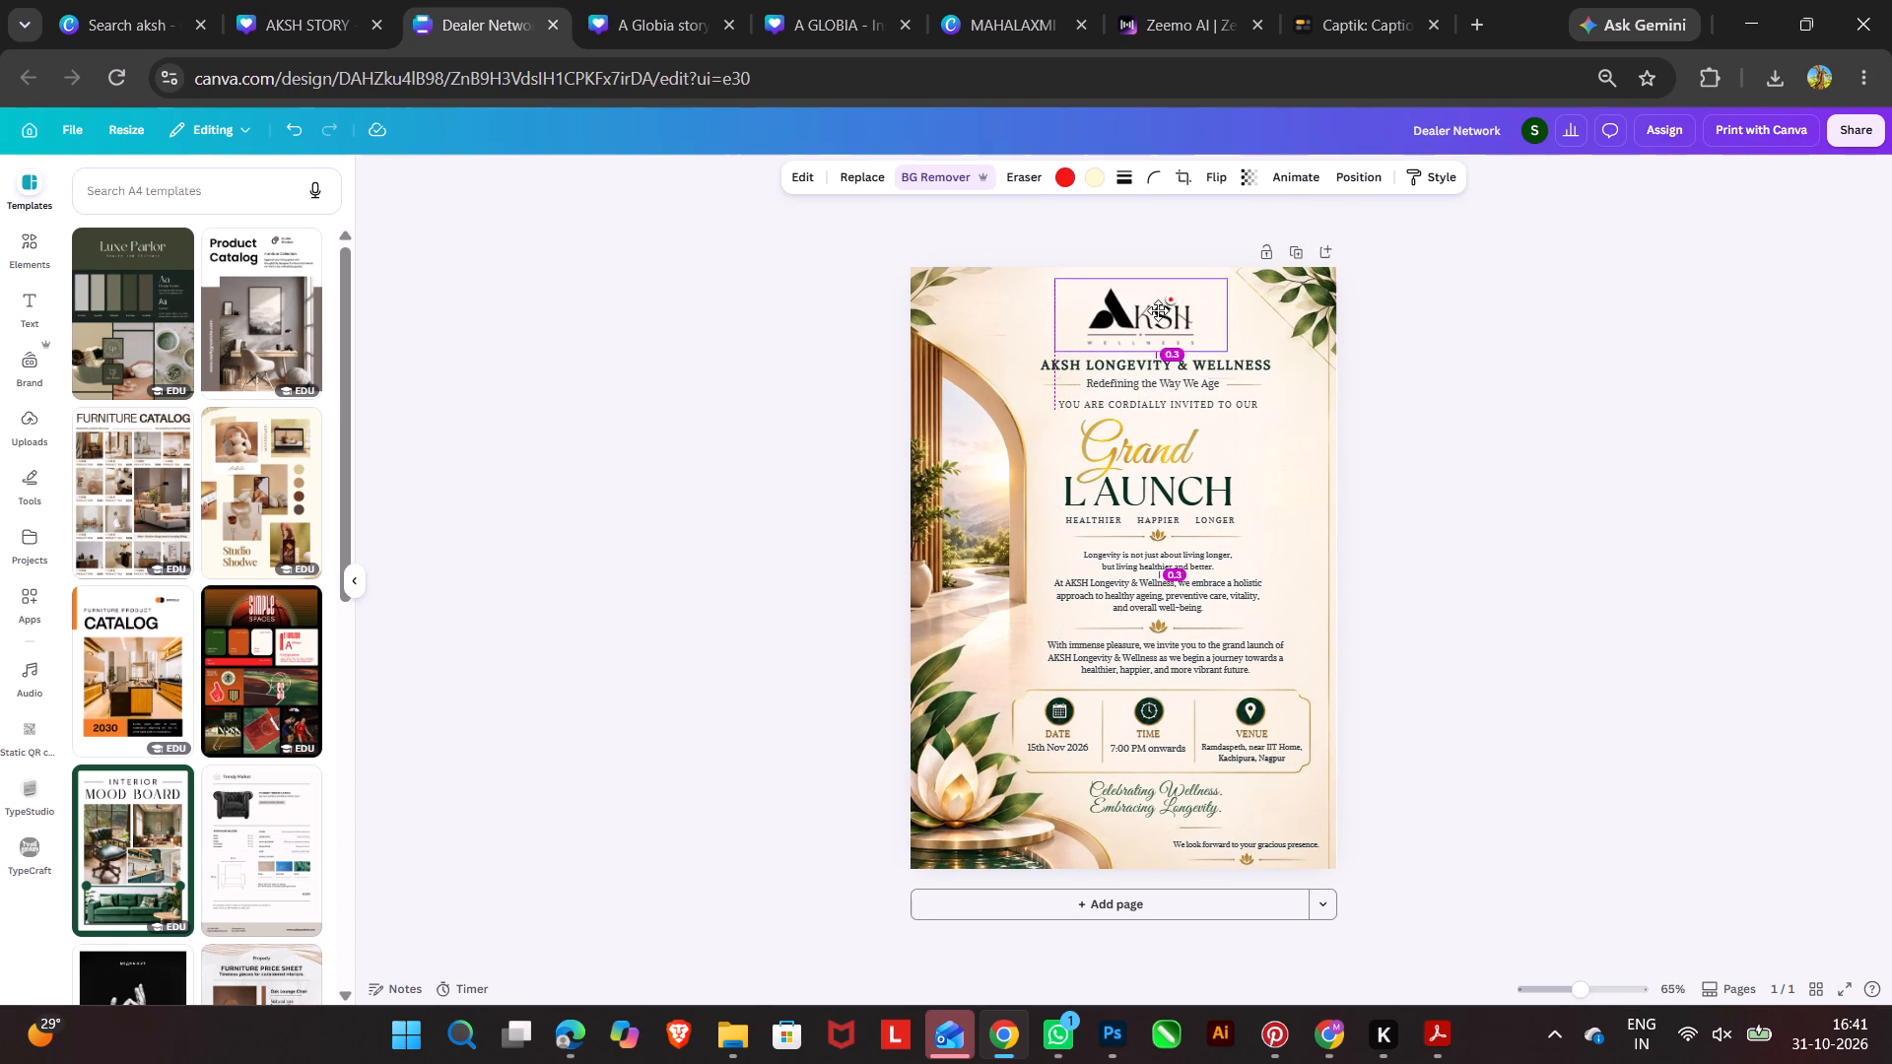
drag(1158, 310, 1174, 310)
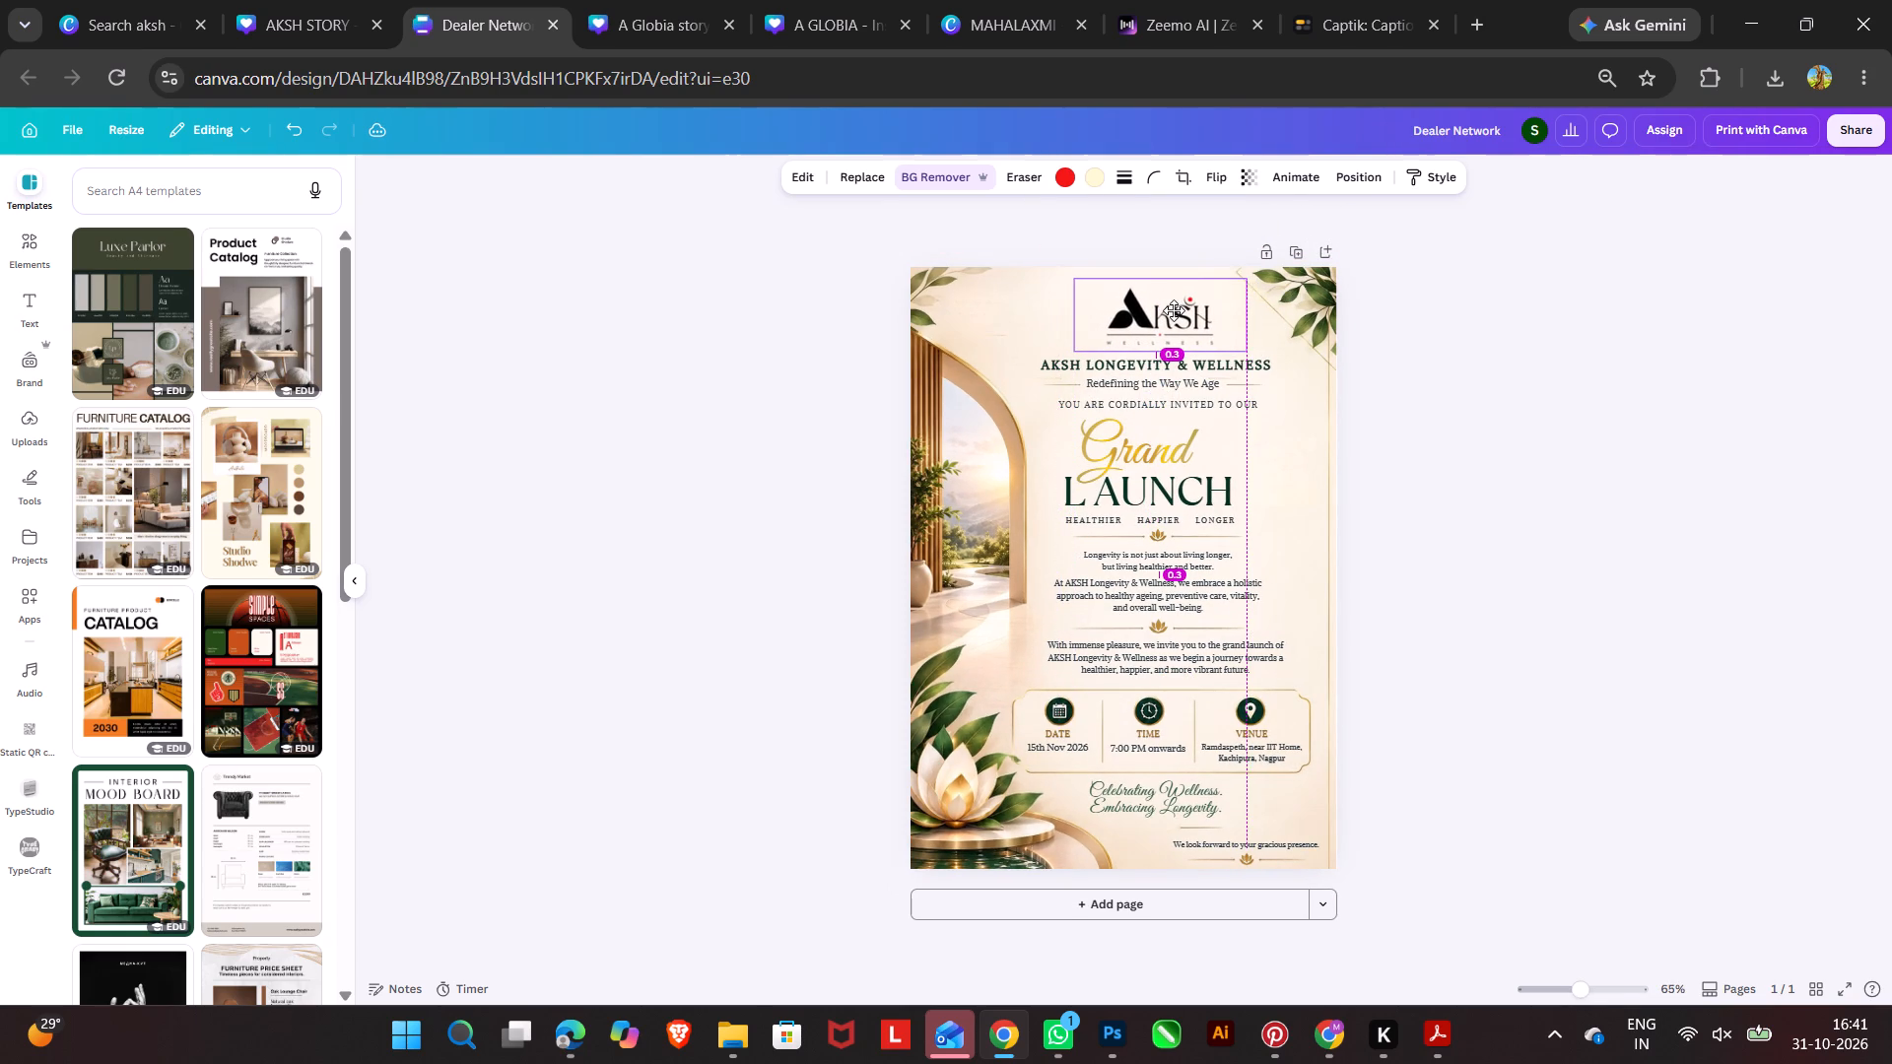
drag(1174, 310, 1168, 306)
click(1439, 364)
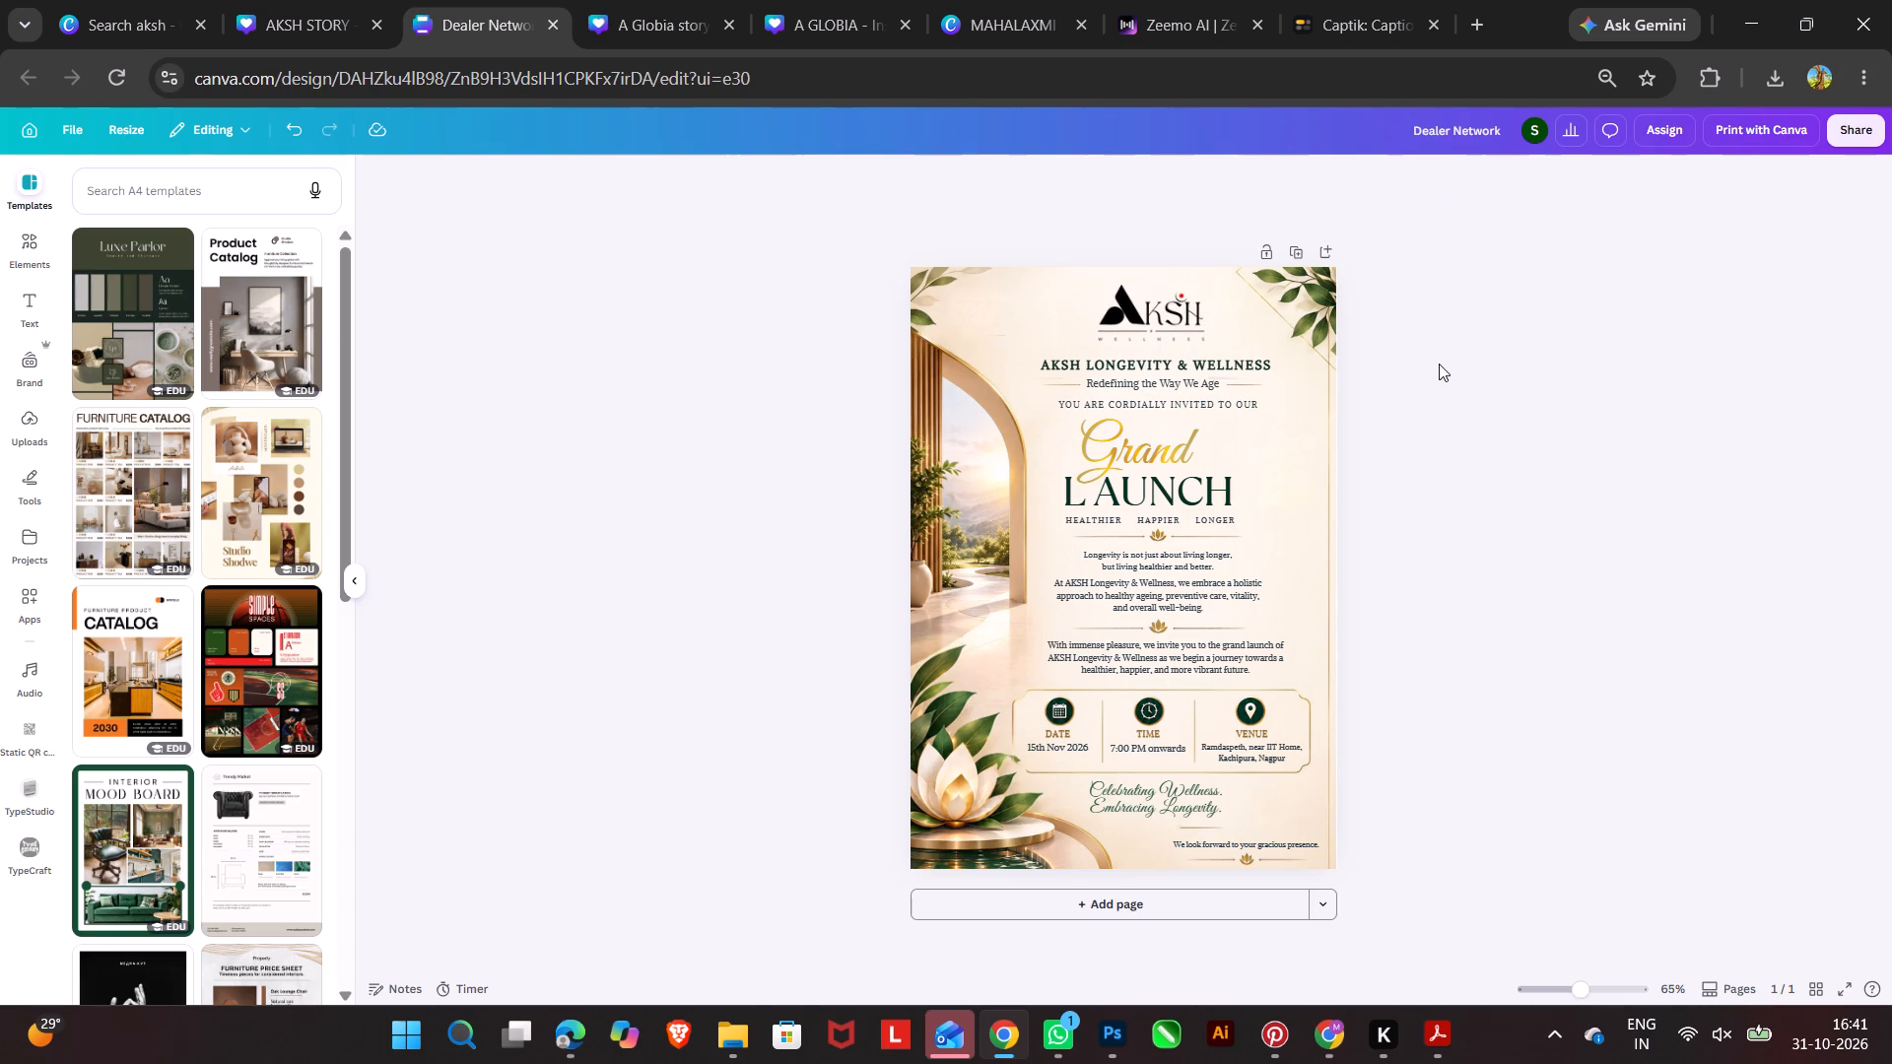
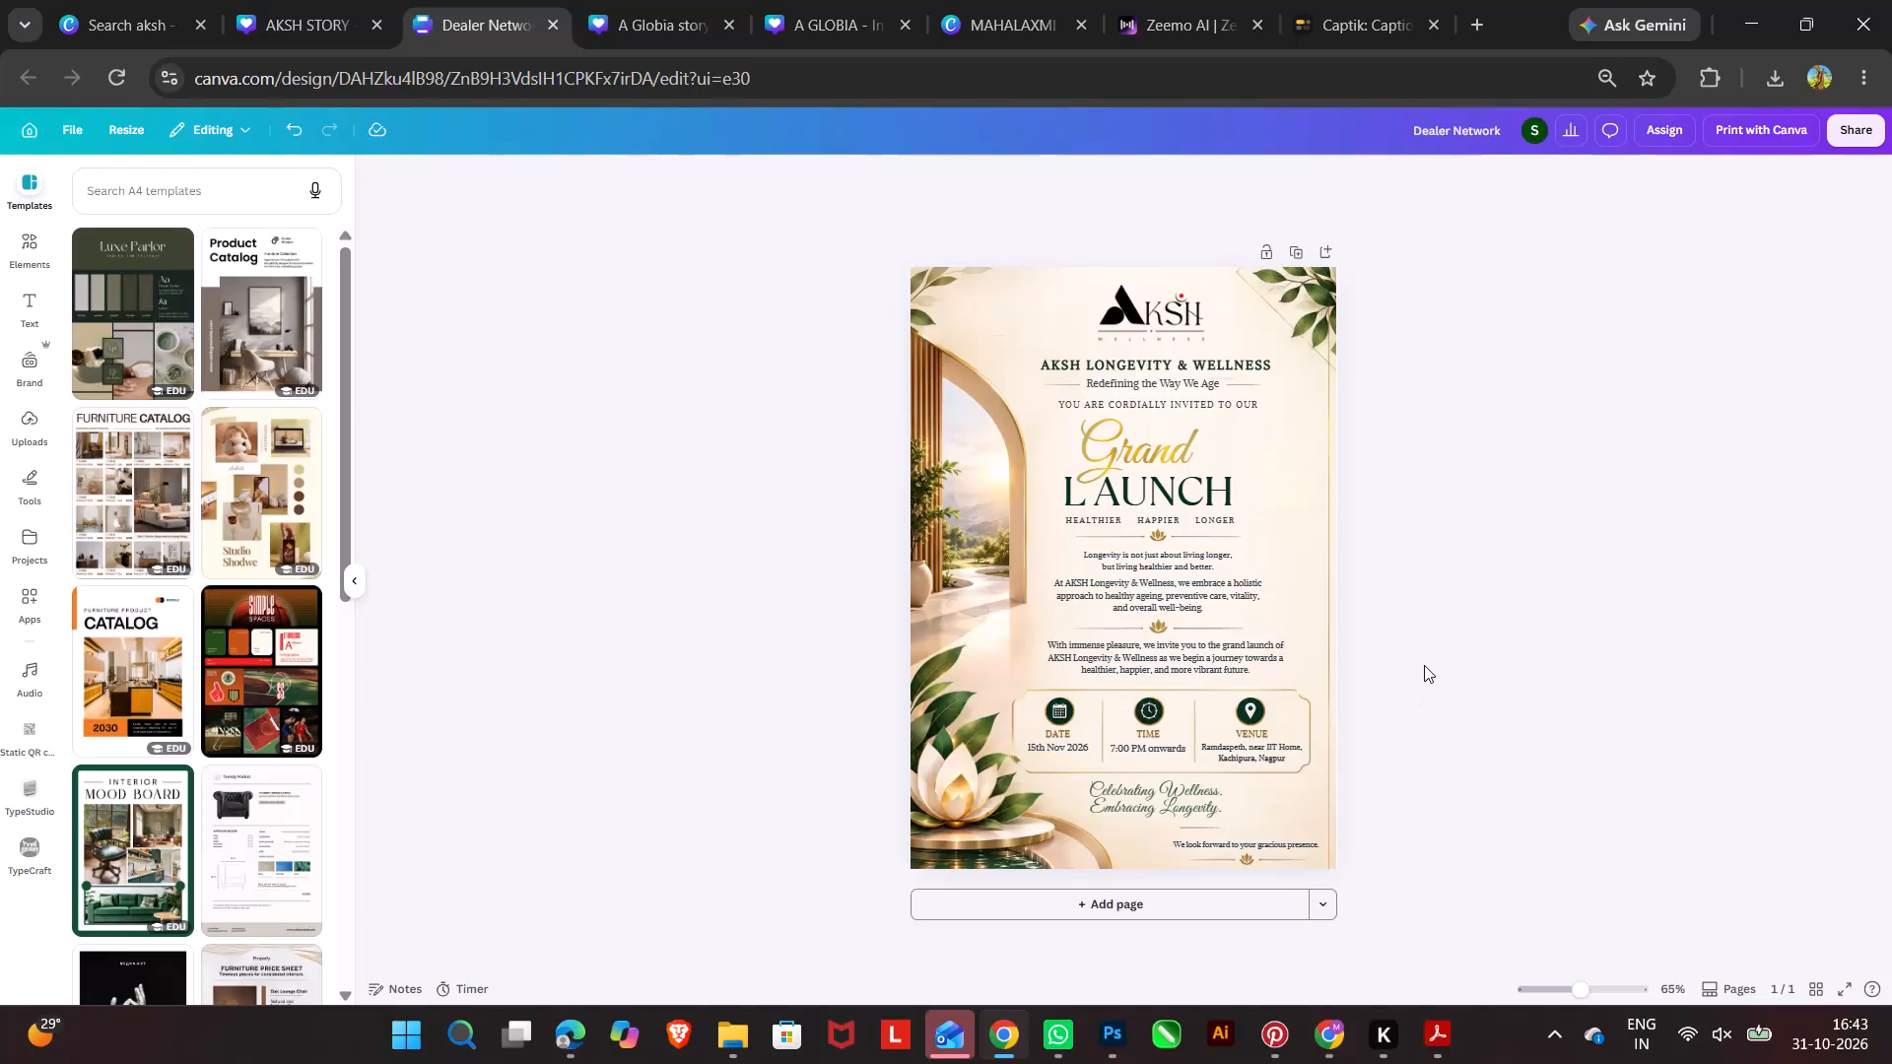
Open the invitation's background image for editing and set up area selection with a brush size of 6.
click(1310, 545)
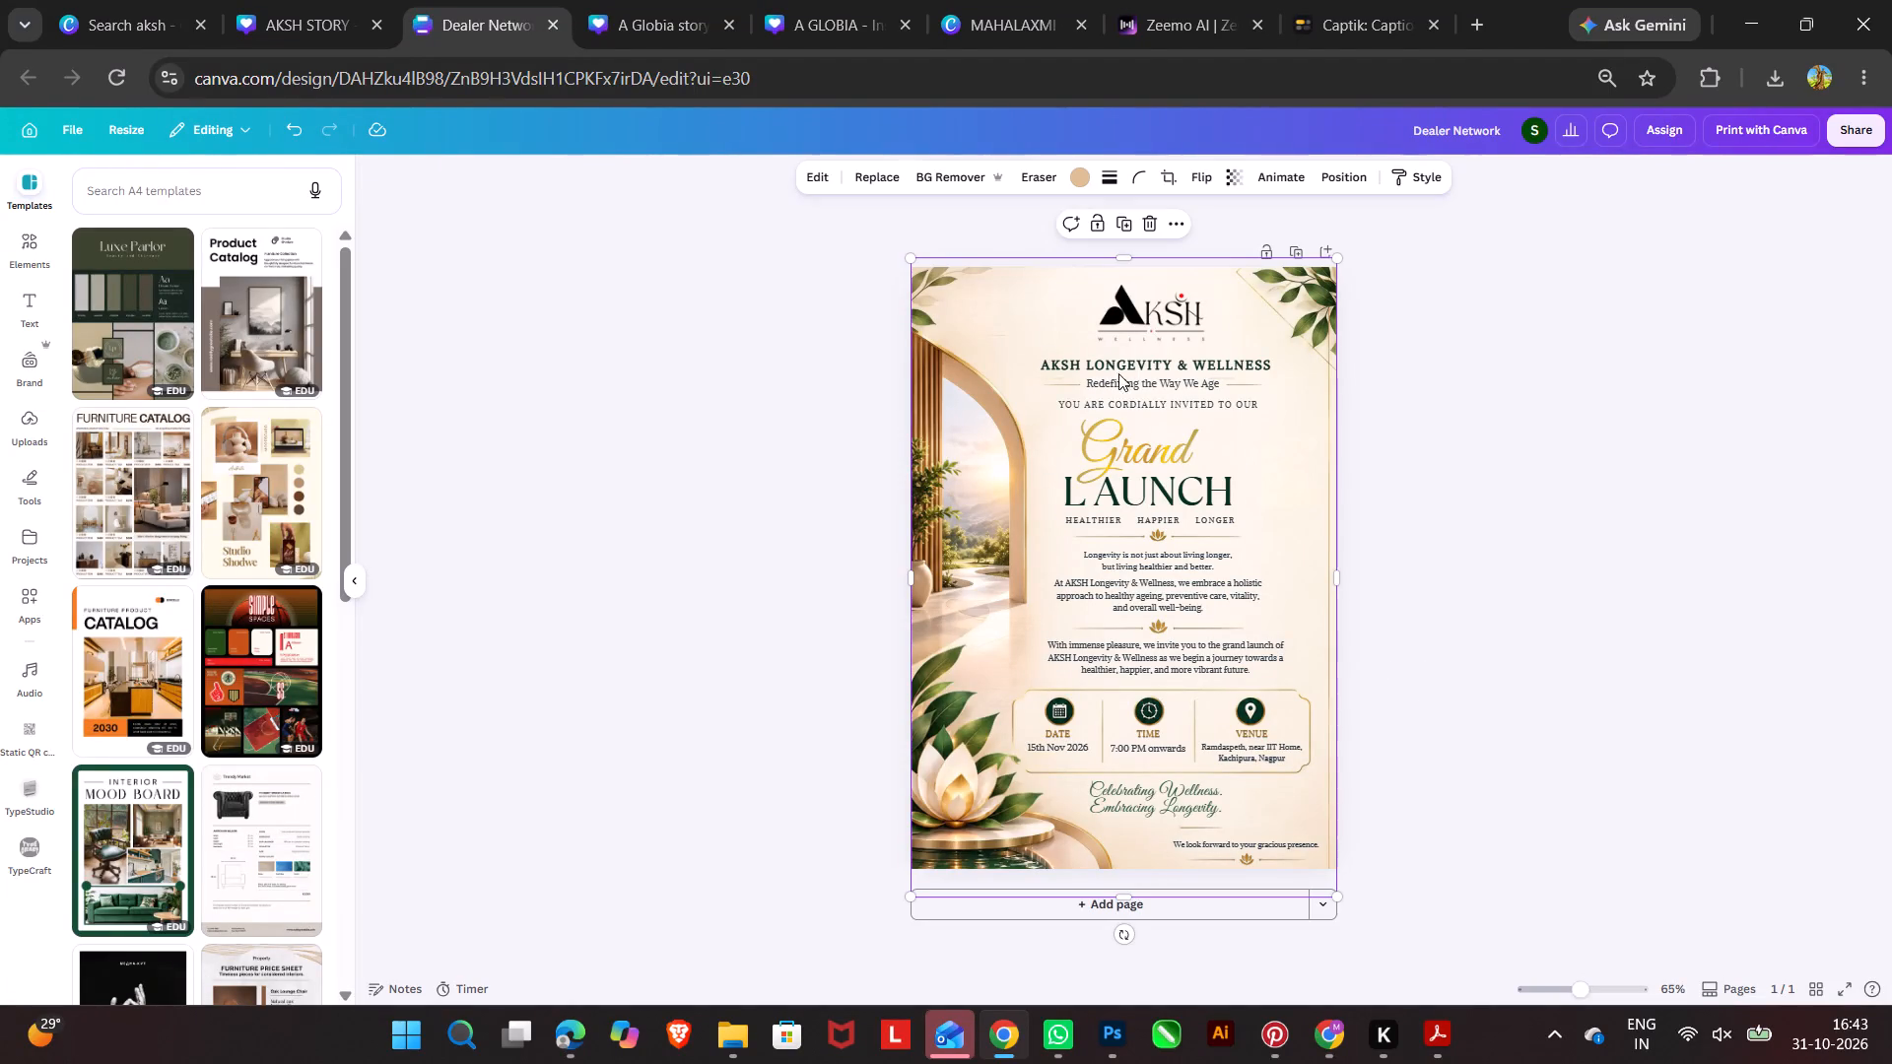
click(800, 177)
click(266, 262)
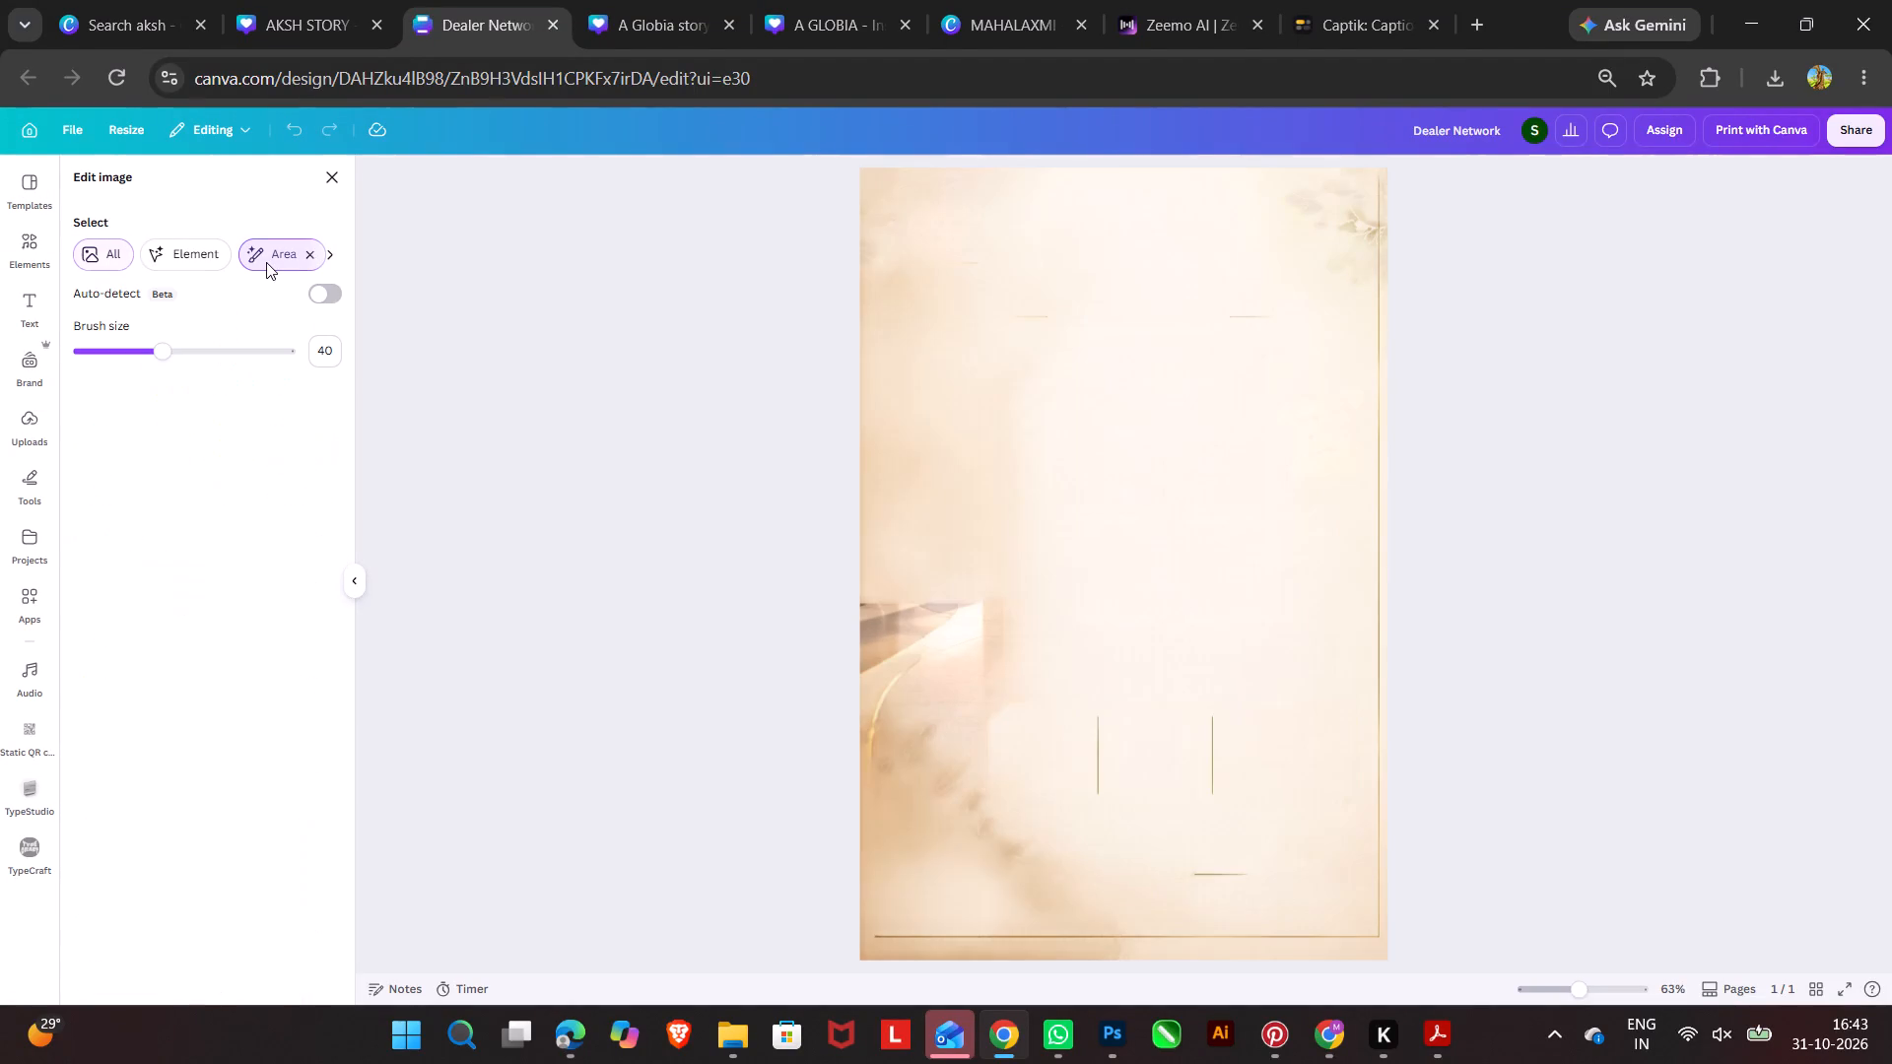
drag(158, 357, 145, 382)
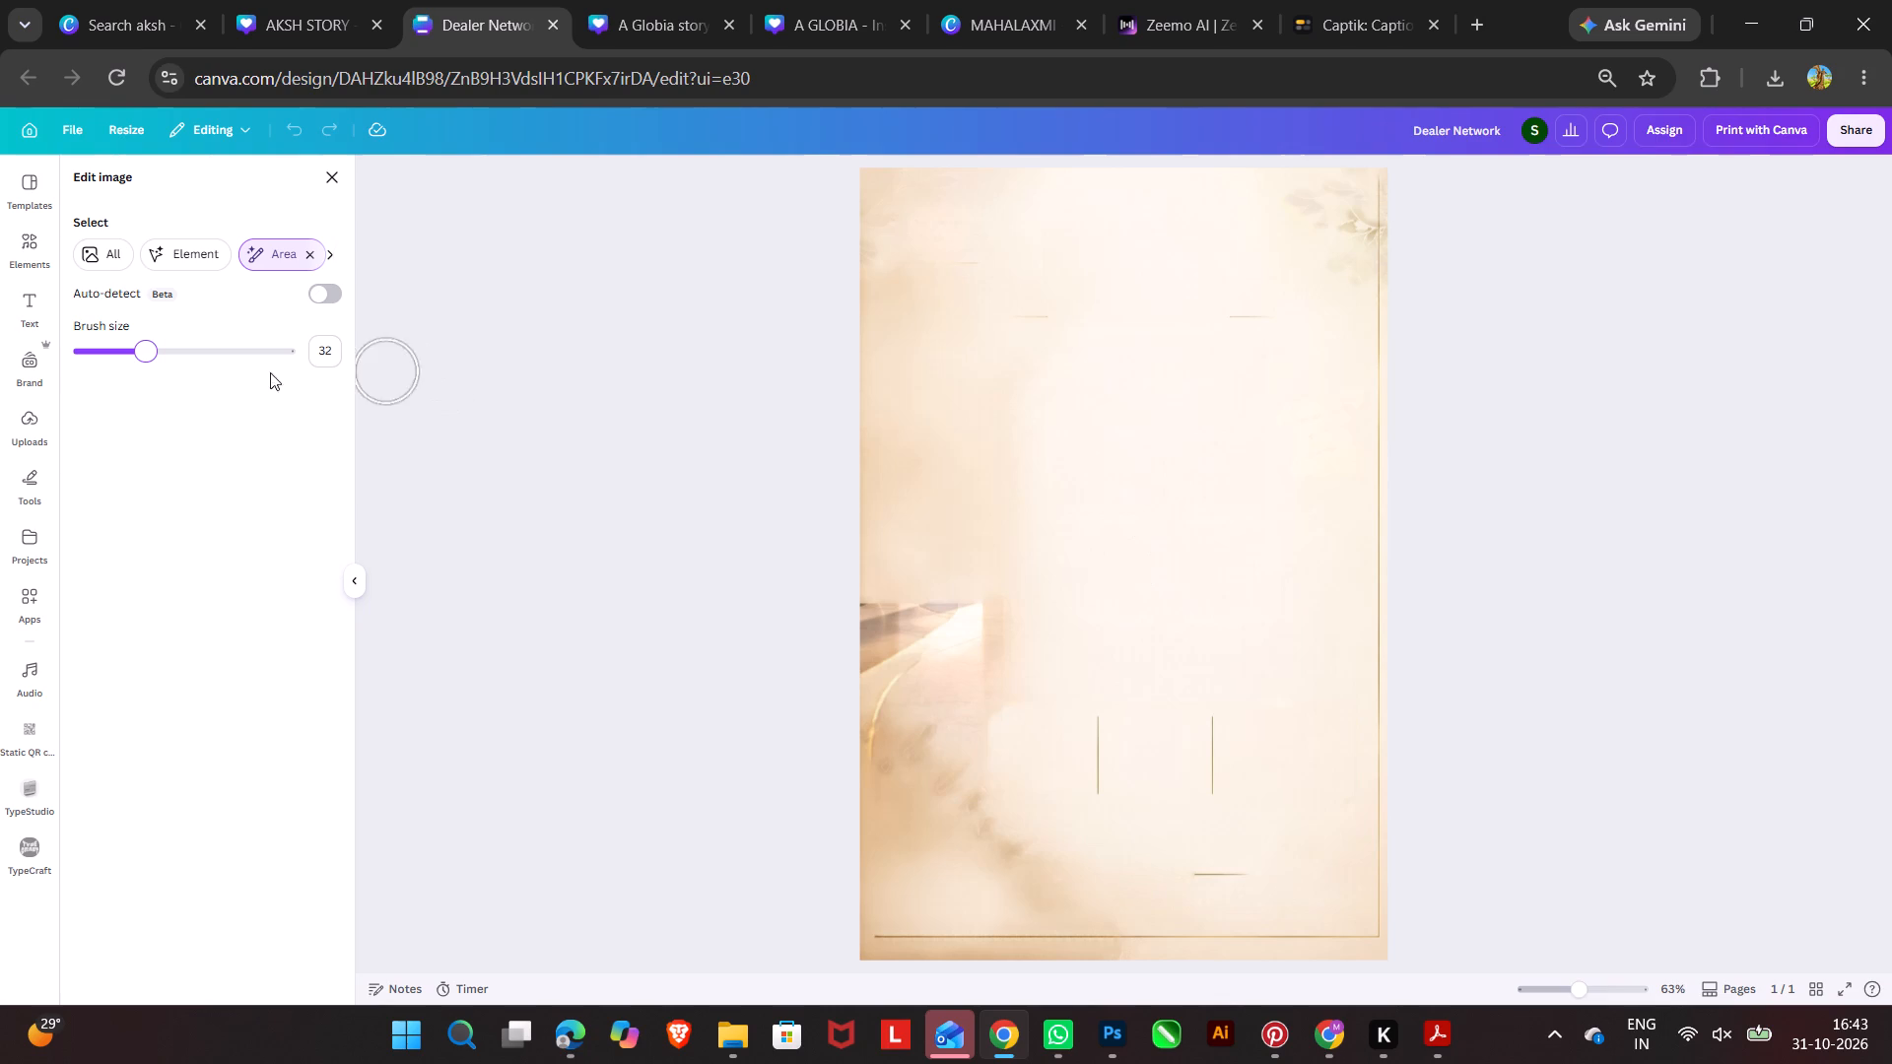
drag(150, 360, 90, 410)
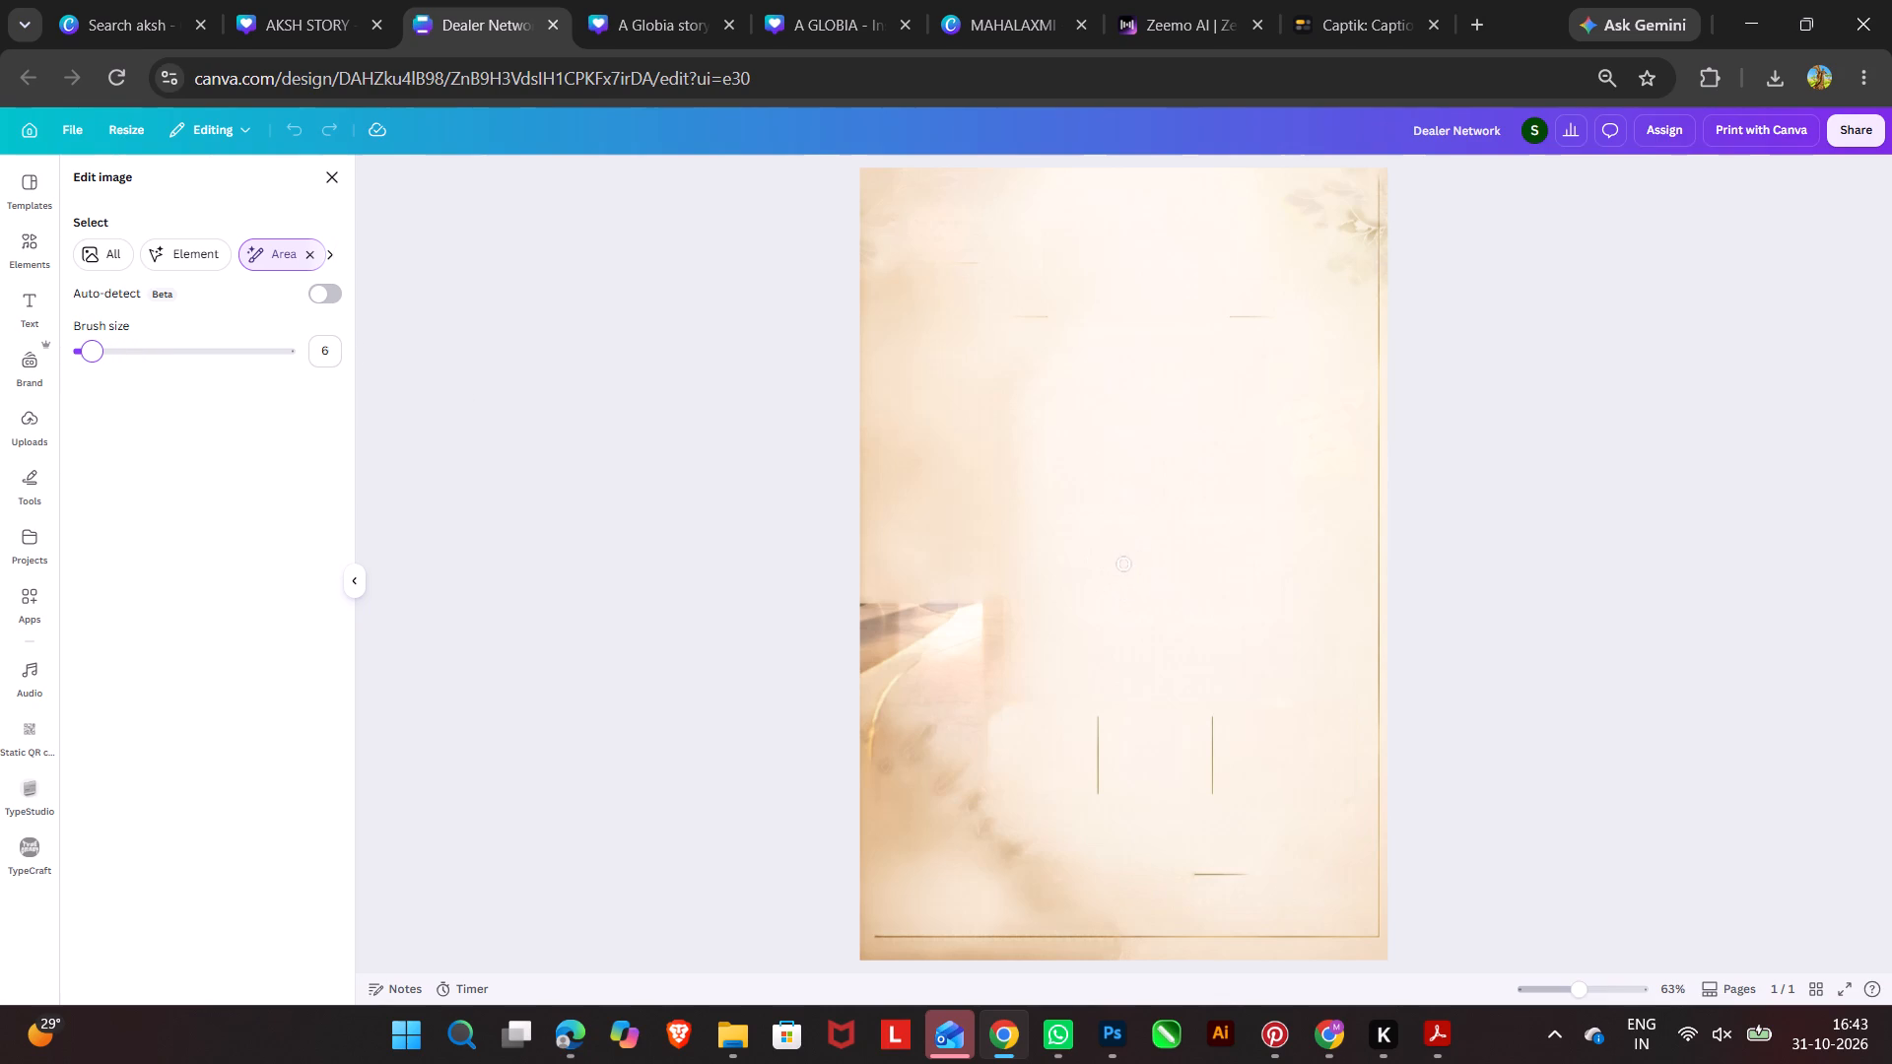
Erase the three short horizontal line remnants from the background image using an area brush size of 4.
drag(90, 410, 86, 413)
drag(1196, 873, 1250, 876)
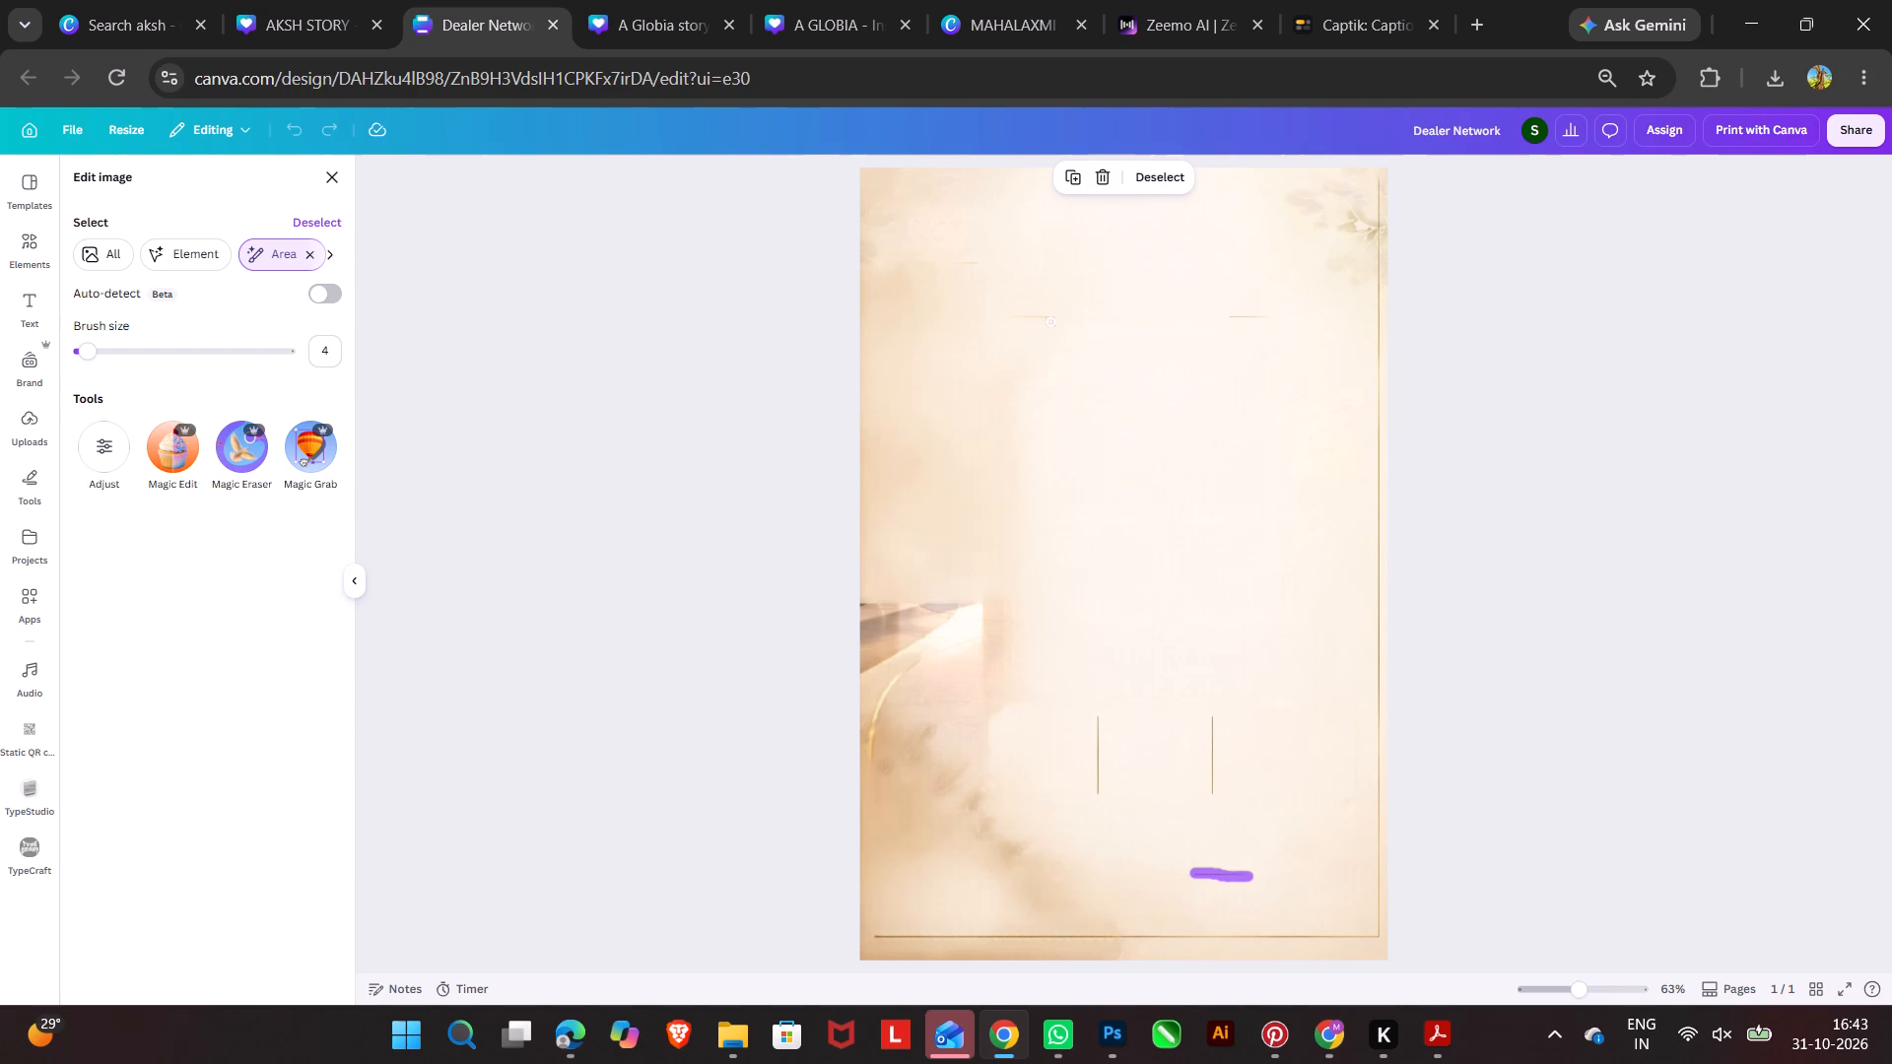
drag(1047, 318, 1015, 318)
drag(1232, 316, 1272, 318)
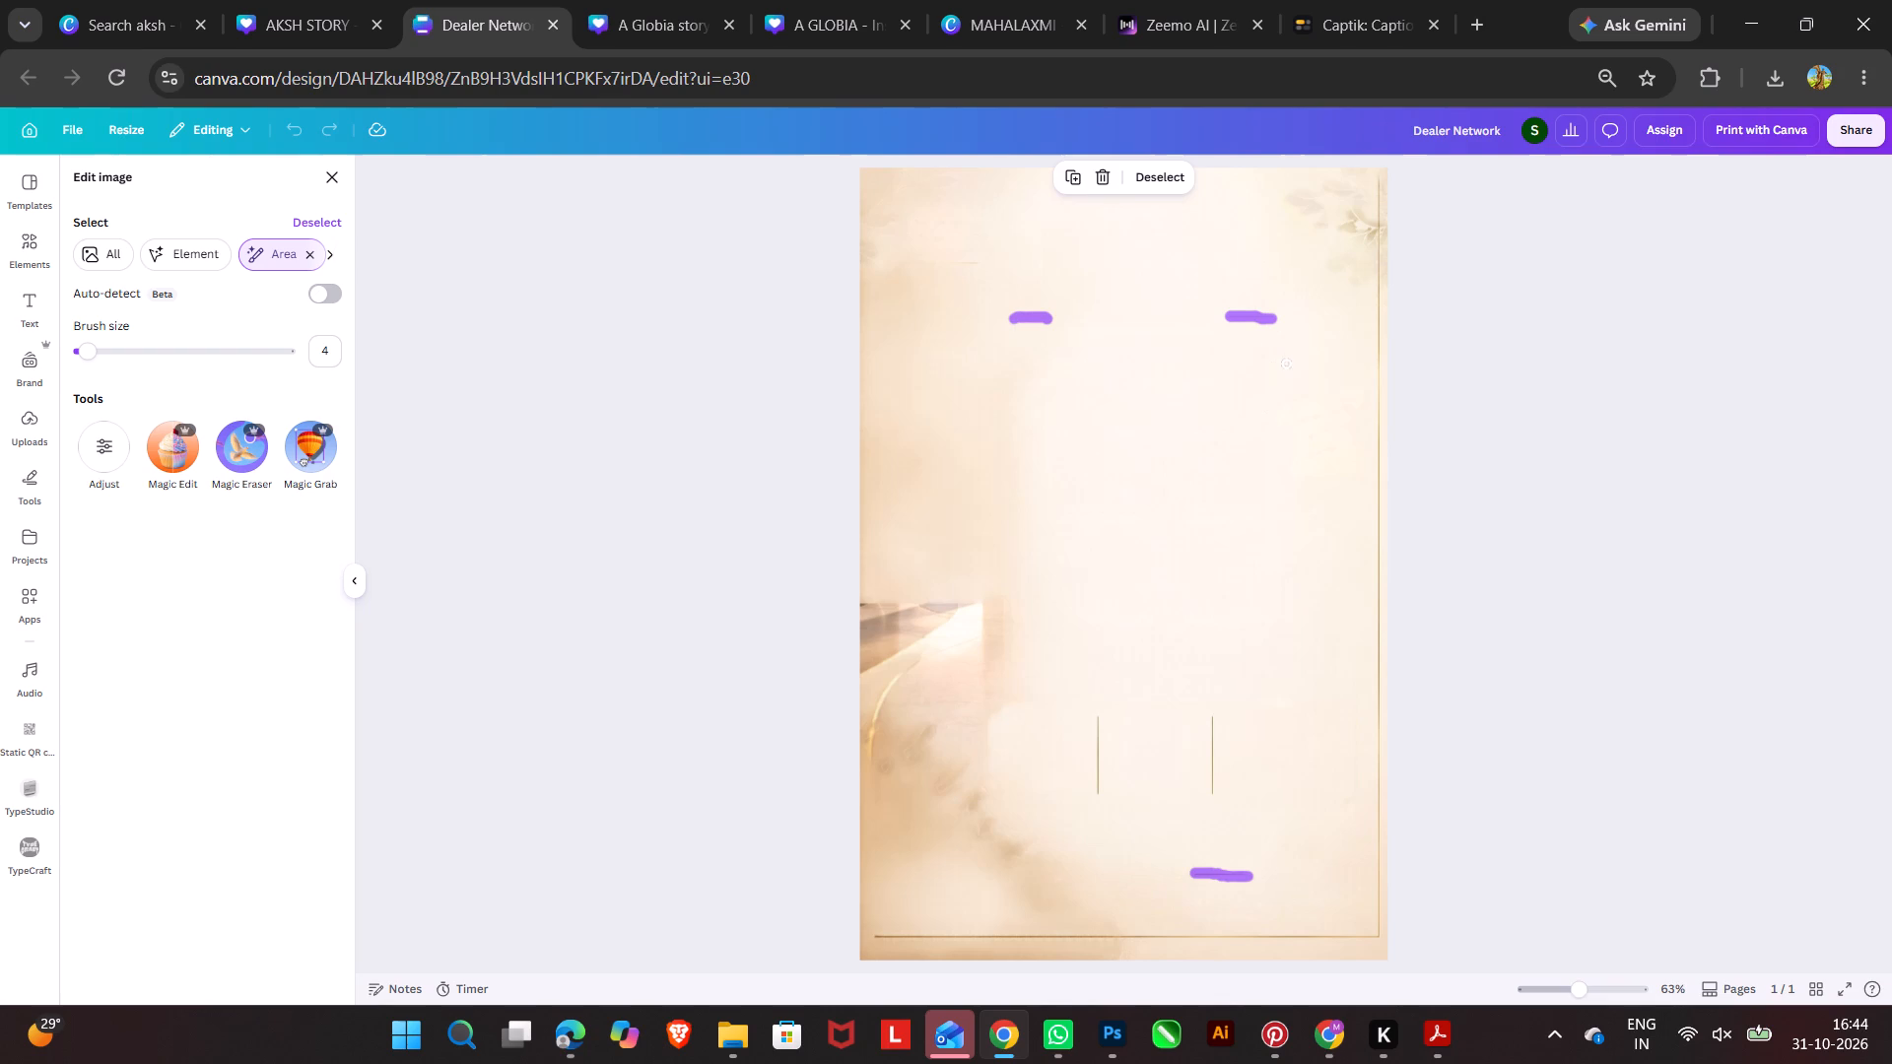
click(1092, 178)
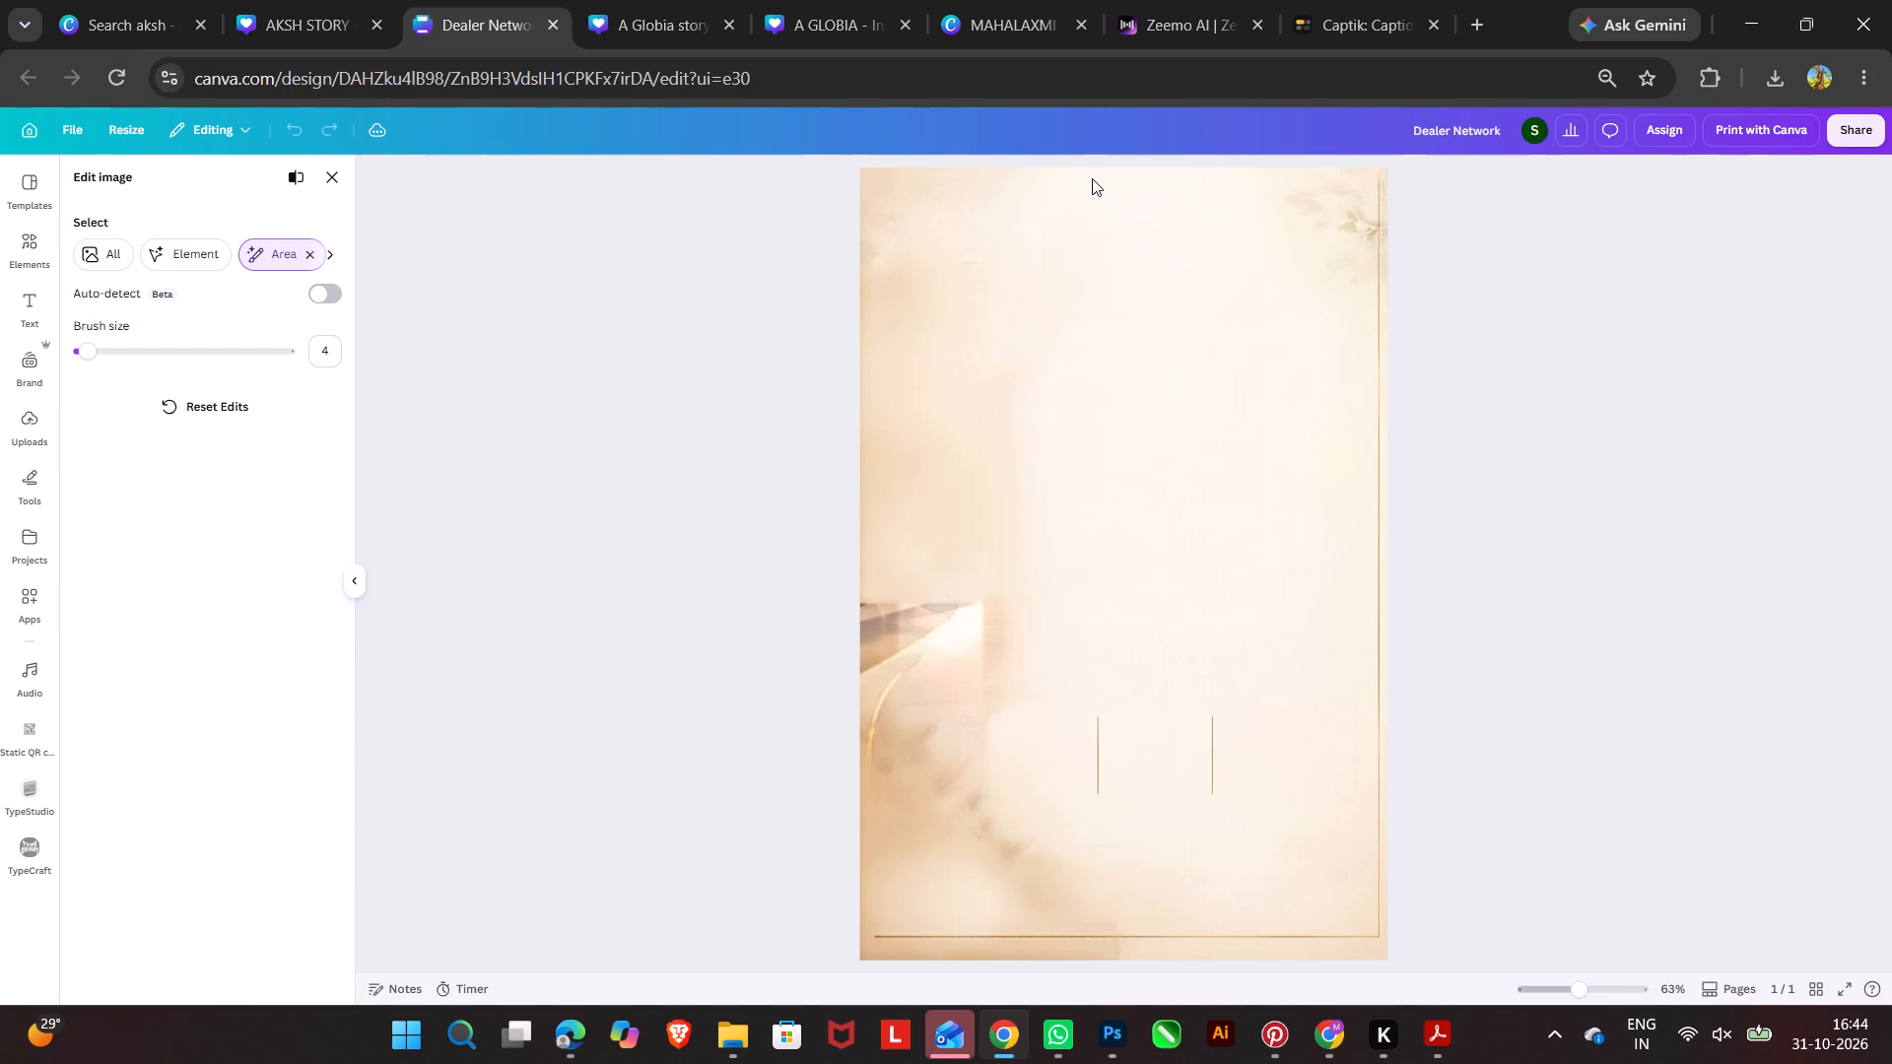
click(325, 174)
double_click(741, 729)
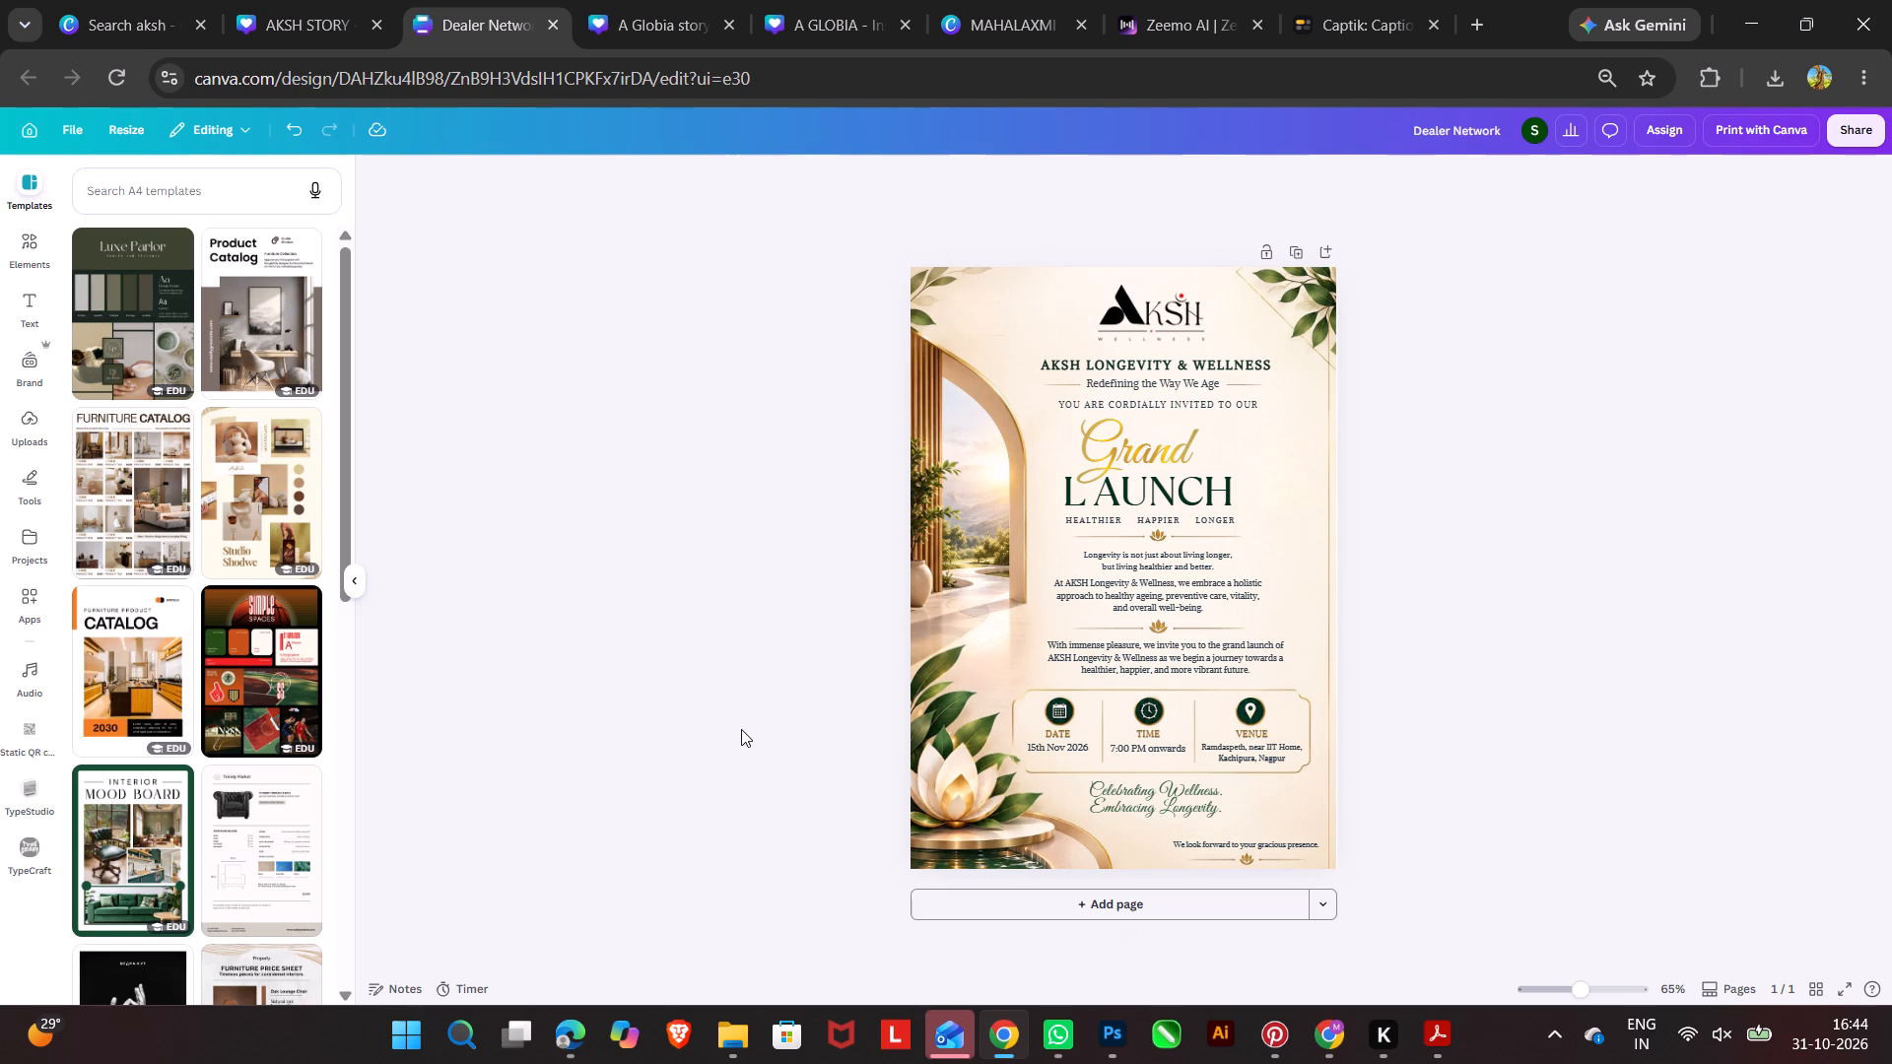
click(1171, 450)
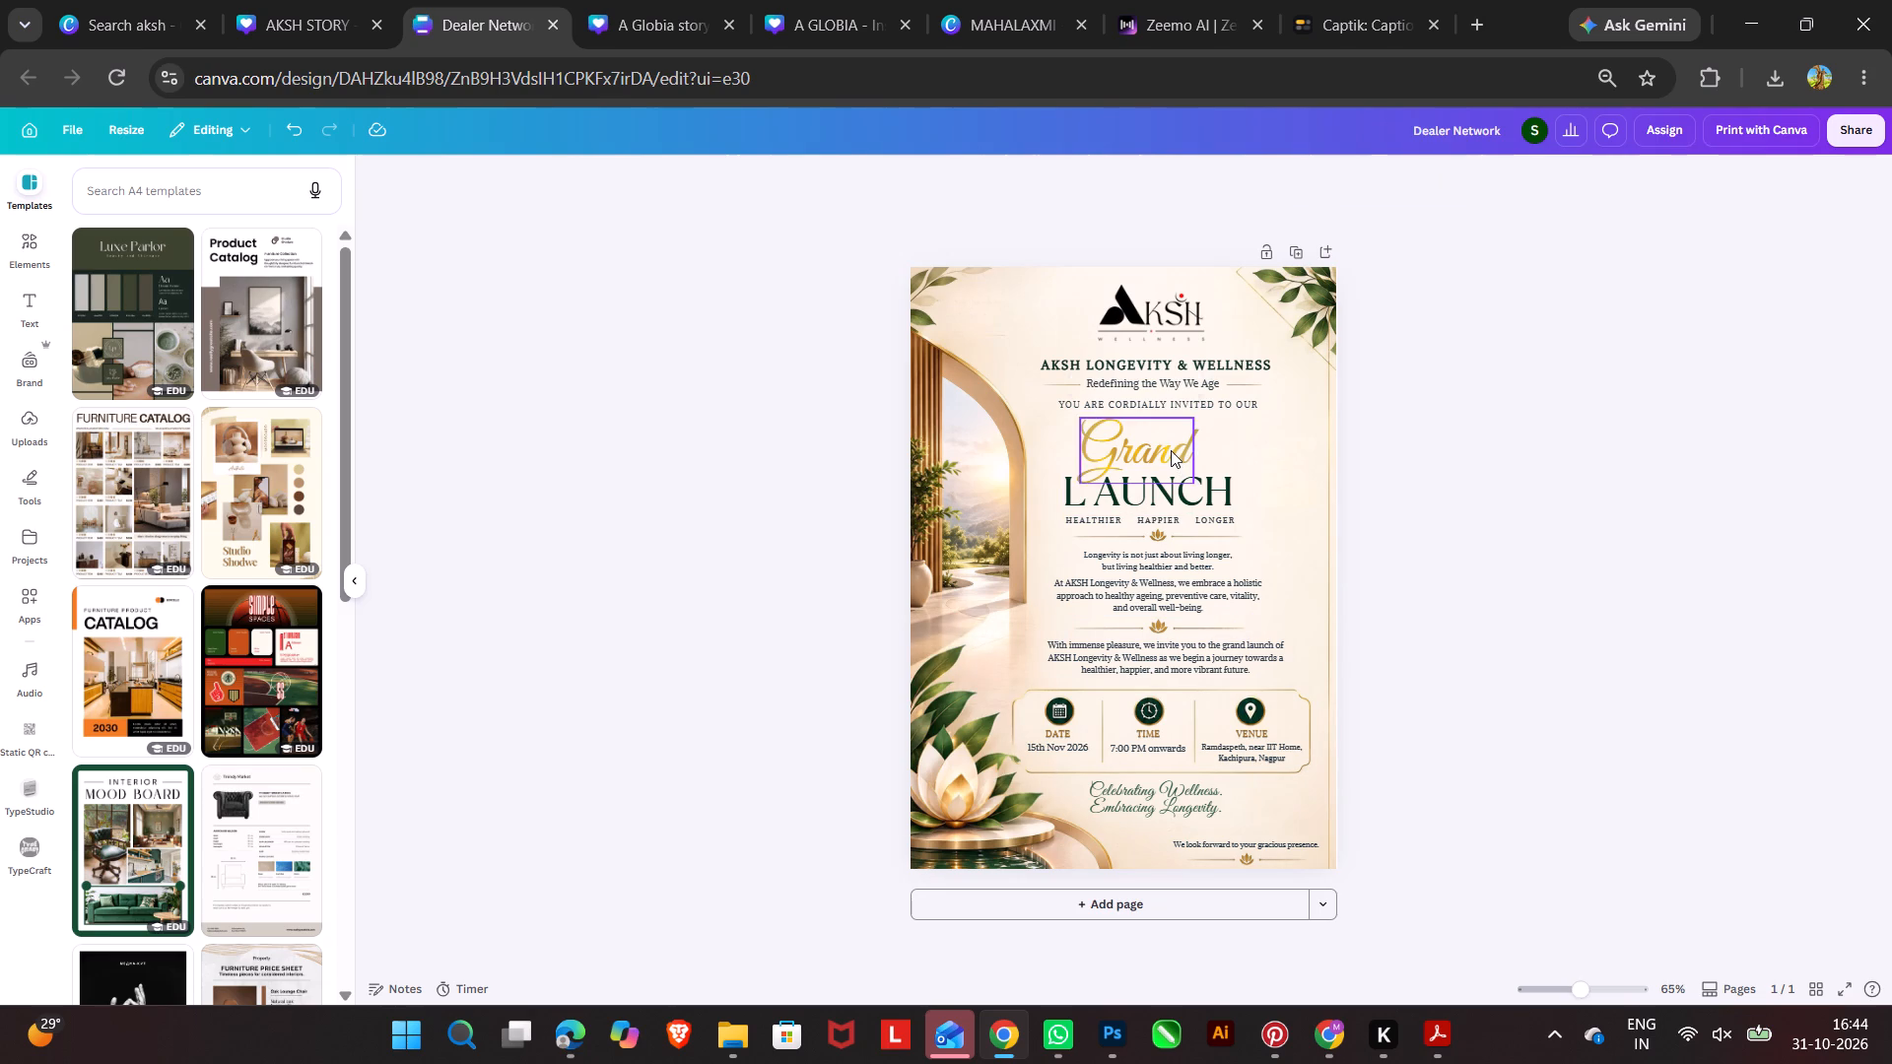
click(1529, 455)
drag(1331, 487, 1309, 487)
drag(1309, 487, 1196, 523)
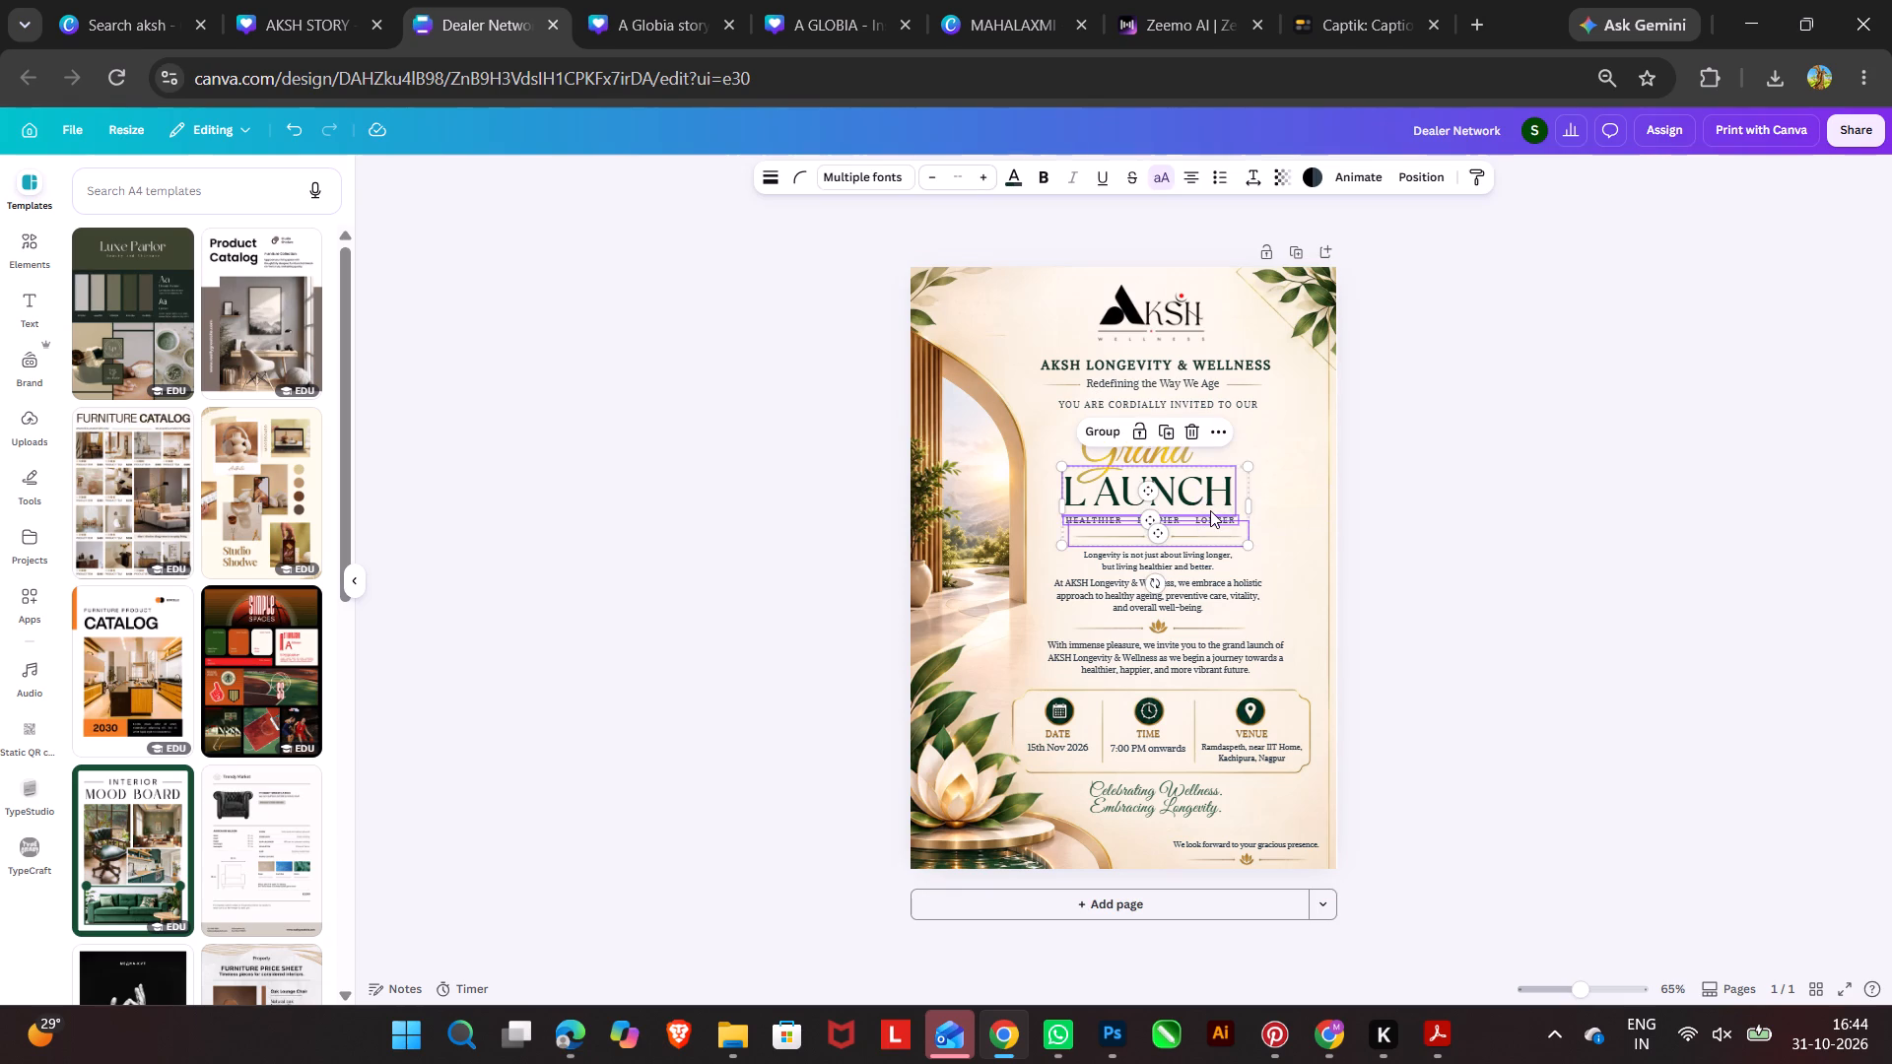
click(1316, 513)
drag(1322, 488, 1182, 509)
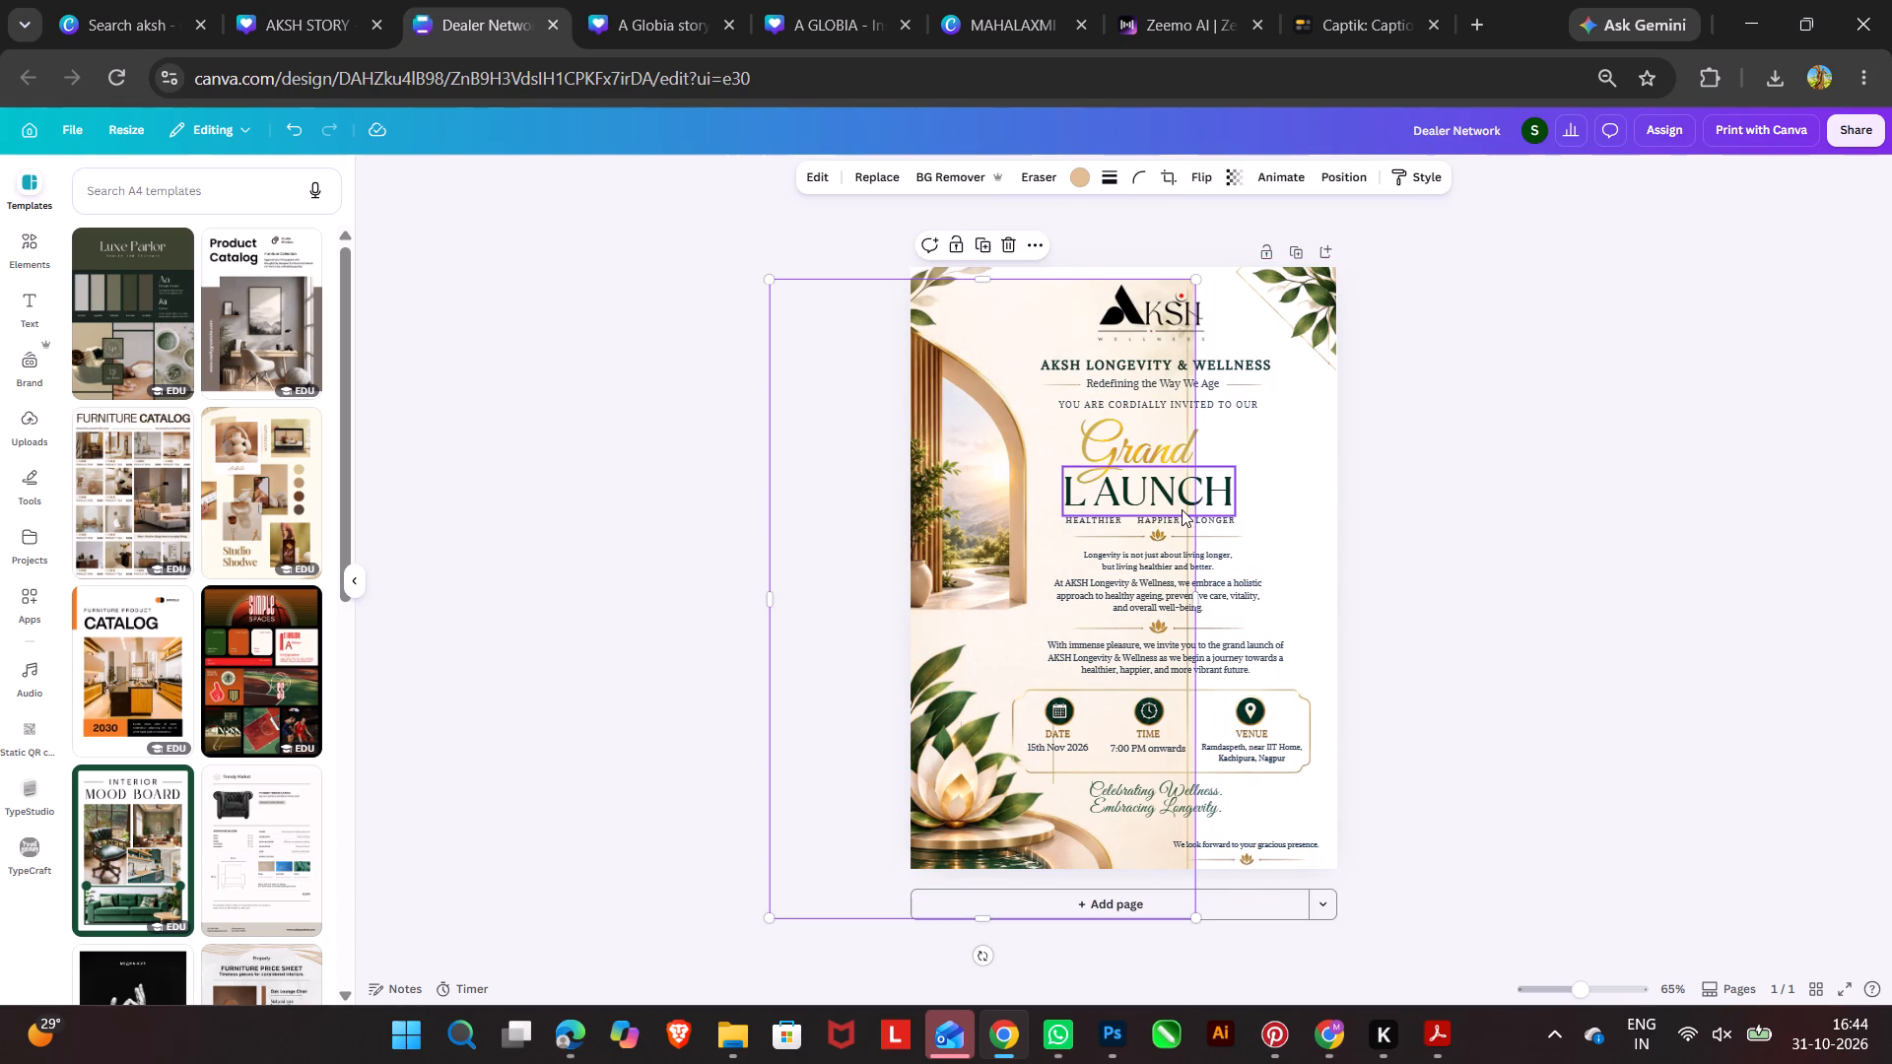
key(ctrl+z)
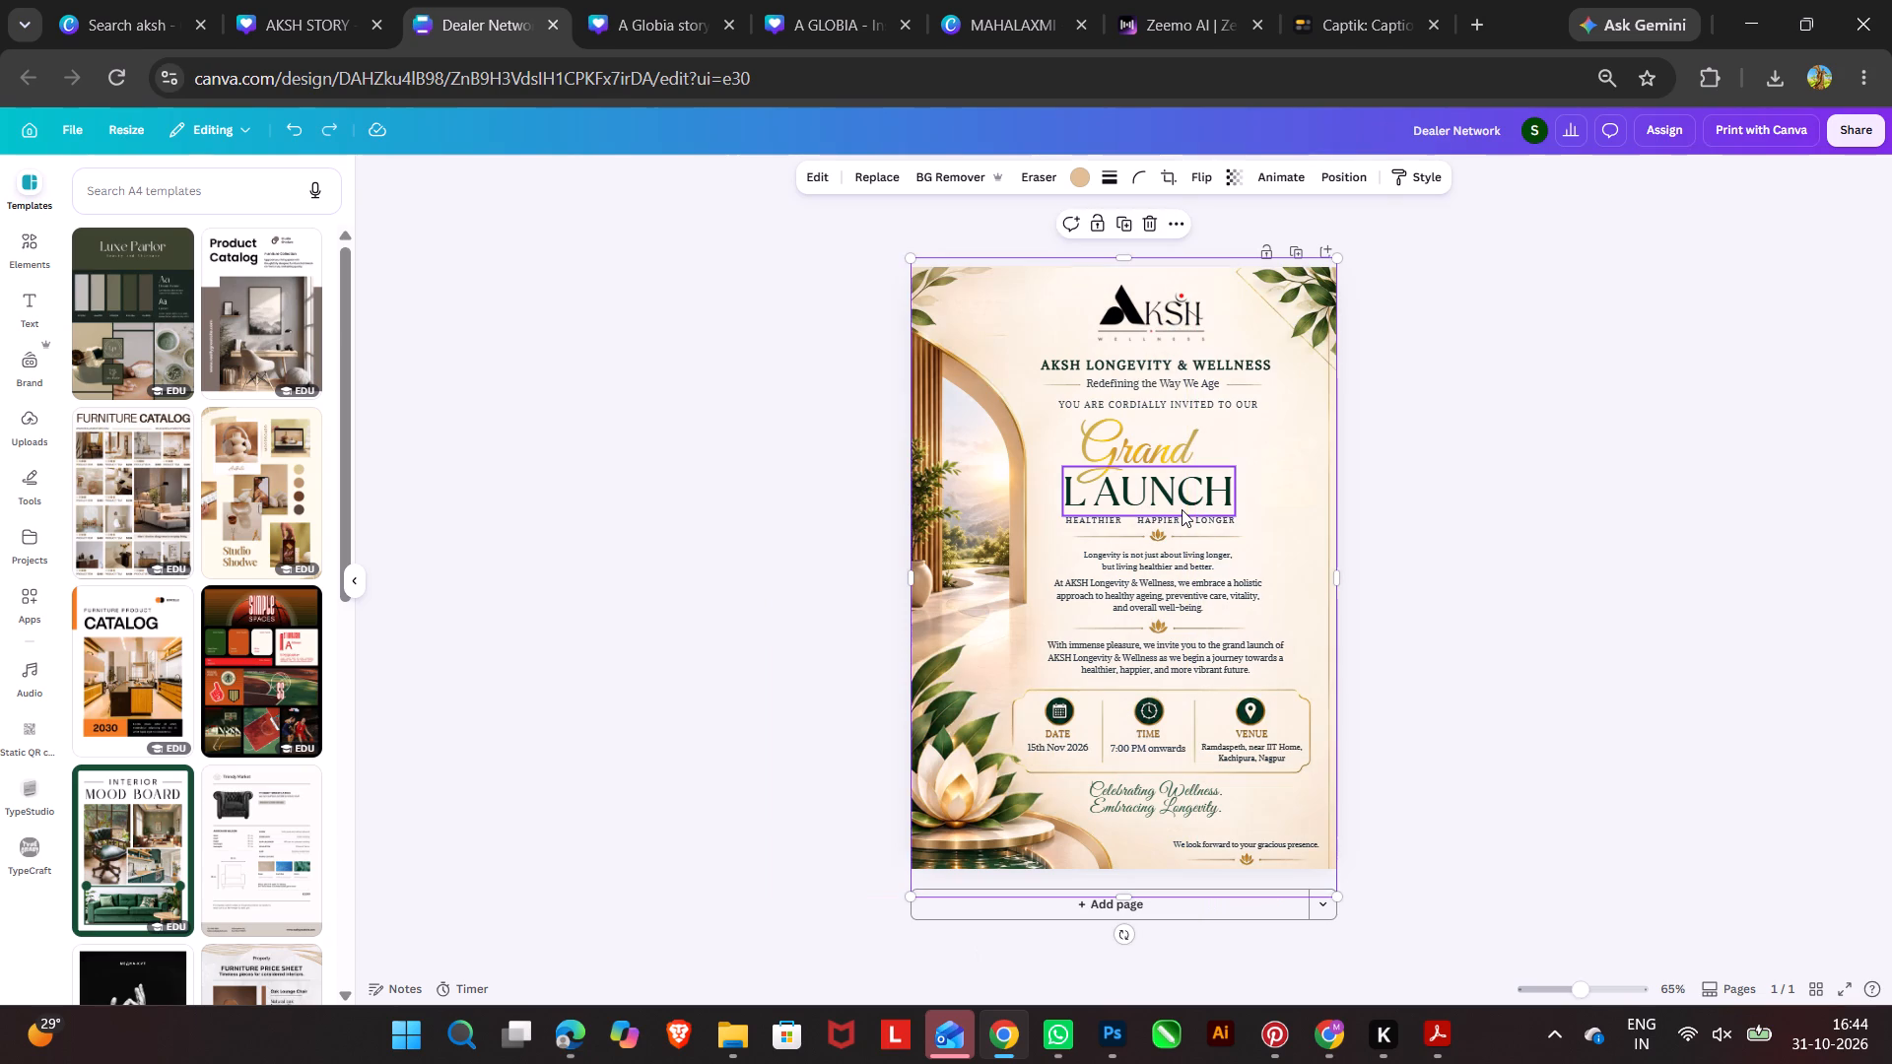
Group the "LAUNCH" heading with the "HEALTHIER HAPPIER LONGER" line and shift the group slightly to the right.
drag(1373, 483, 1134, 517)
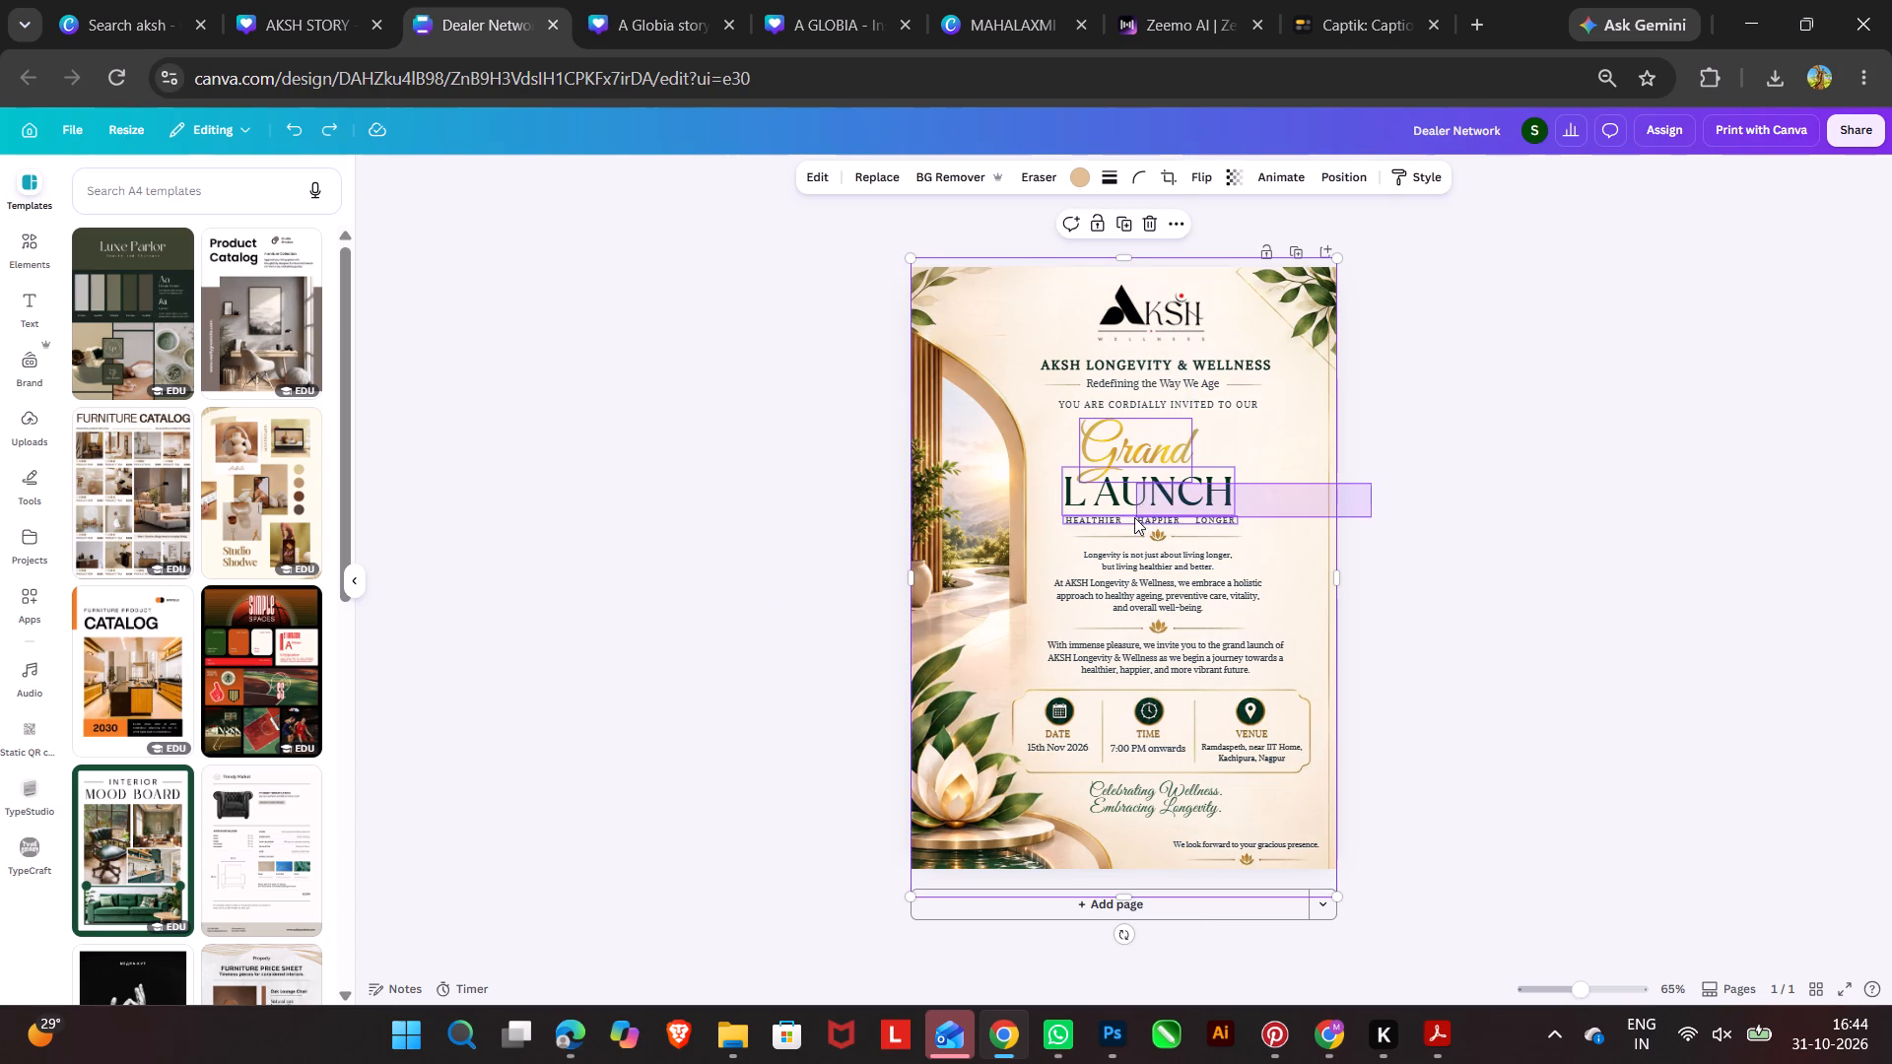
drag(1134, 517, 1181, 517)
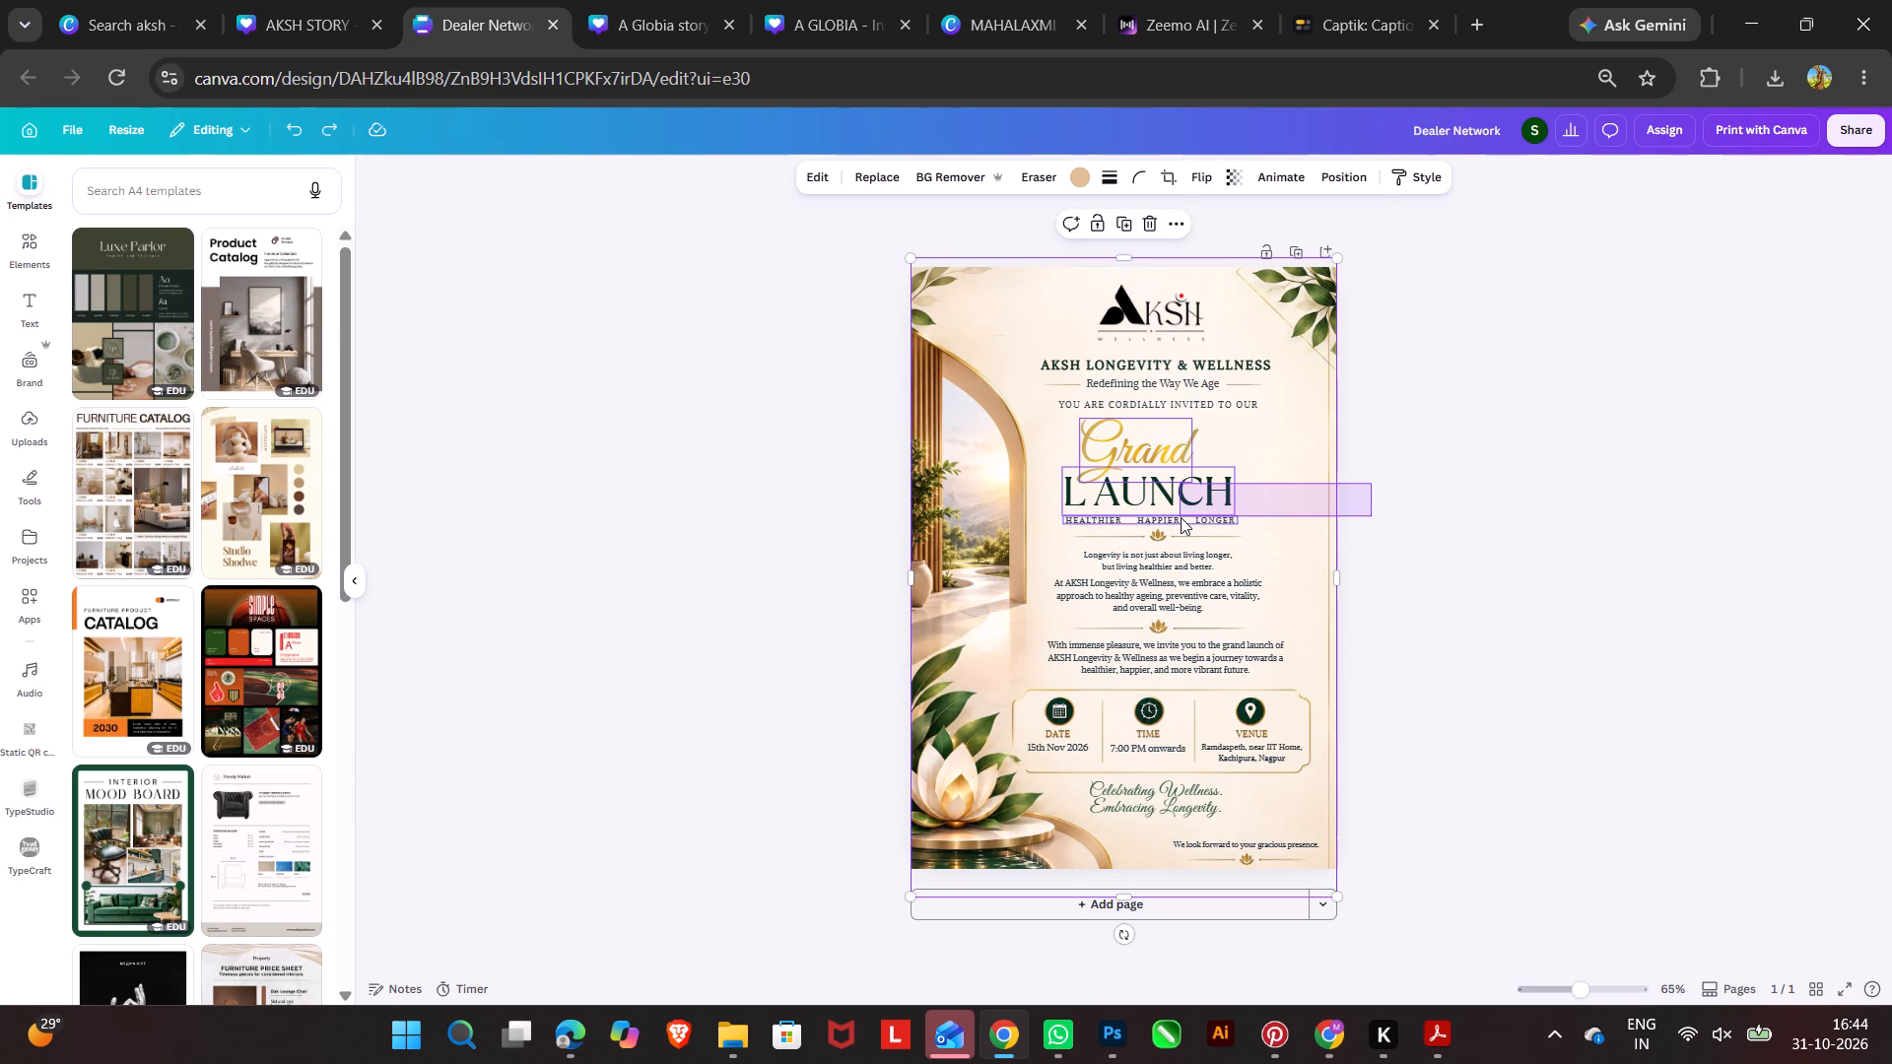
drag(1181, 517, 1212, 518)
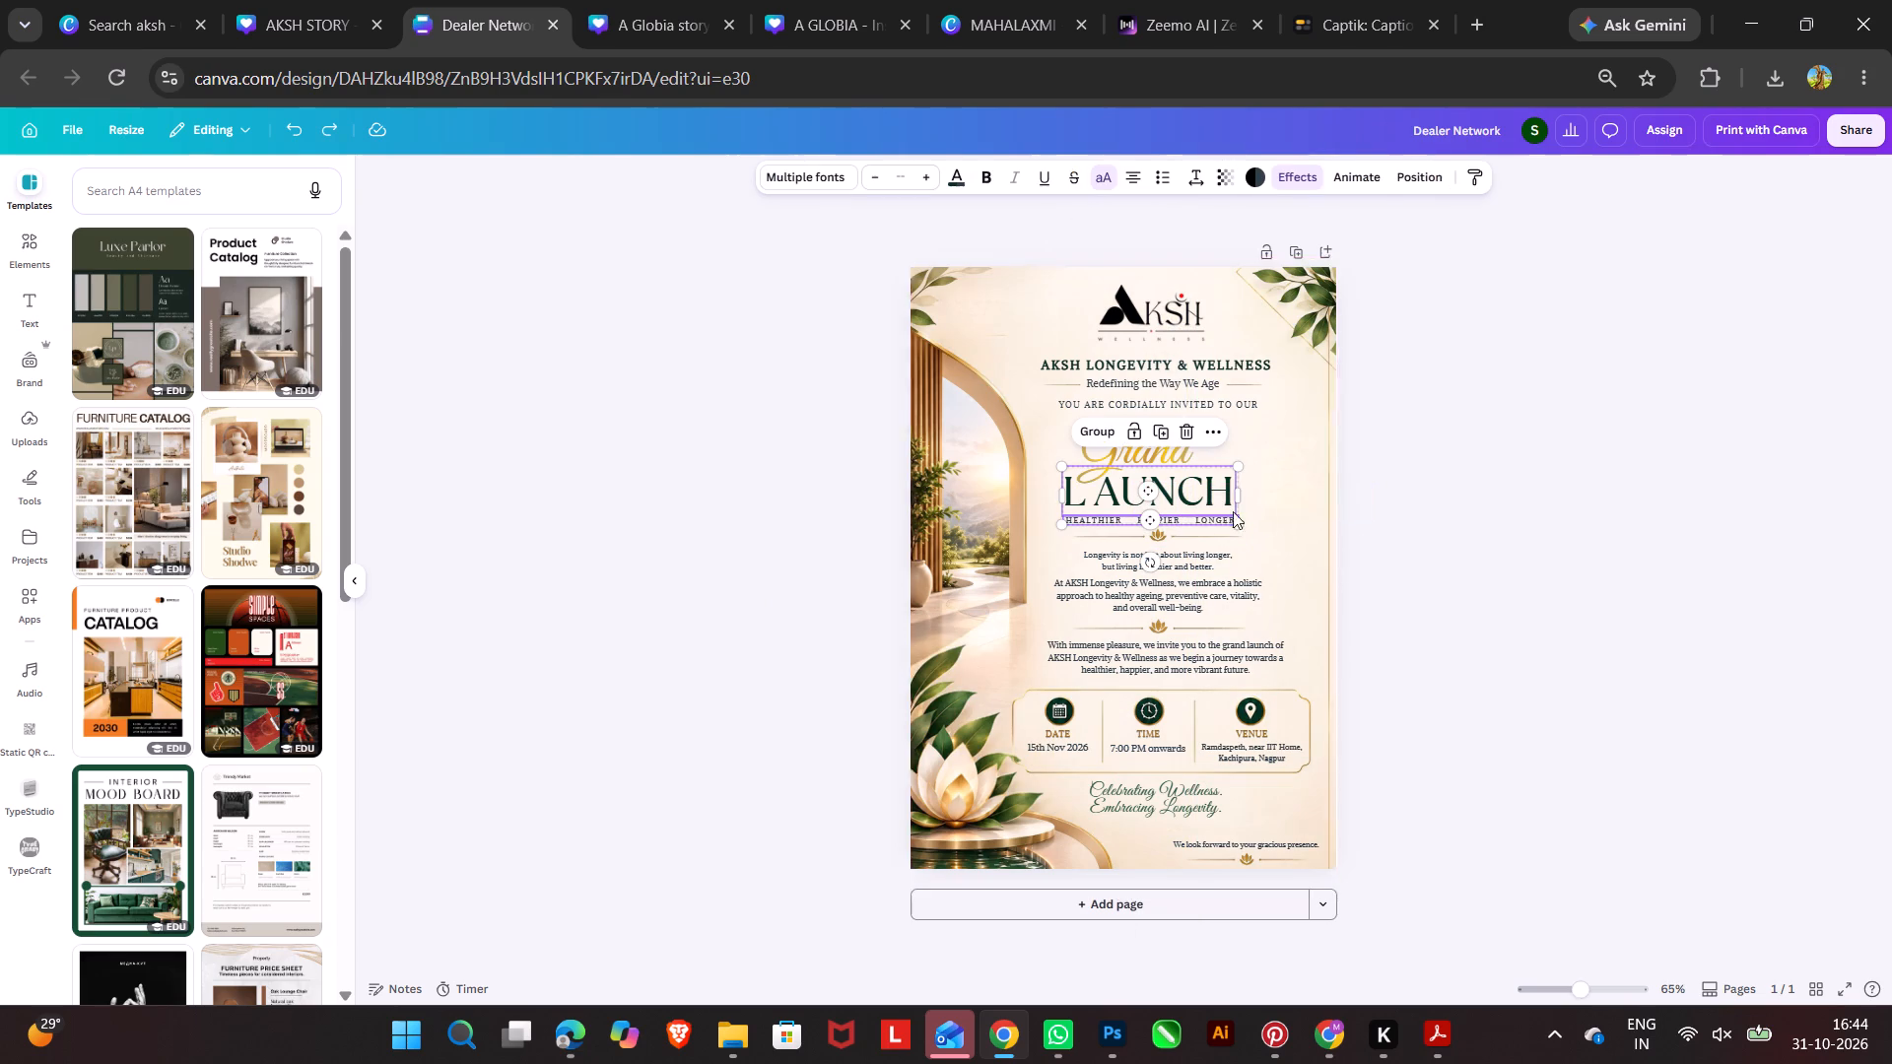
click(1102, 438)
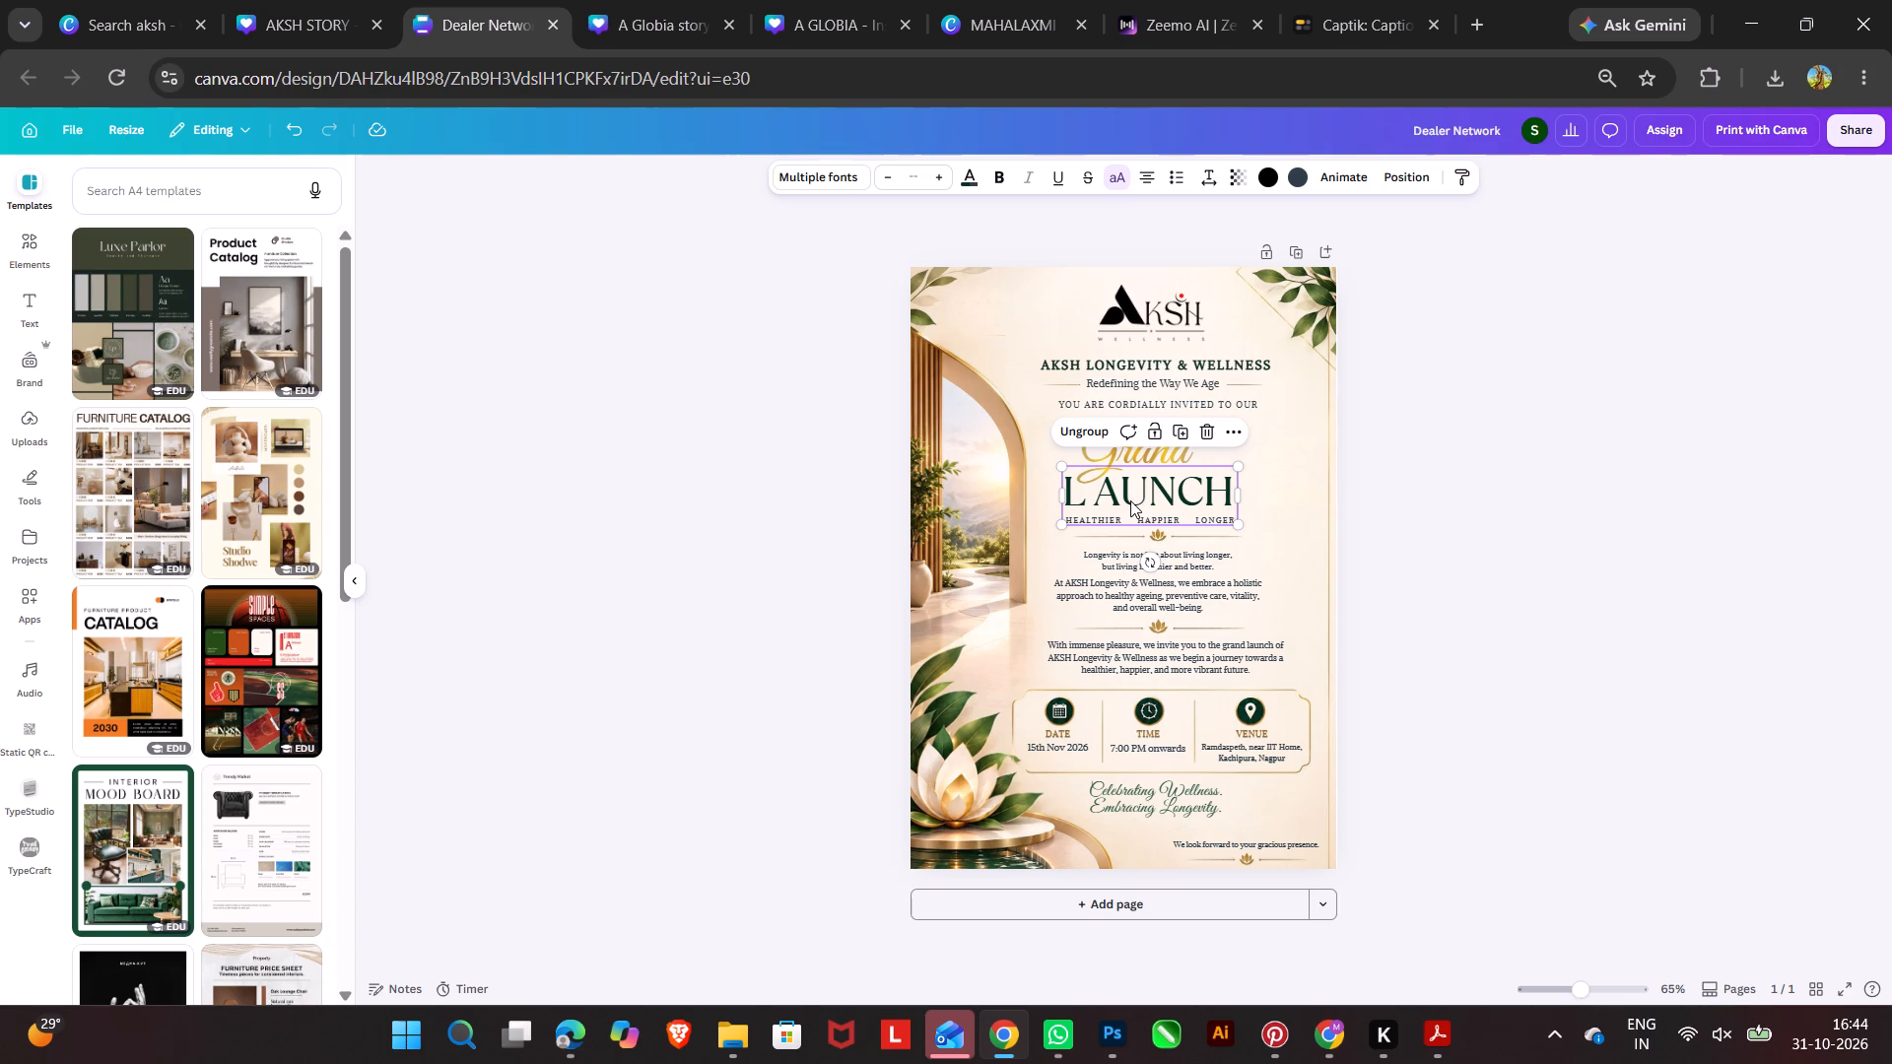
drag(1130, 500, 1146, 500)
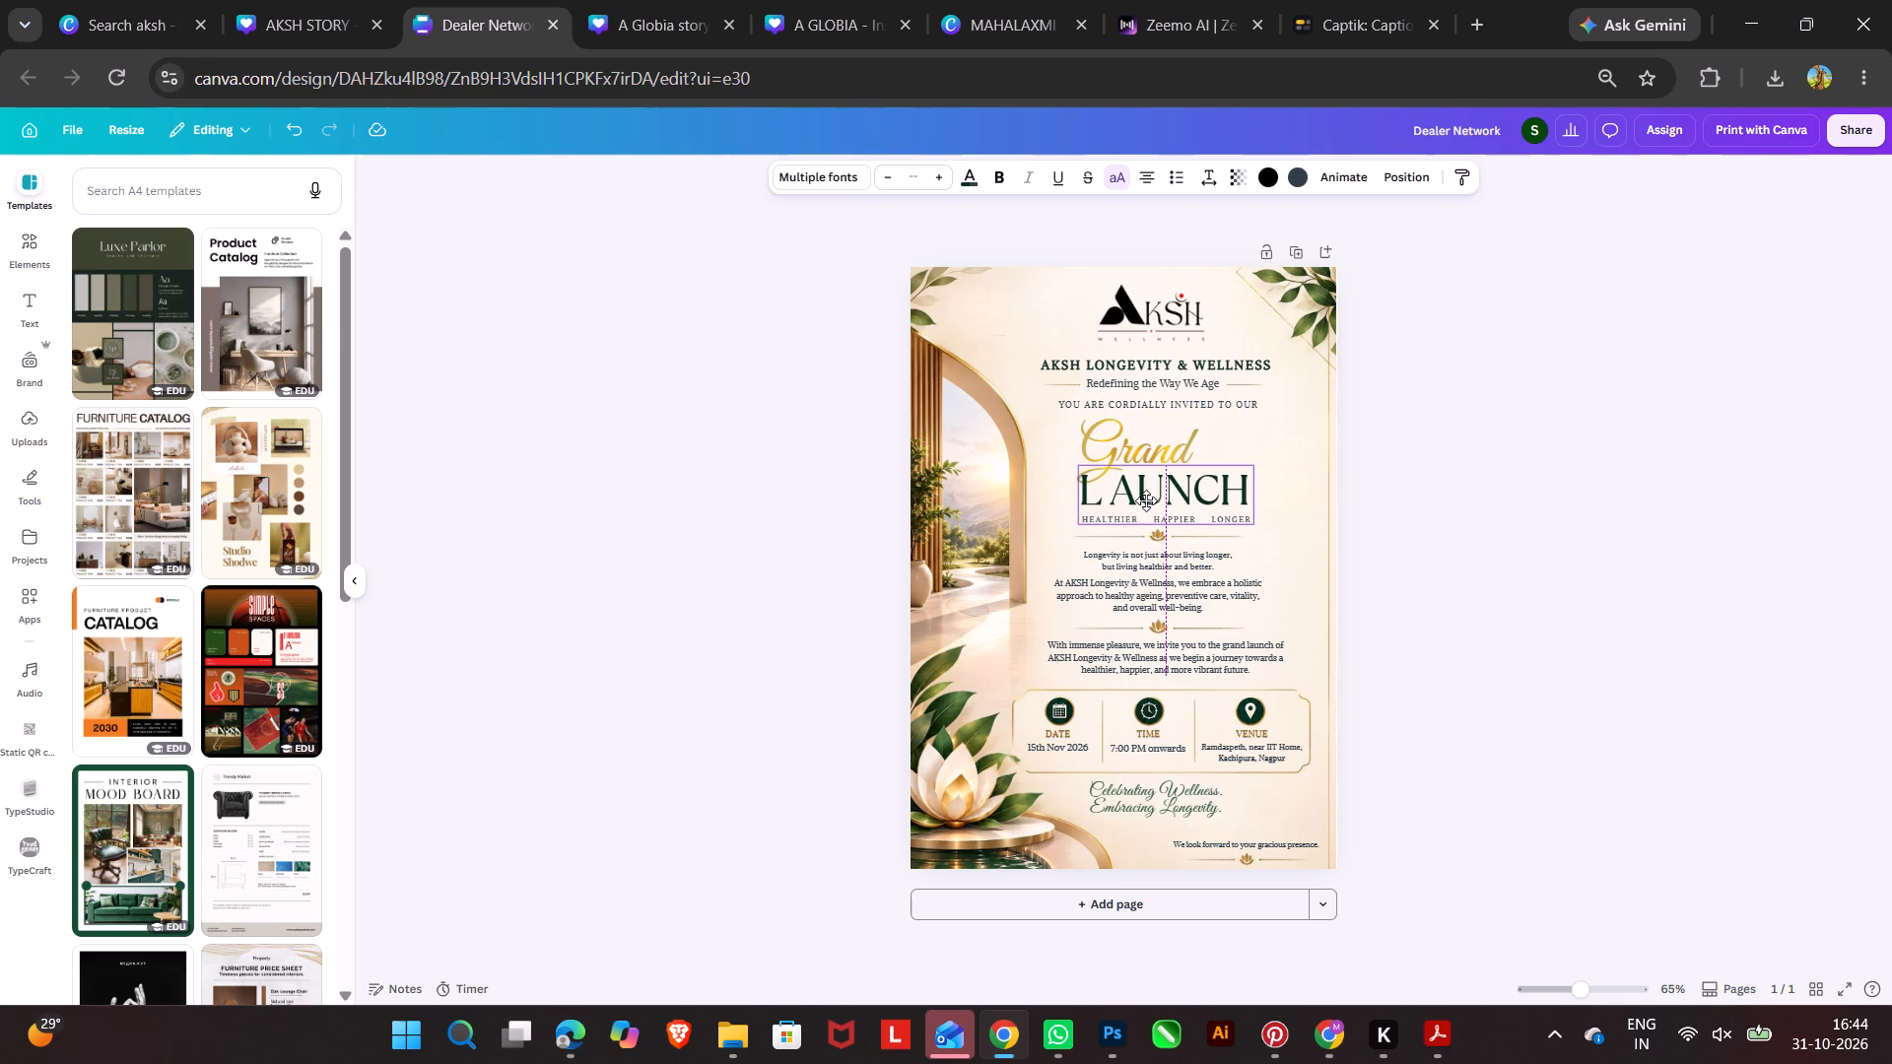
drag(1146, 500, 1144, 500)
click(1144, 500)
click(1144, 500)
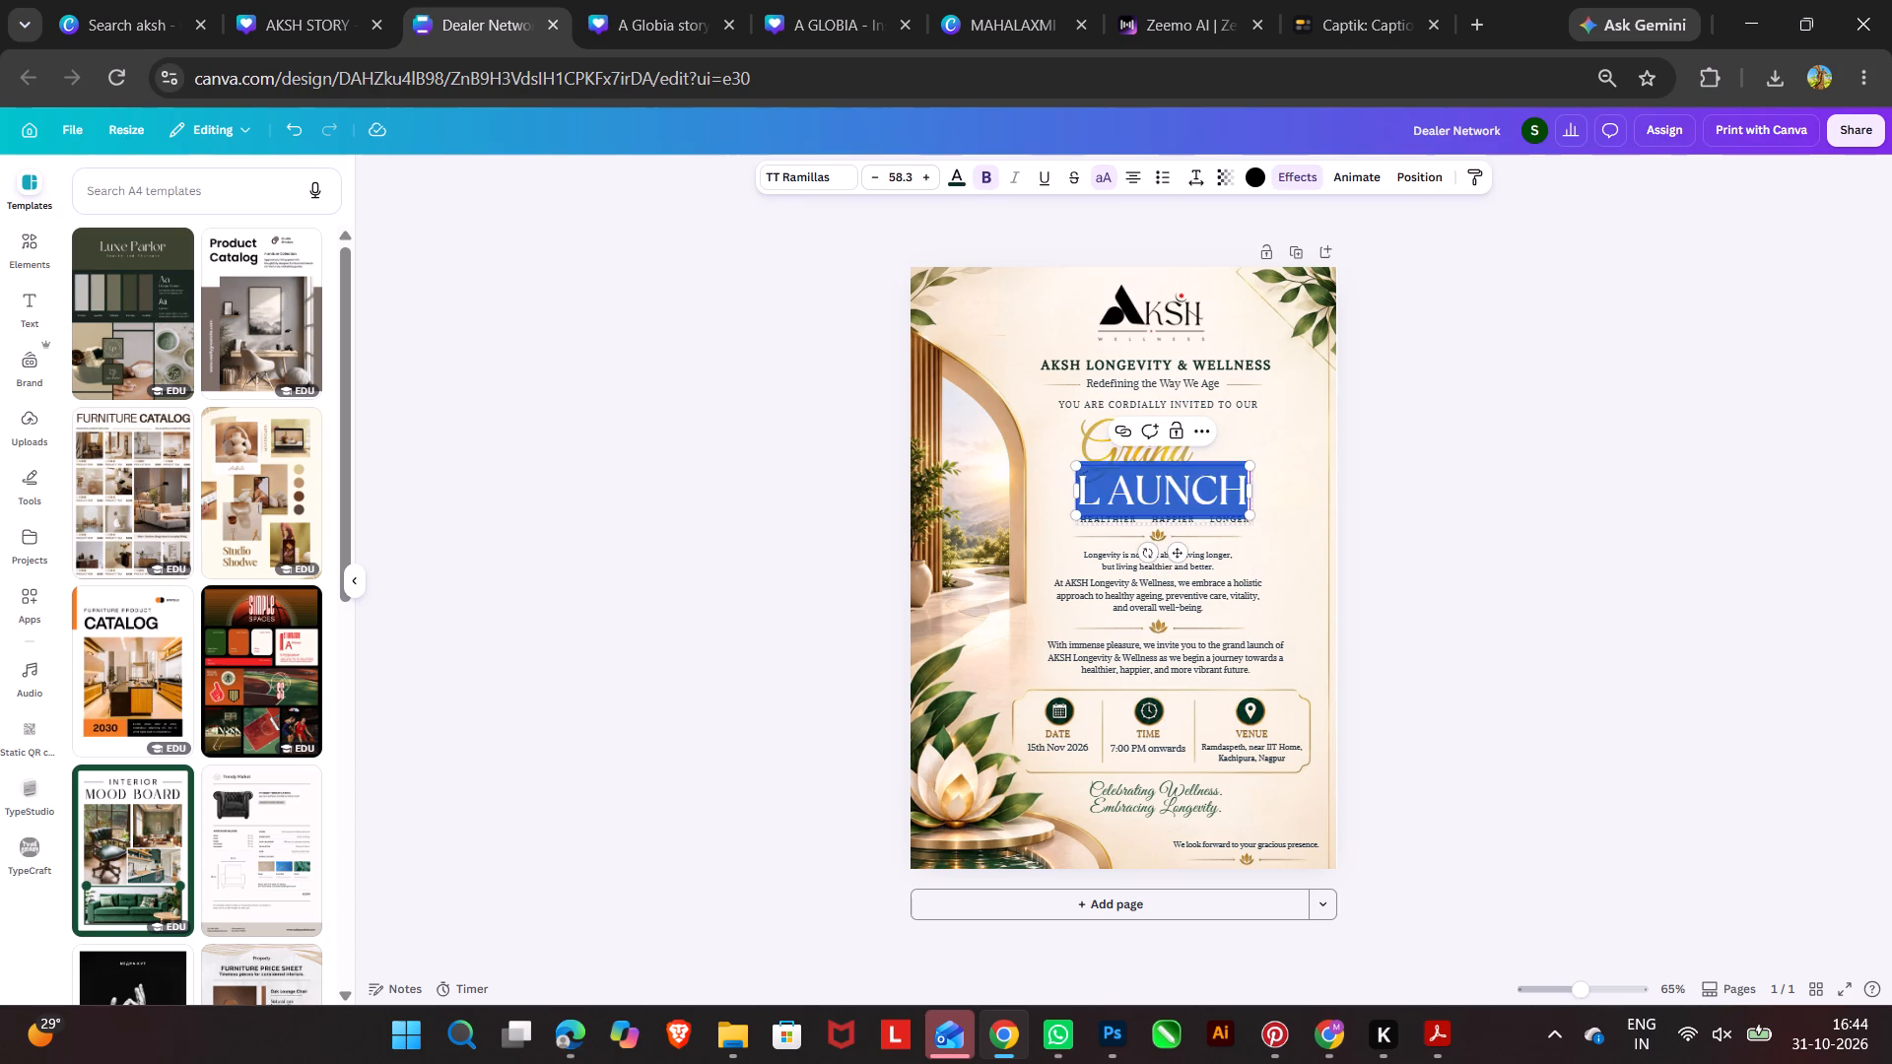
double_click(1144, 500)
click(1392, 504)
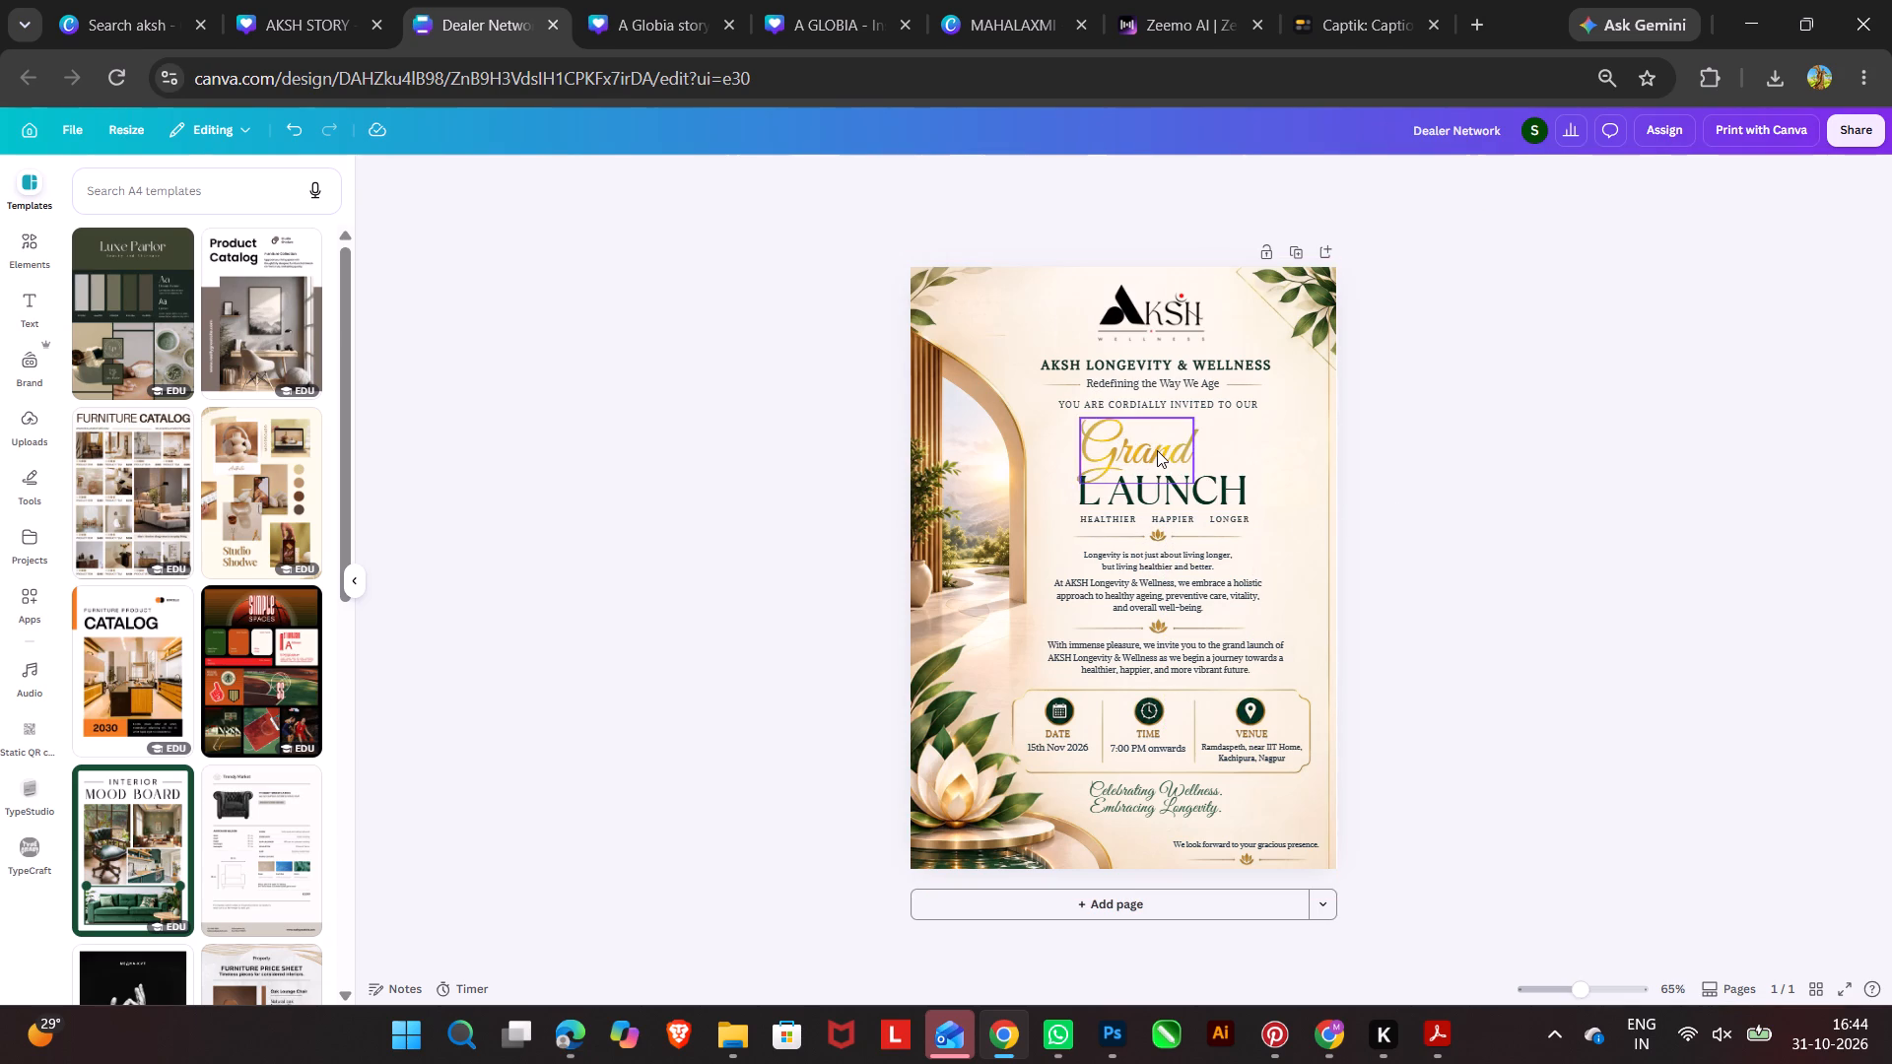
Shift the gold "Grand" text slightly to the right above "LAUNCH".
click(1157, 450)
drag(1164, 447, 1178, 449)
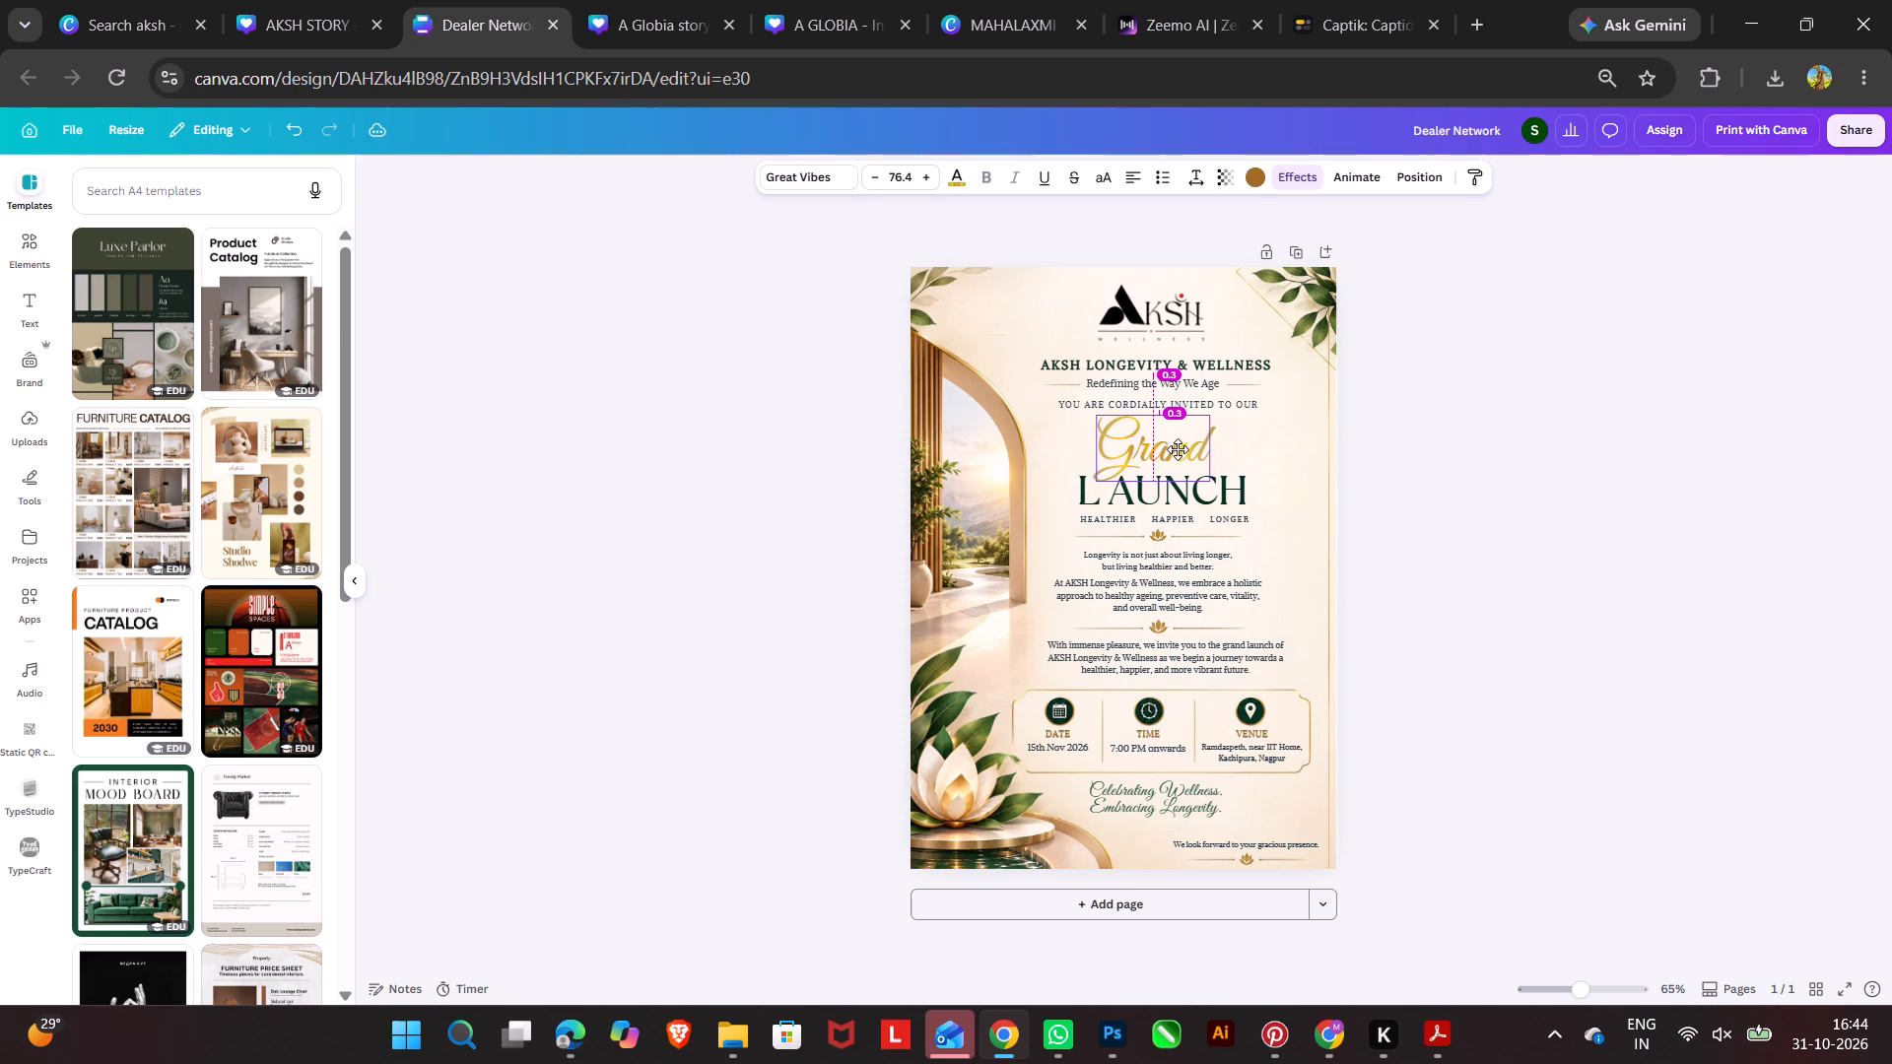
drag(1178, 449, 1177, 451)
click(1177, 451)
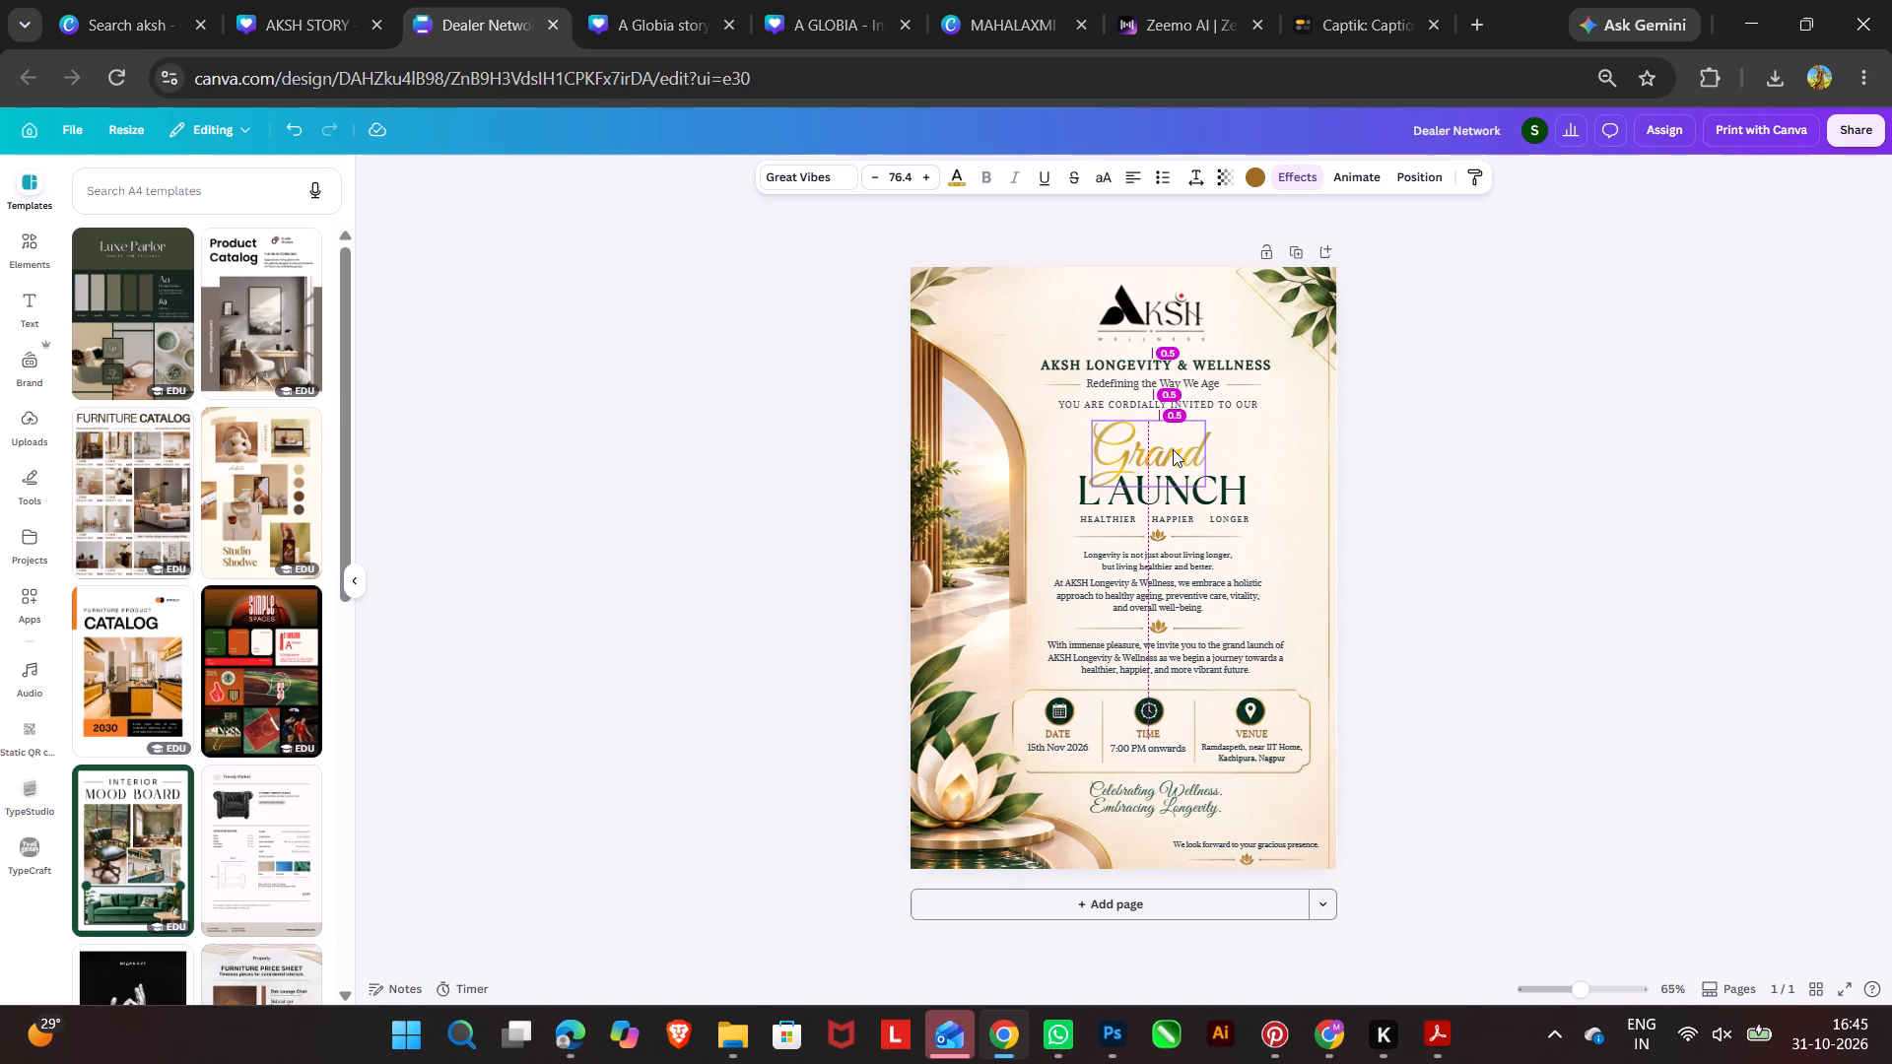
Adjust the position of the lotus divider beneath "HEALTHIER HAPPIER LONGER", nudging it slightly downward.
click(1189, 534)
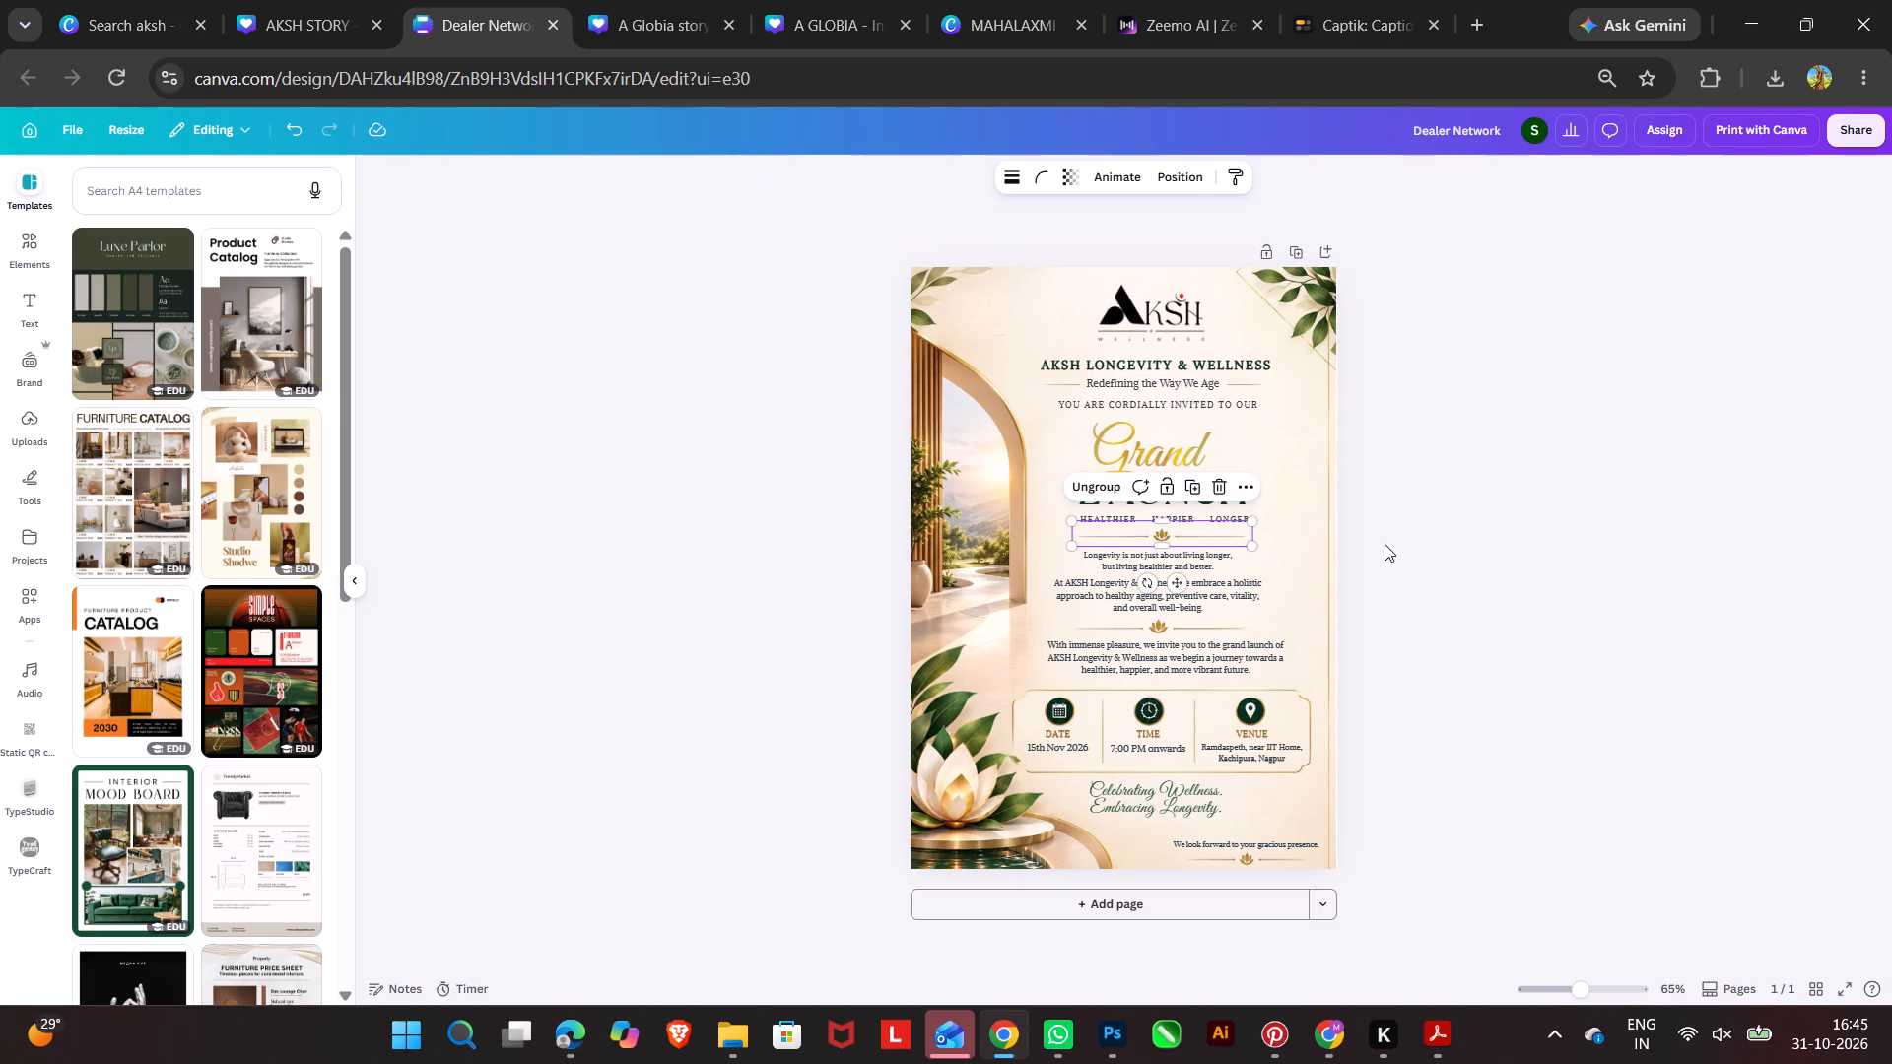
click(1385, 544)
click(1172, 532)
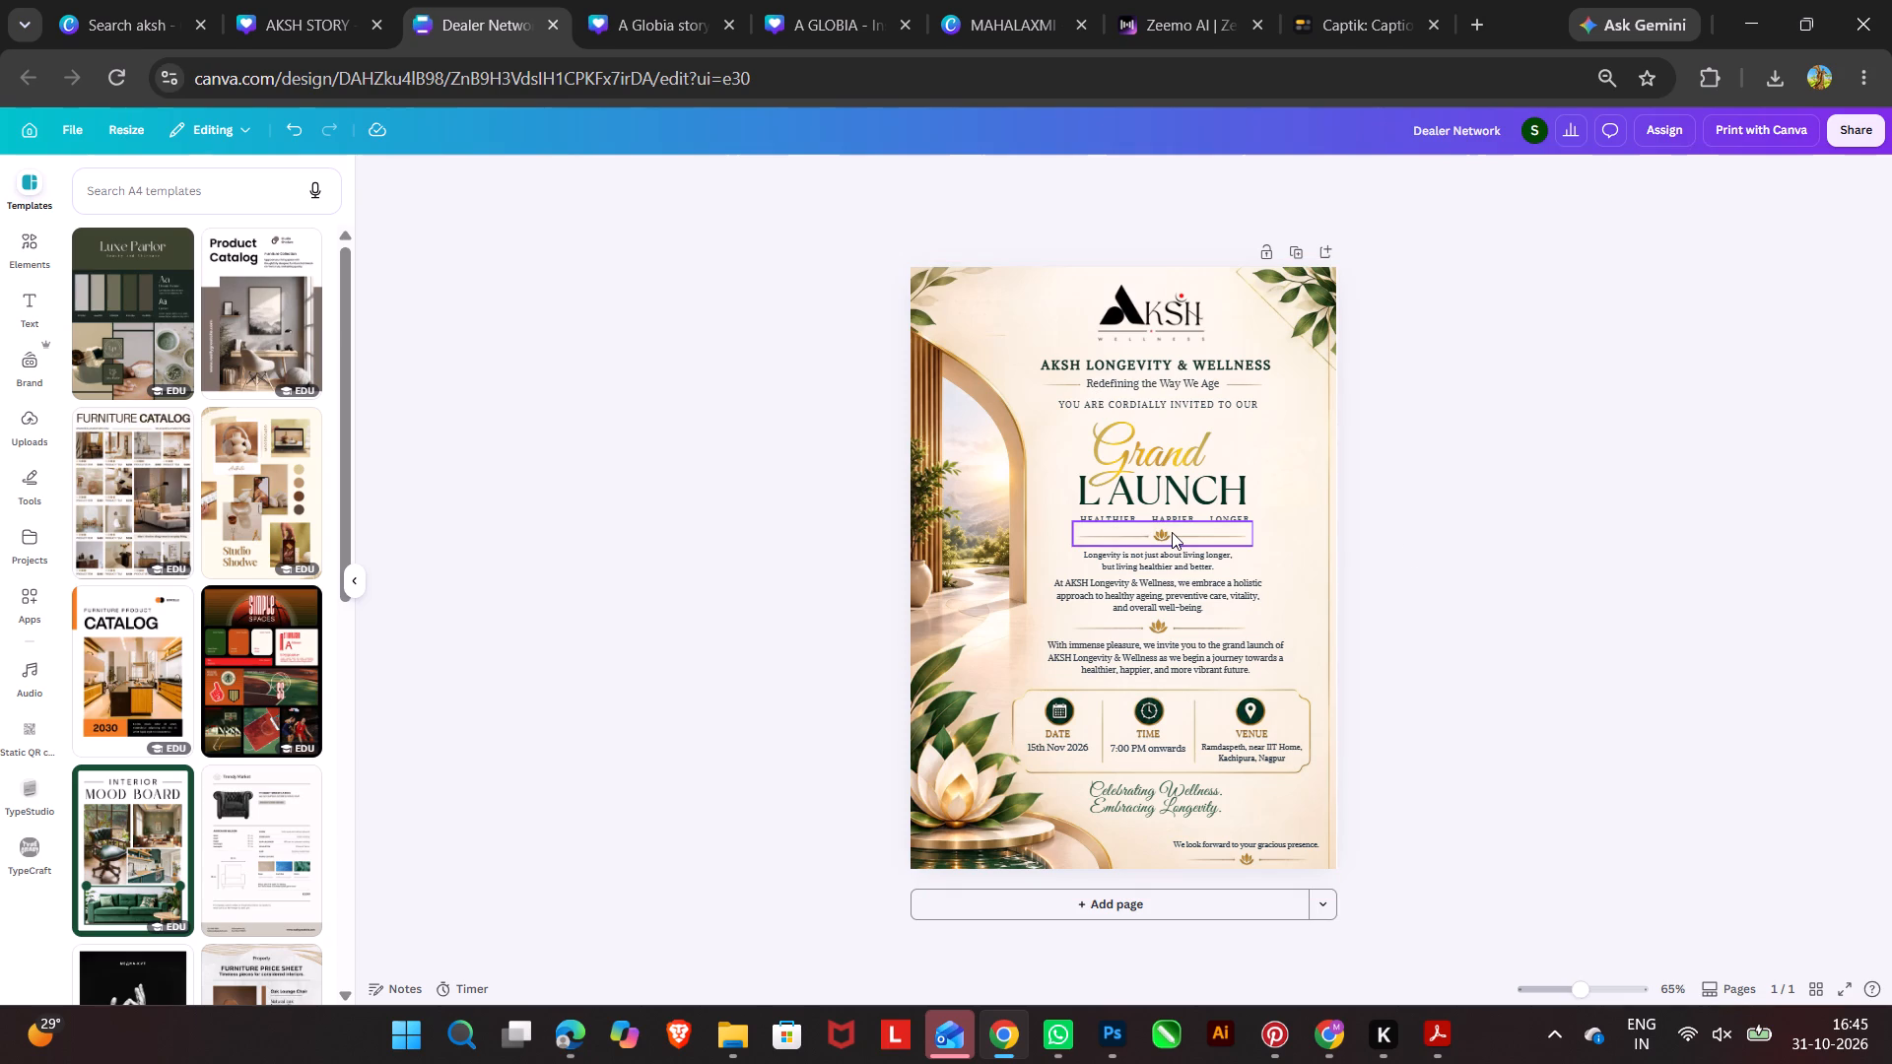
key(Left)
key(Down)
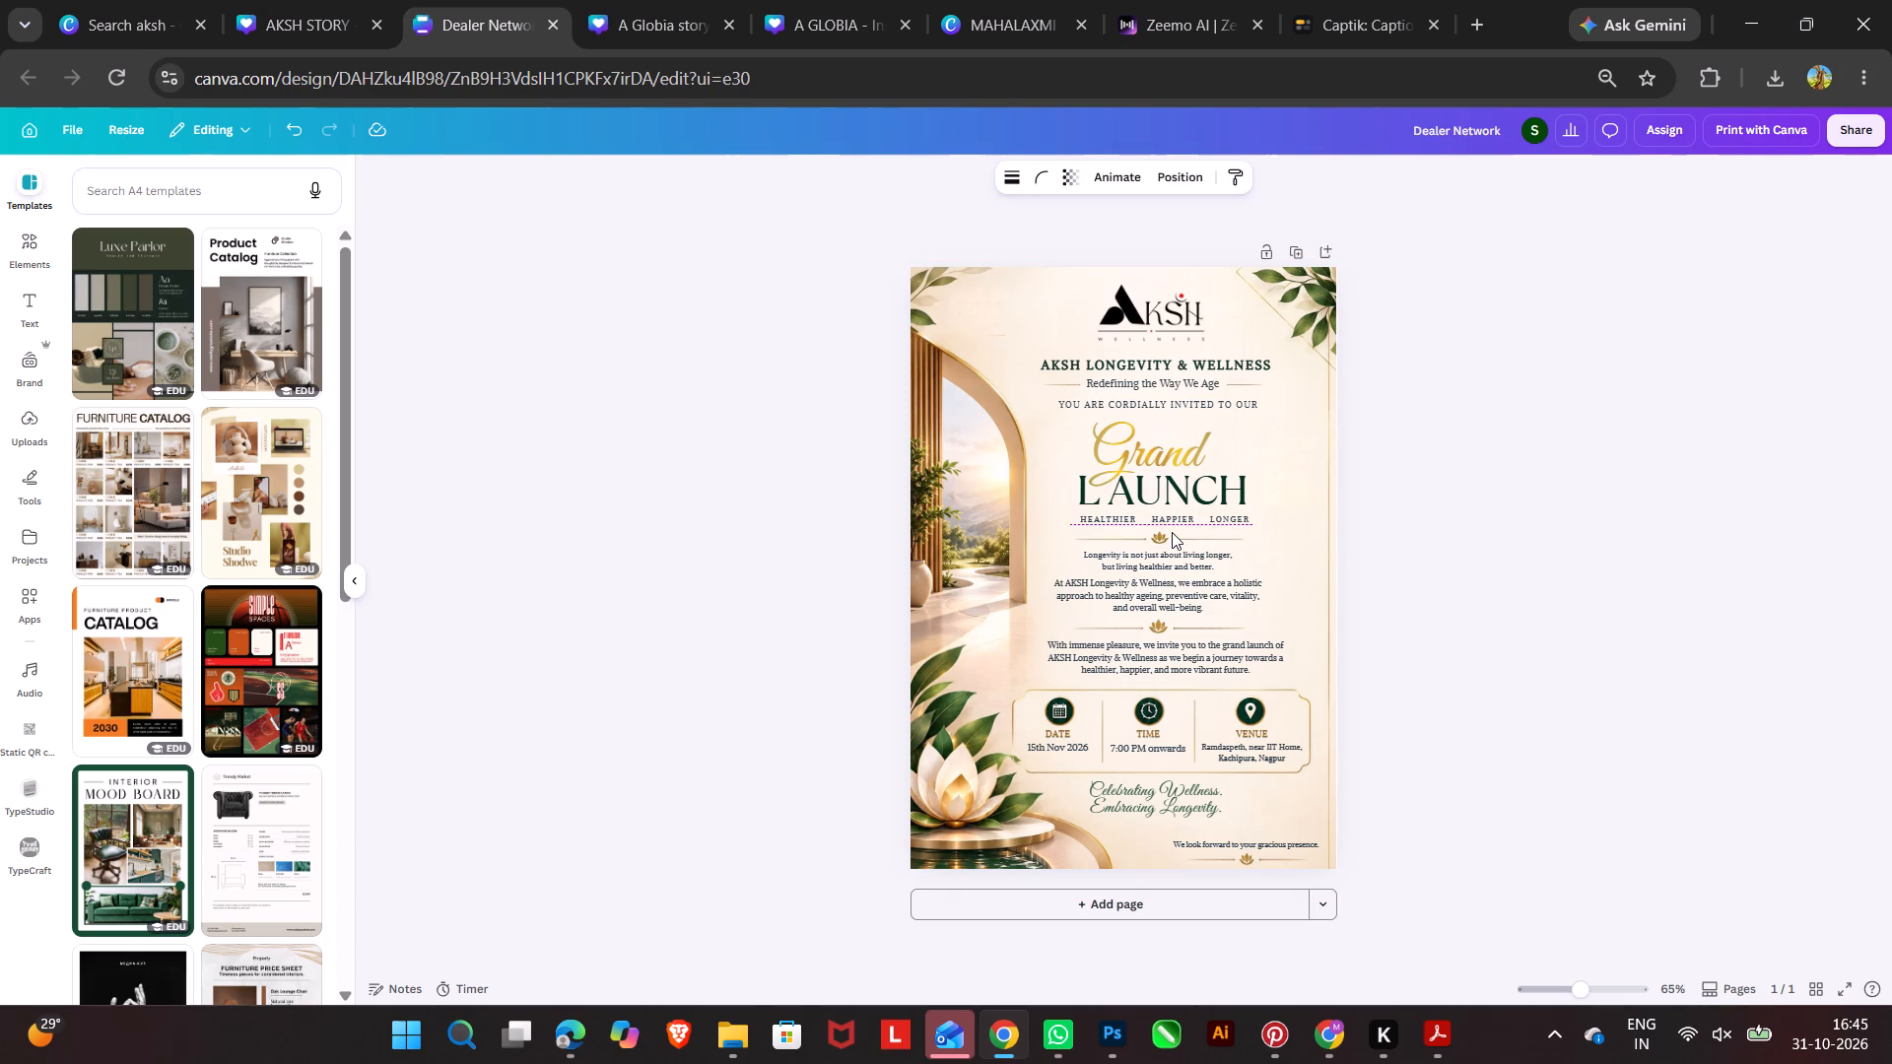
key(Down)
key(Up)
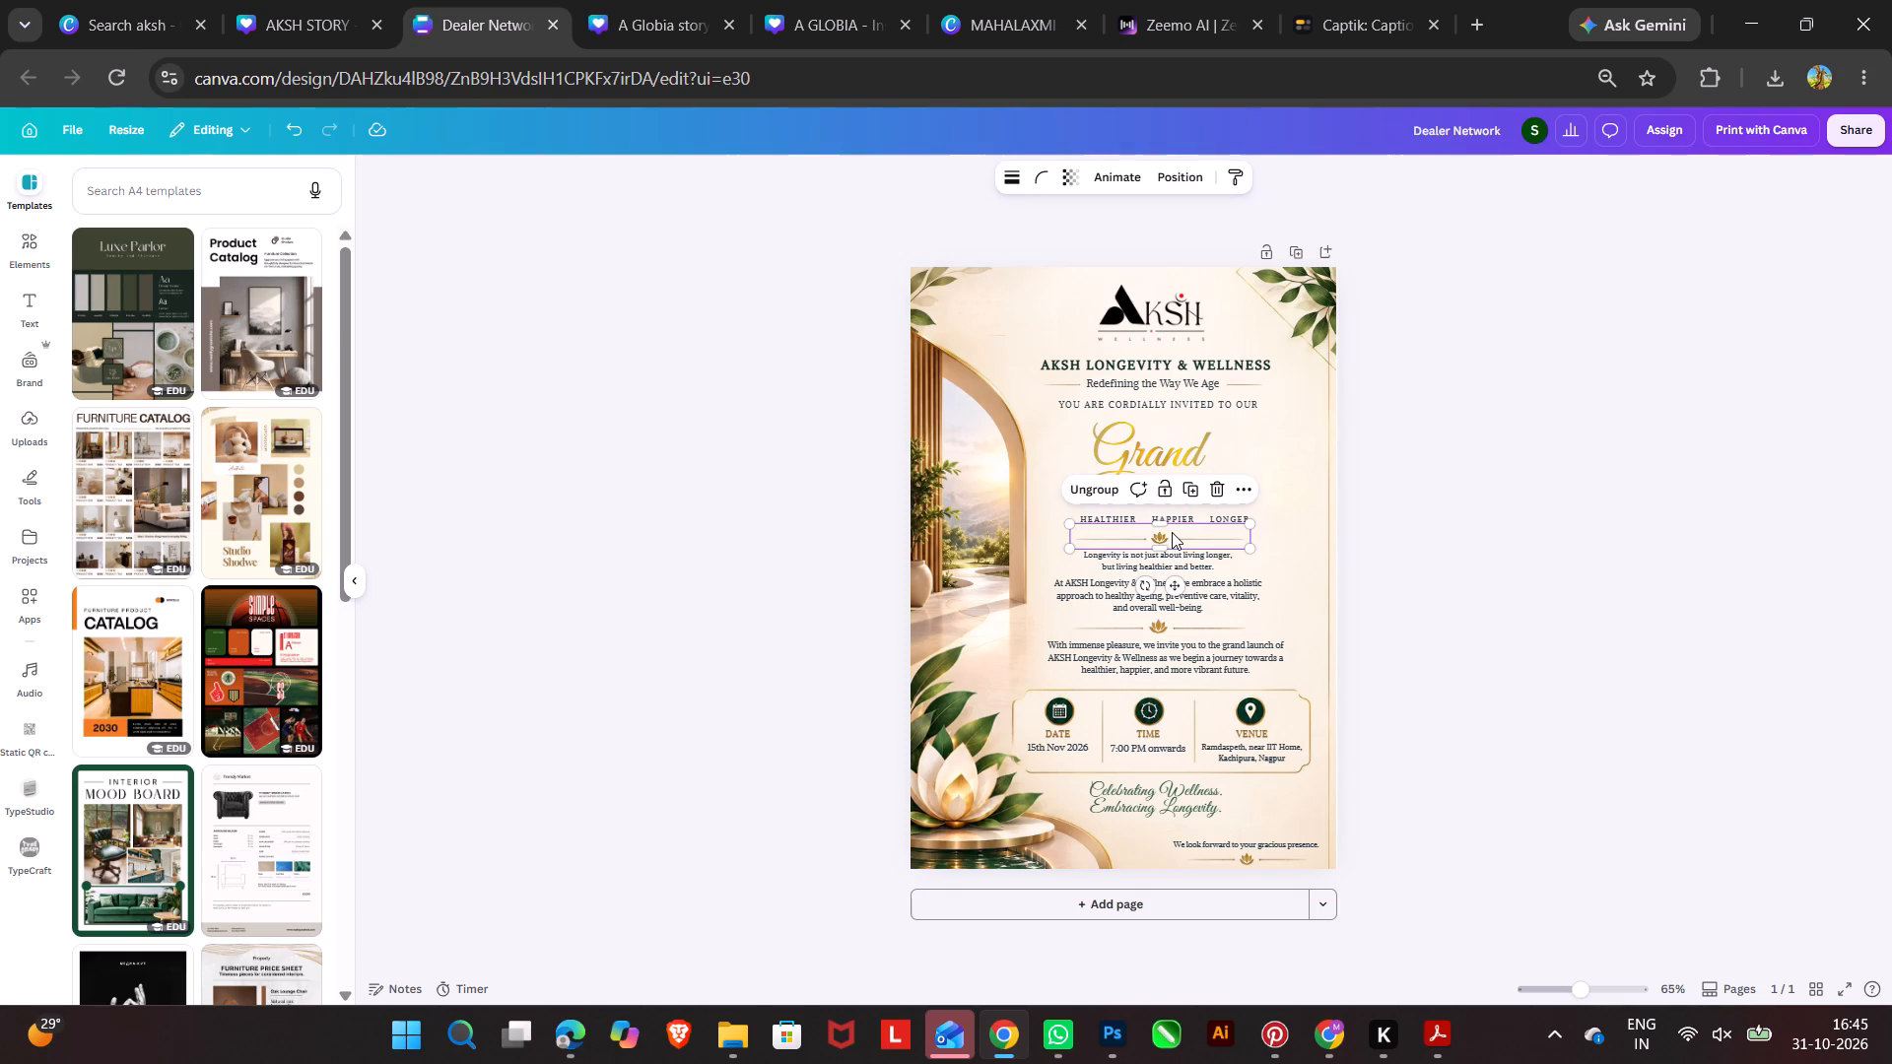
Nudge the "LAUNCH" and "HEALTHIER HAPPIER LONGER" group slightly down, closer to the lotus divider.
click(1211, 512)
key(Down)
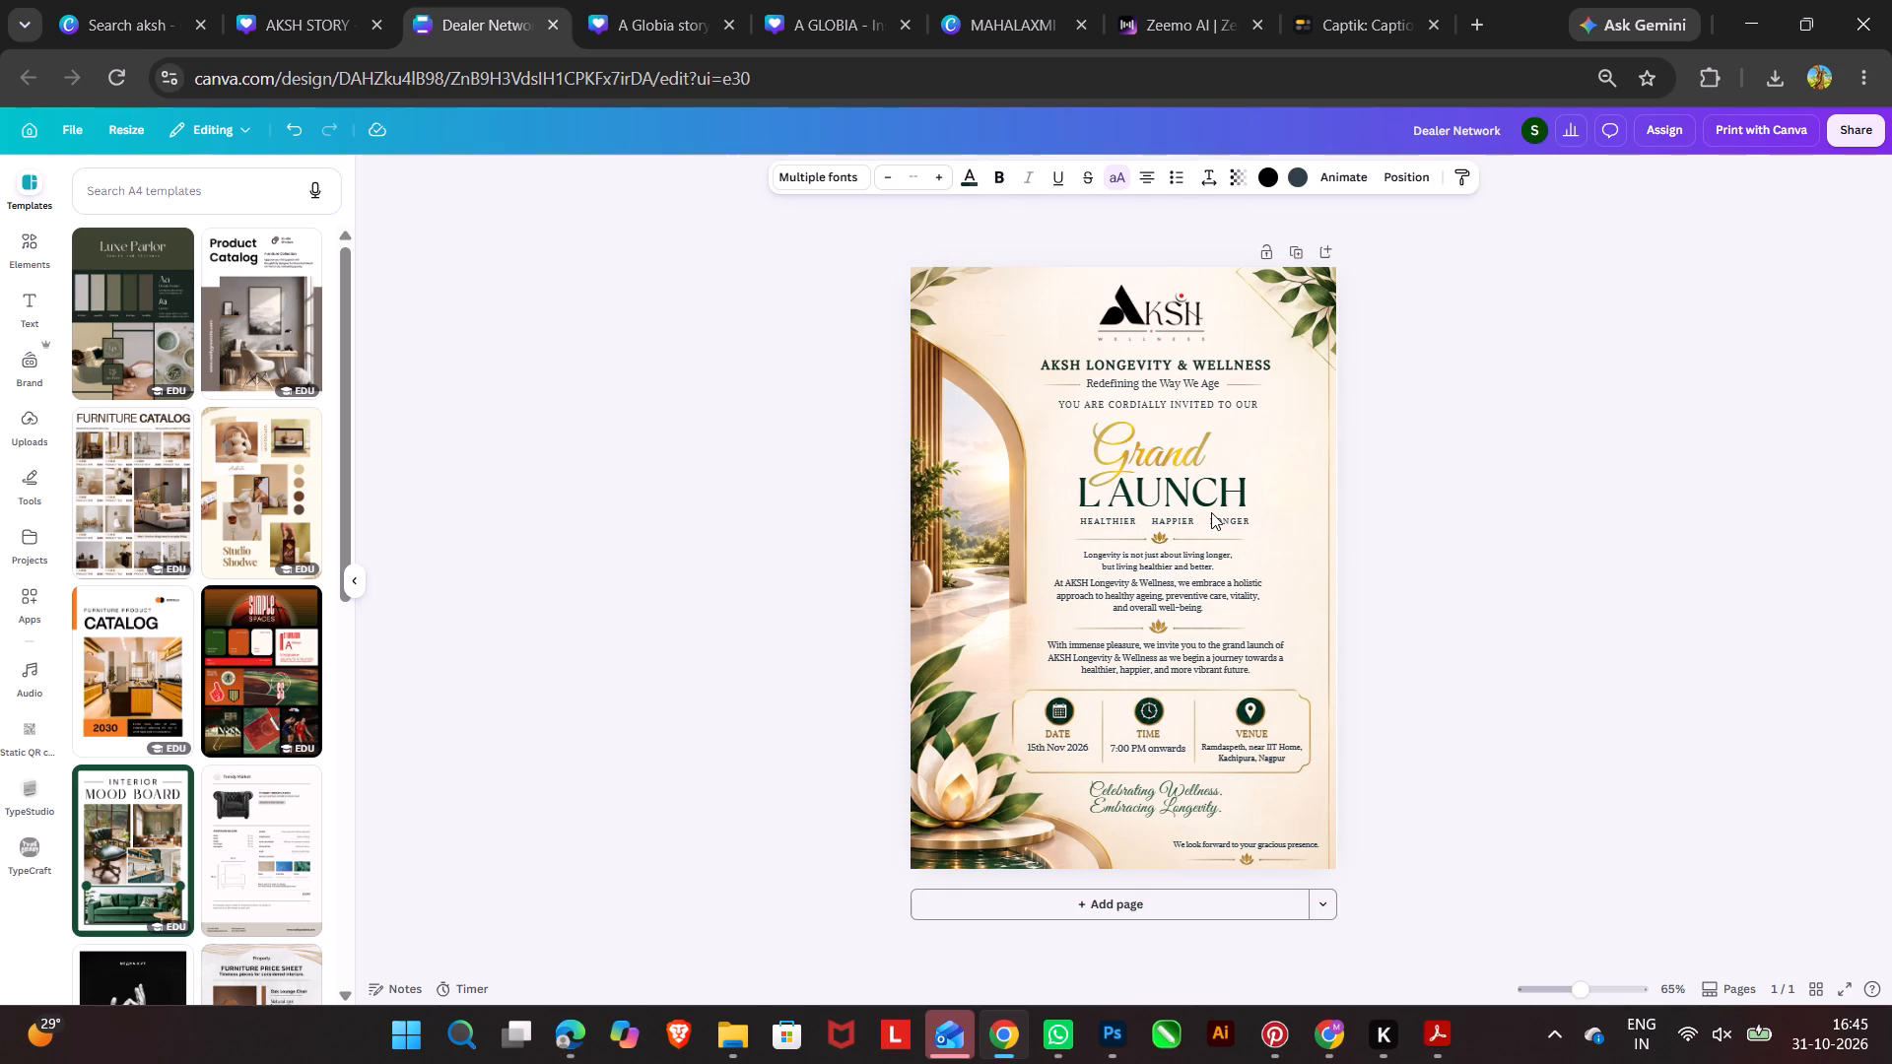
key(Down)
double_click(1497, 509)
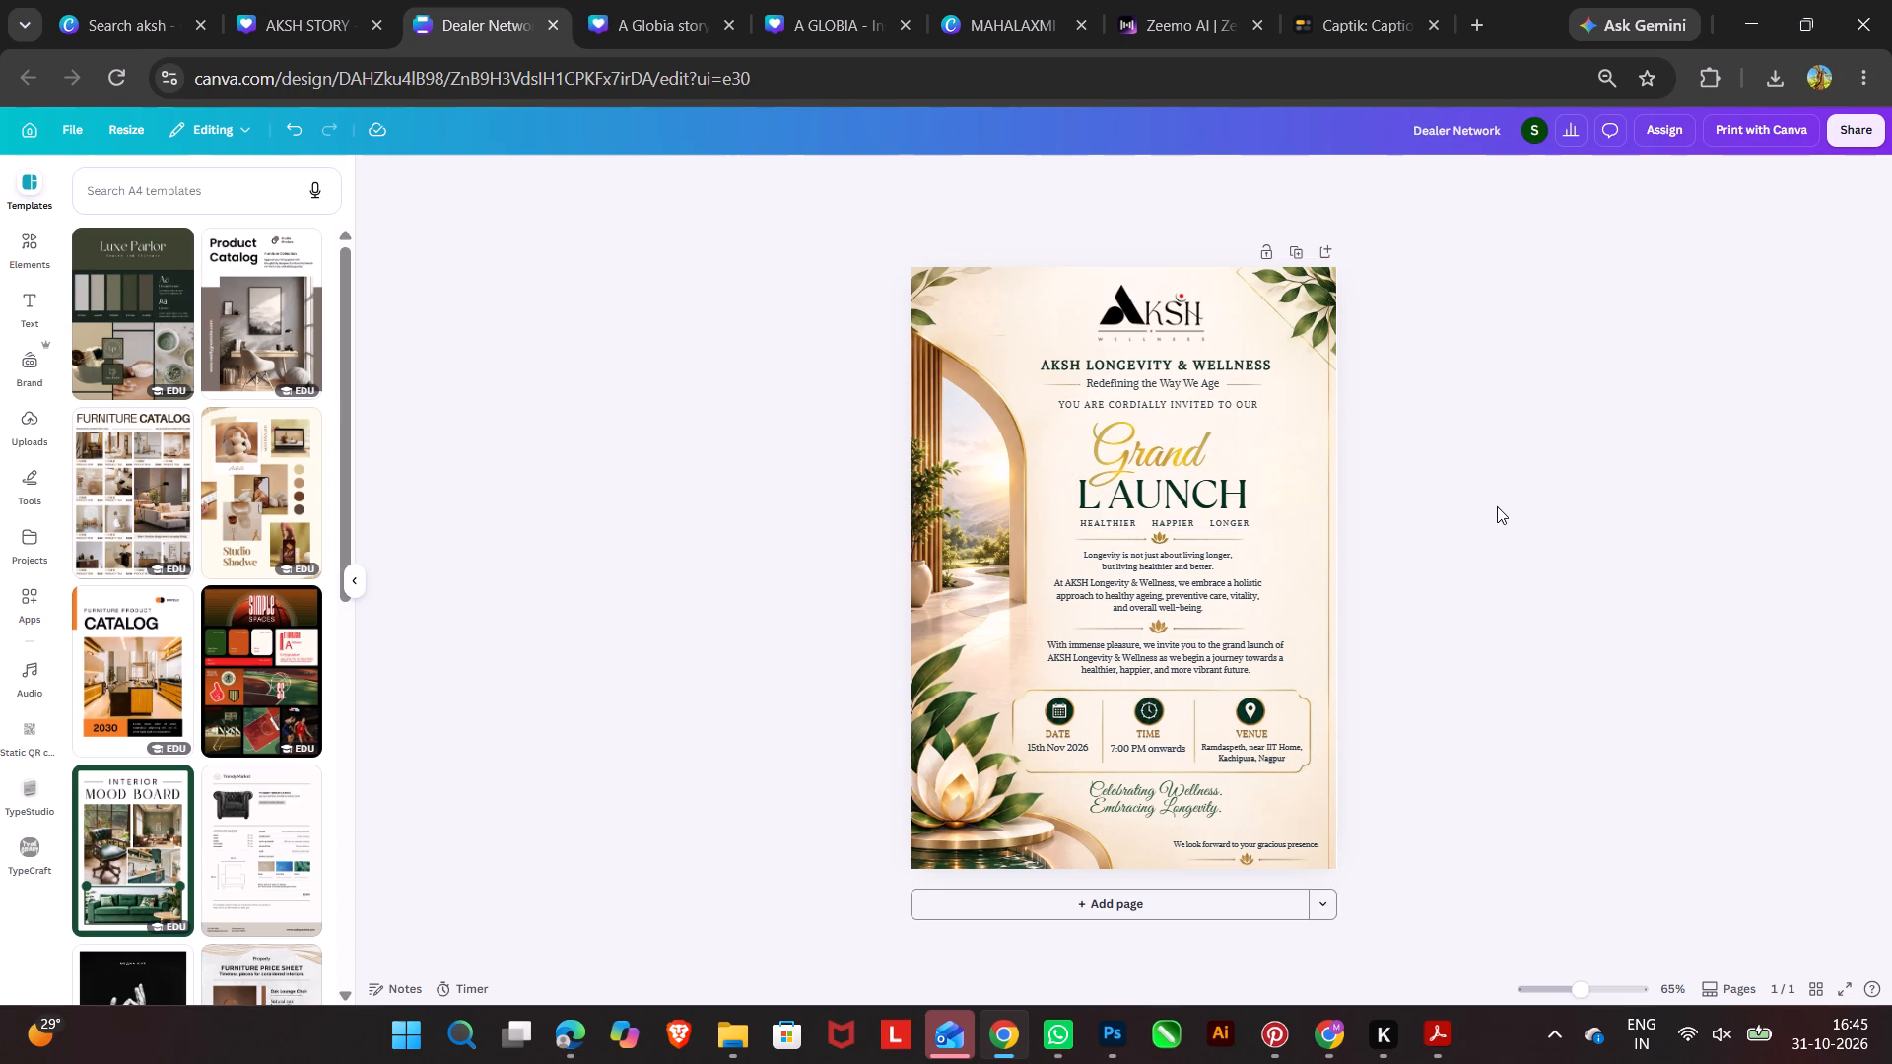
Group the "Redefining the Way We Age" tagline with its two side lines and nudge the group slightly right.
click(1182, 380)
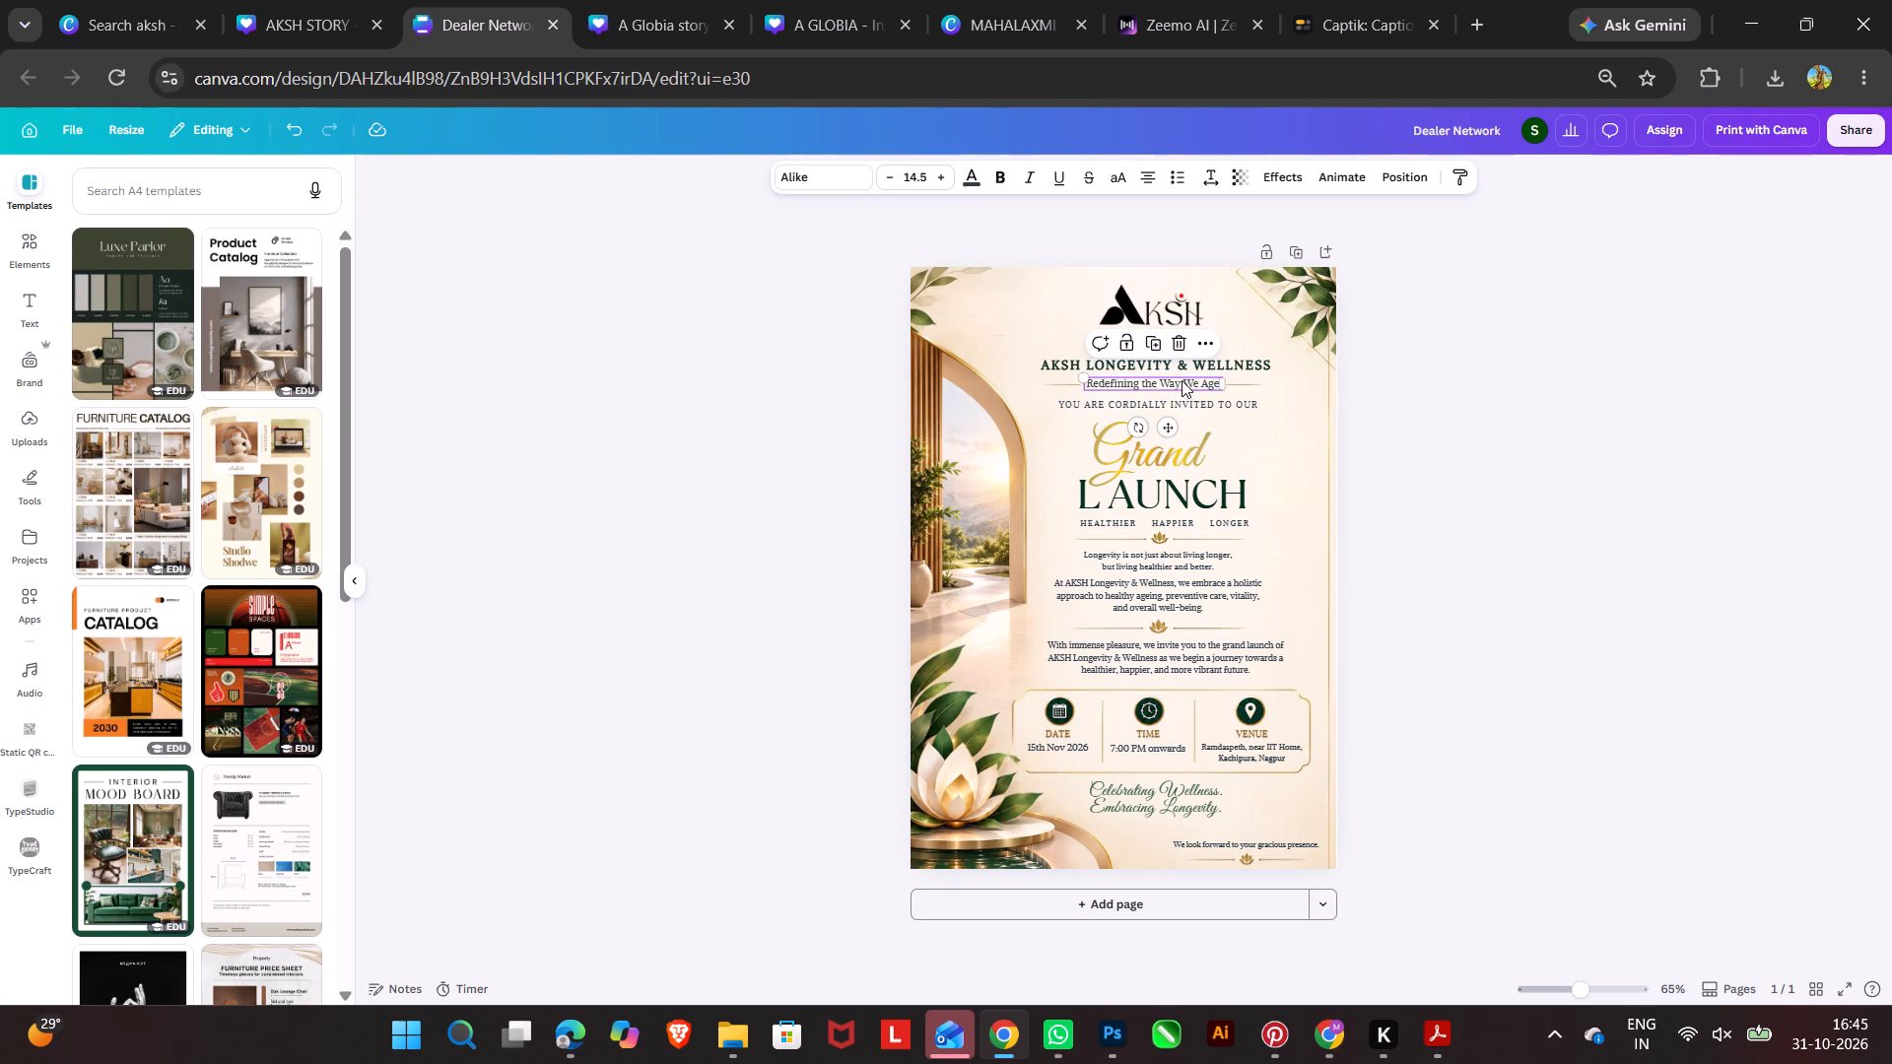
click(1432, 383)
drag(1381, 388, 1239, 380)
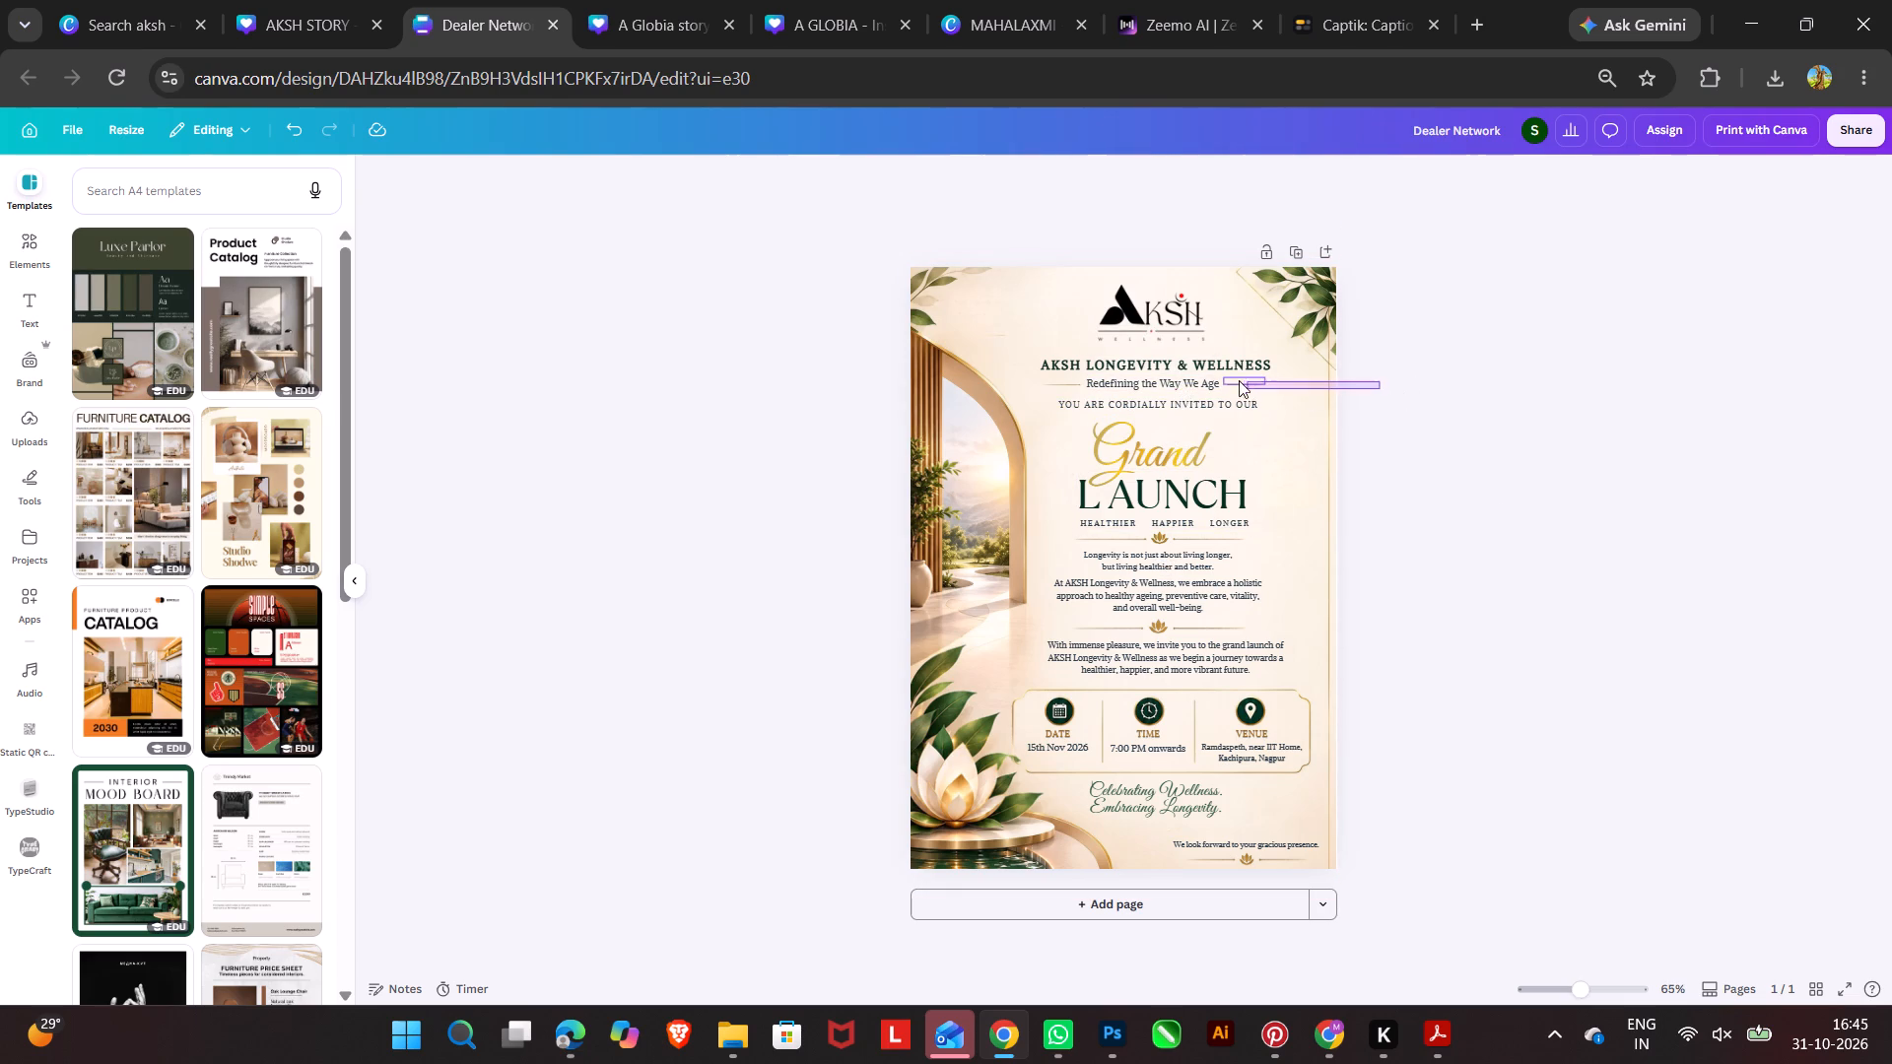
drag(1239, 380, 1050, 378)
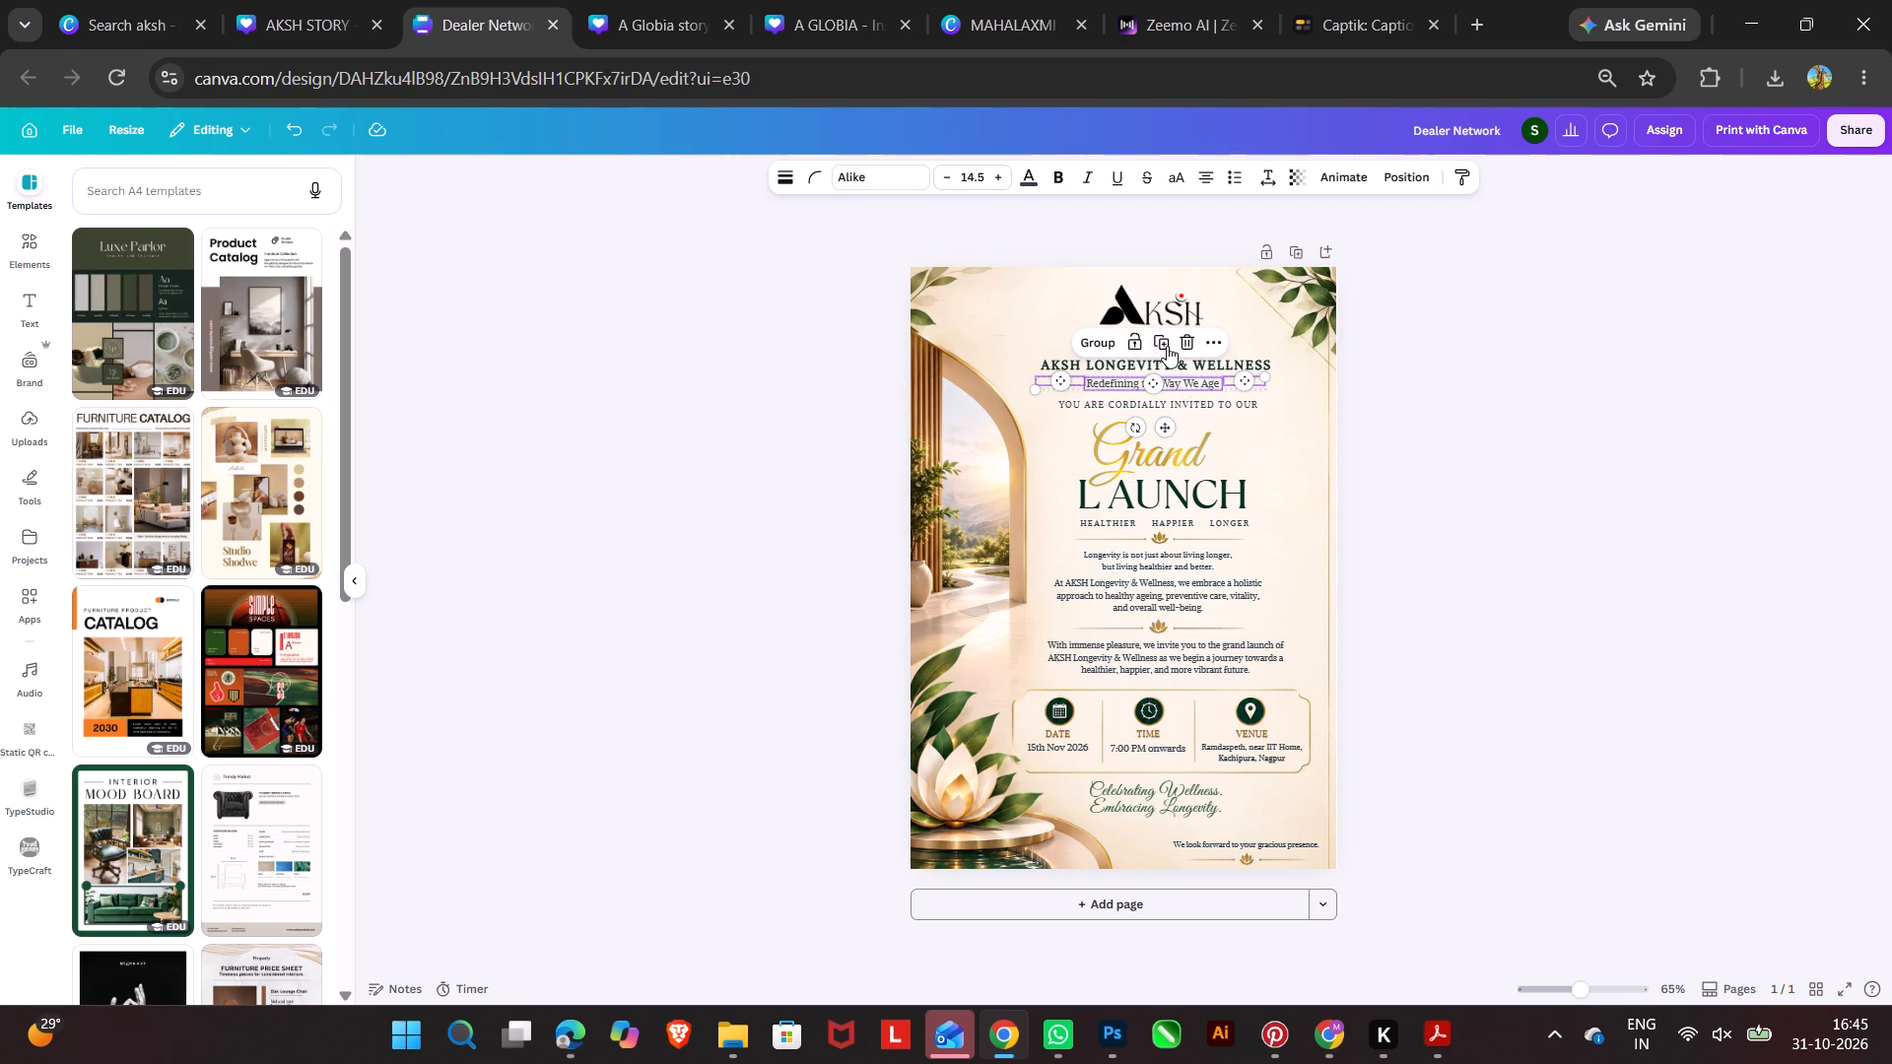
click(1107, 339)
click(1522, 394)
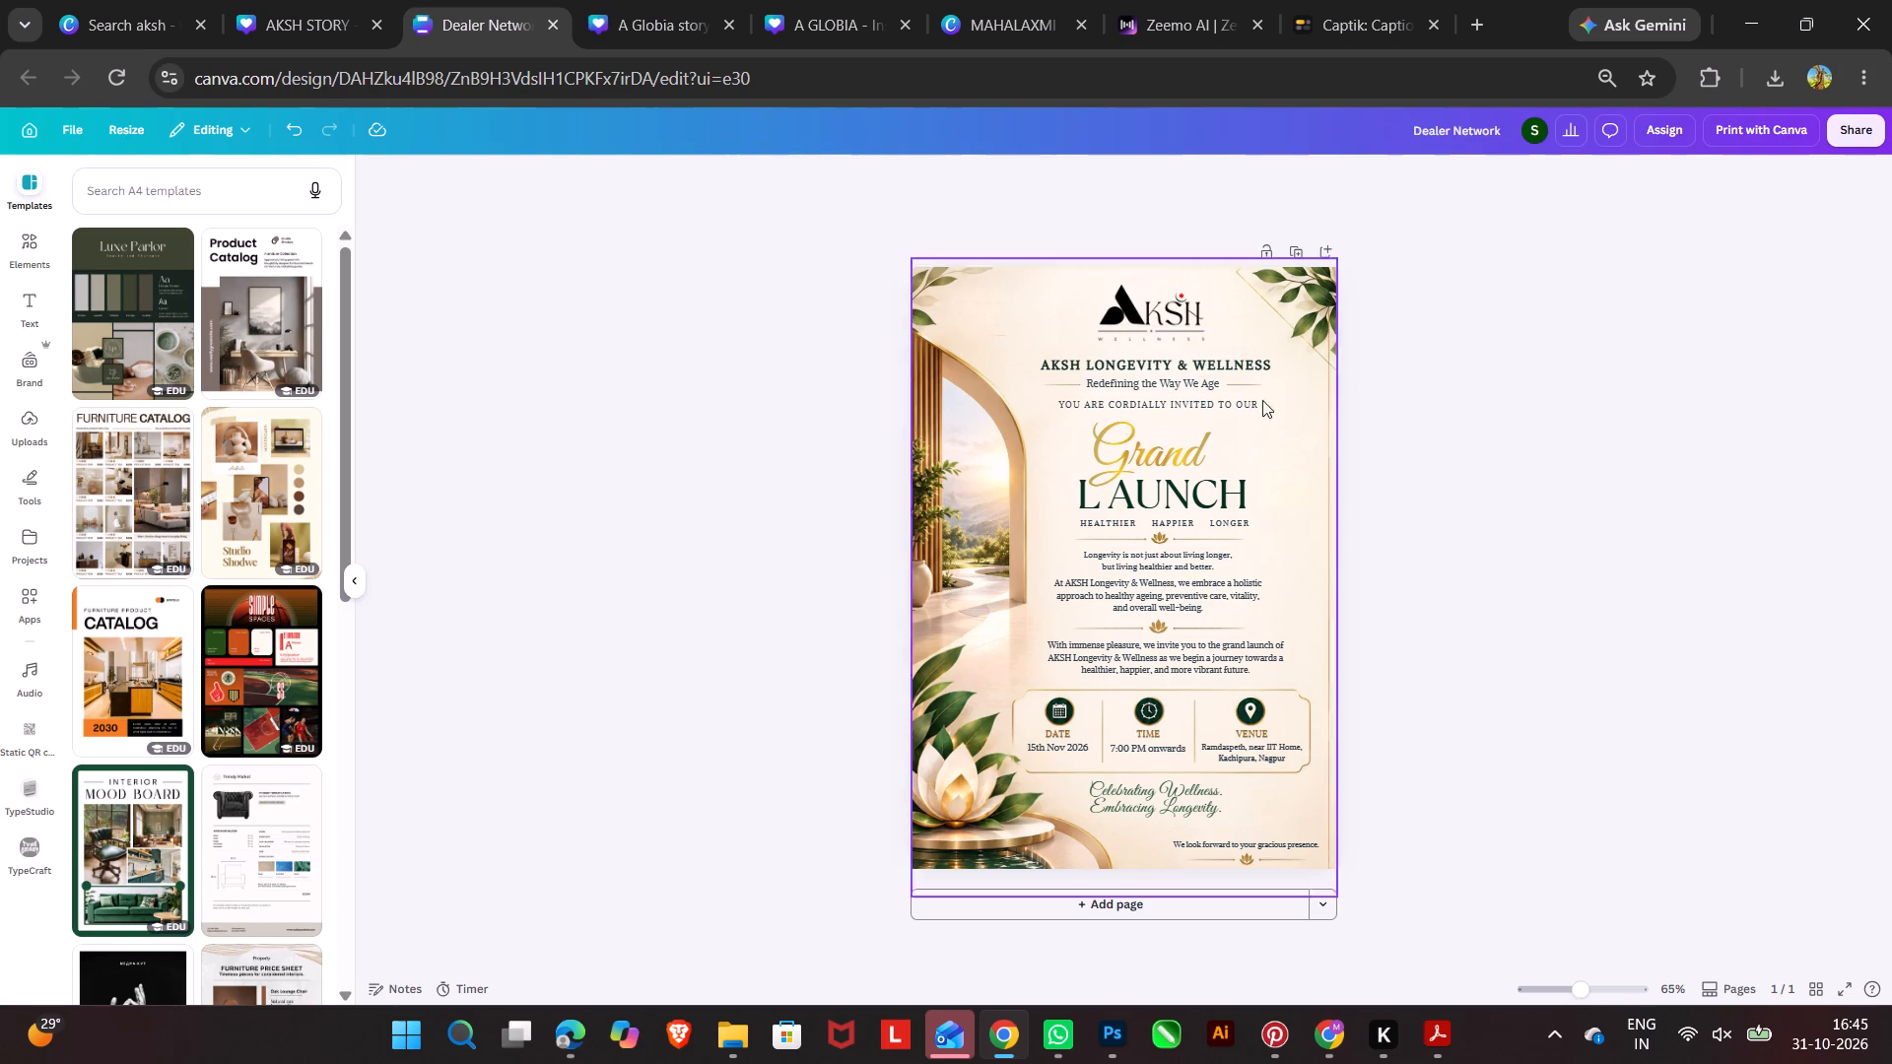
click(1193, 376)
key(Right)
key(Right)
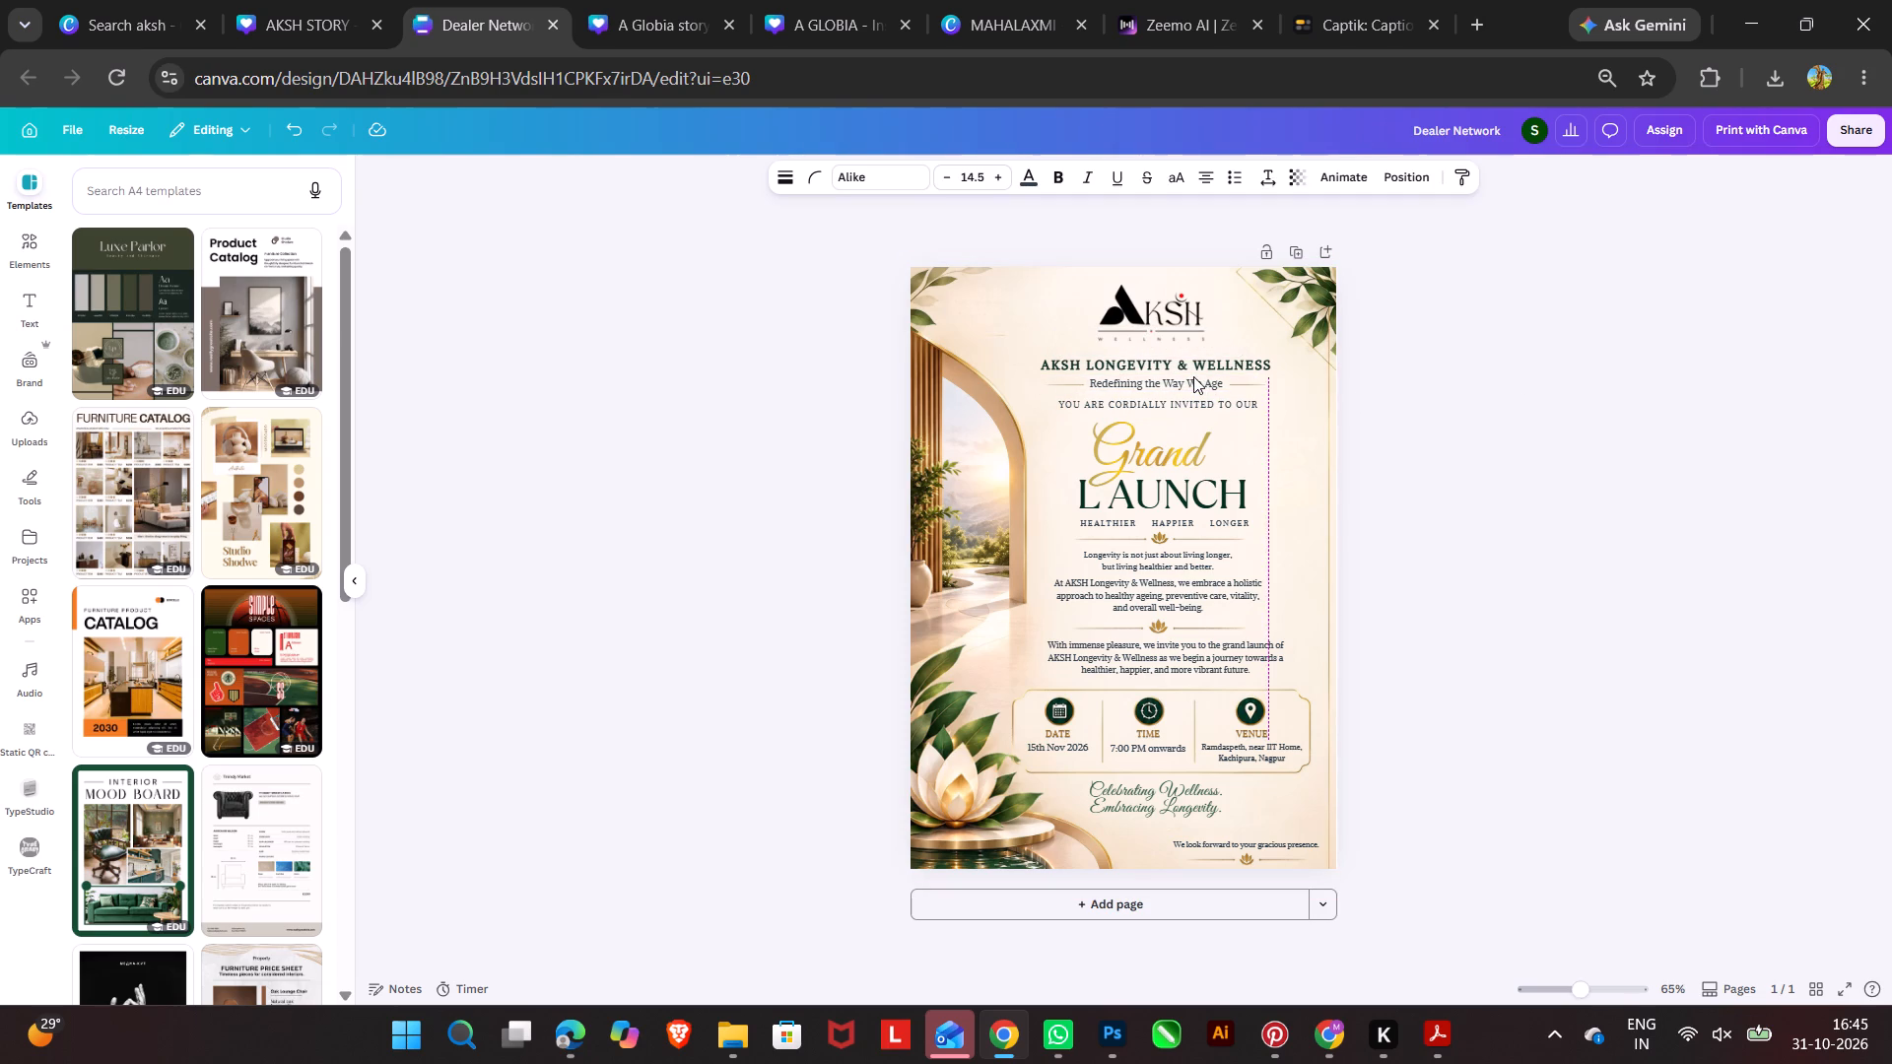
key(Right)
Nudge the "YOU ARE CORDIALLY INVITED TO OUR" line slightly to the right.
click(1222, 407)
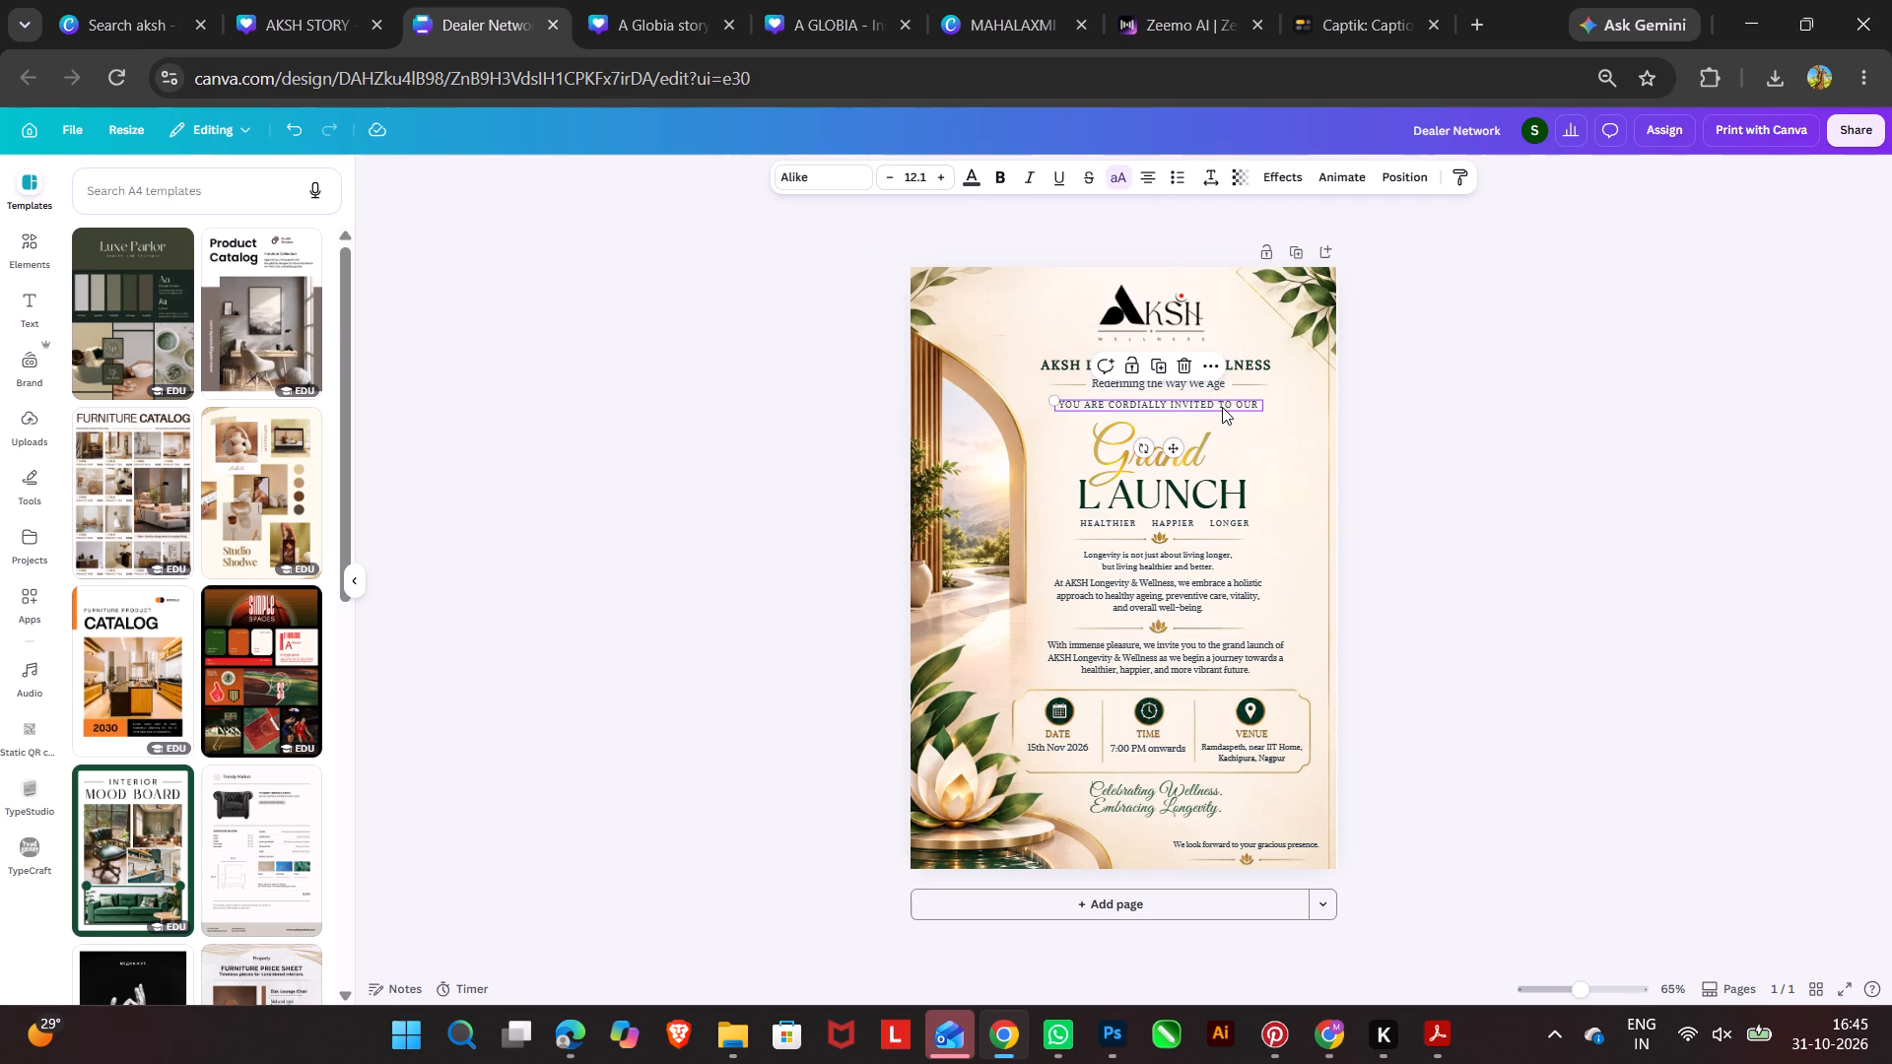
key(Right)
key(Right)
key(Right)
key(Right)
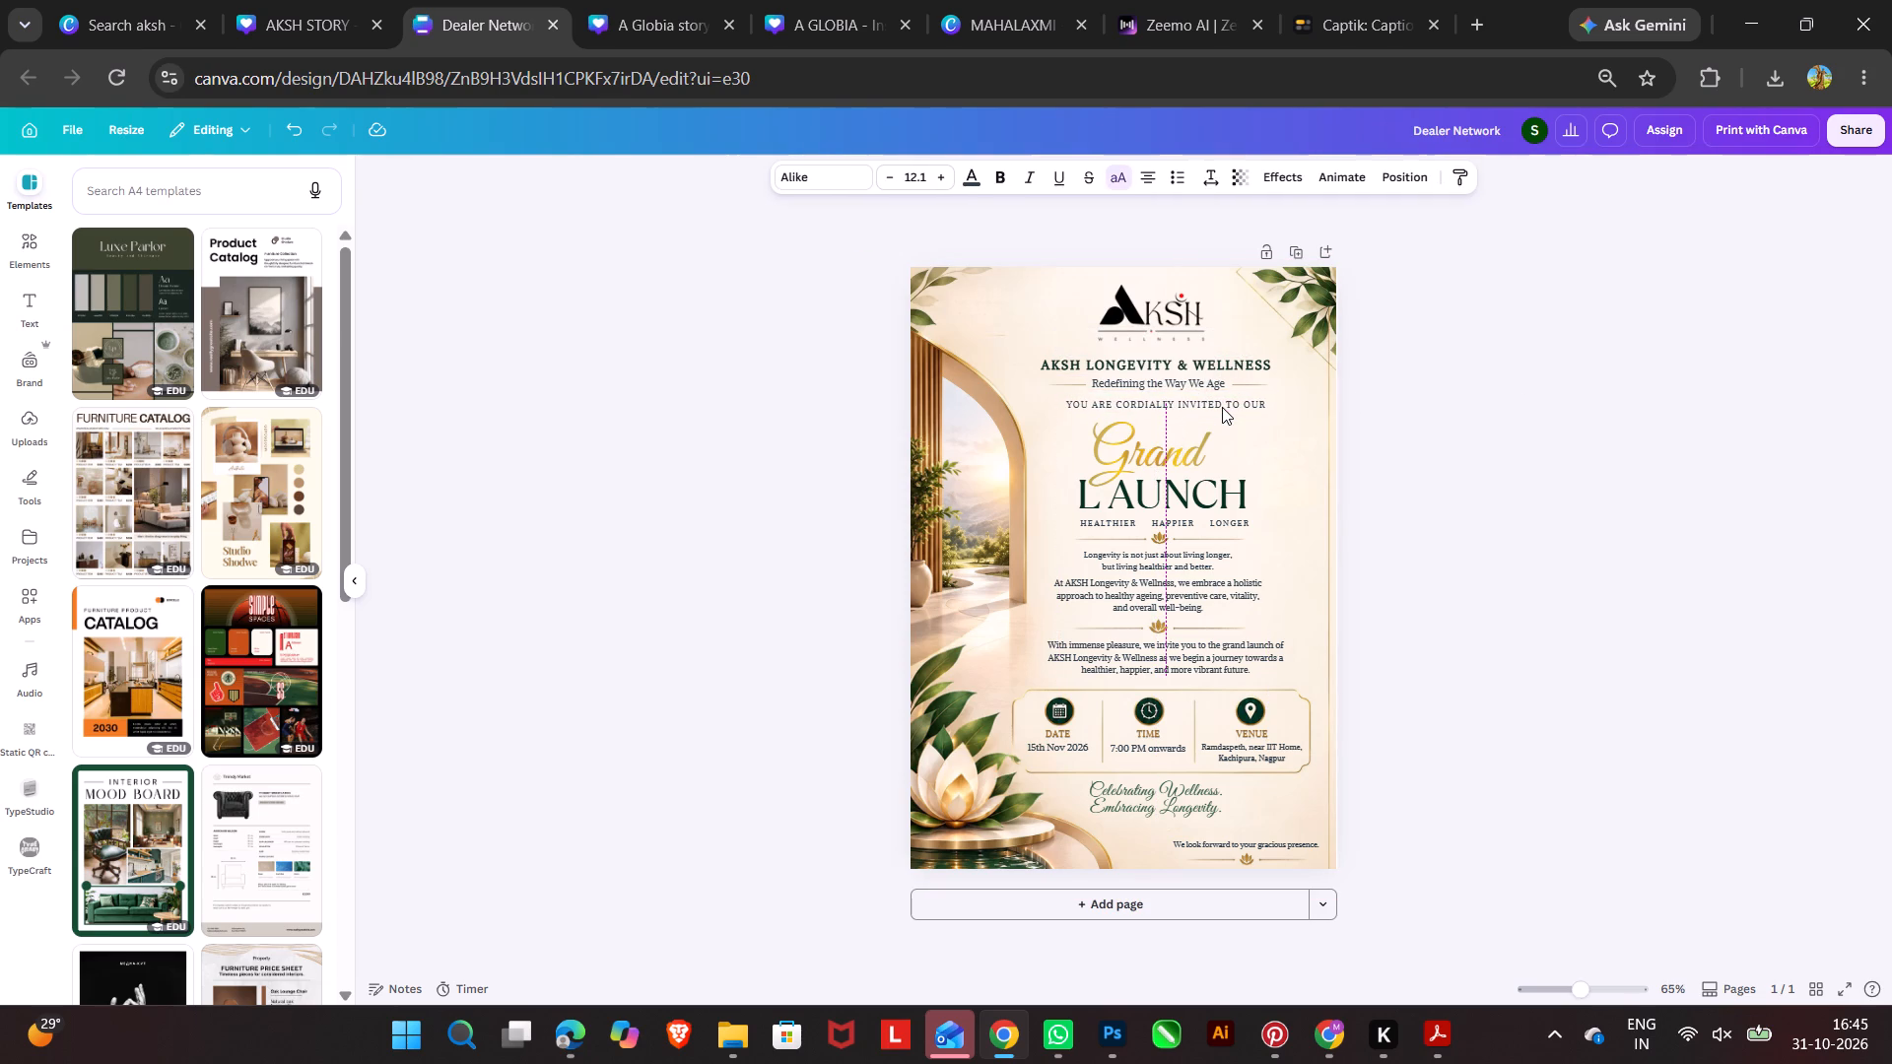
Nudge the "AKSH LONGEVITY & WELLNESS" heading slightly to the right.
click(1253, 360)
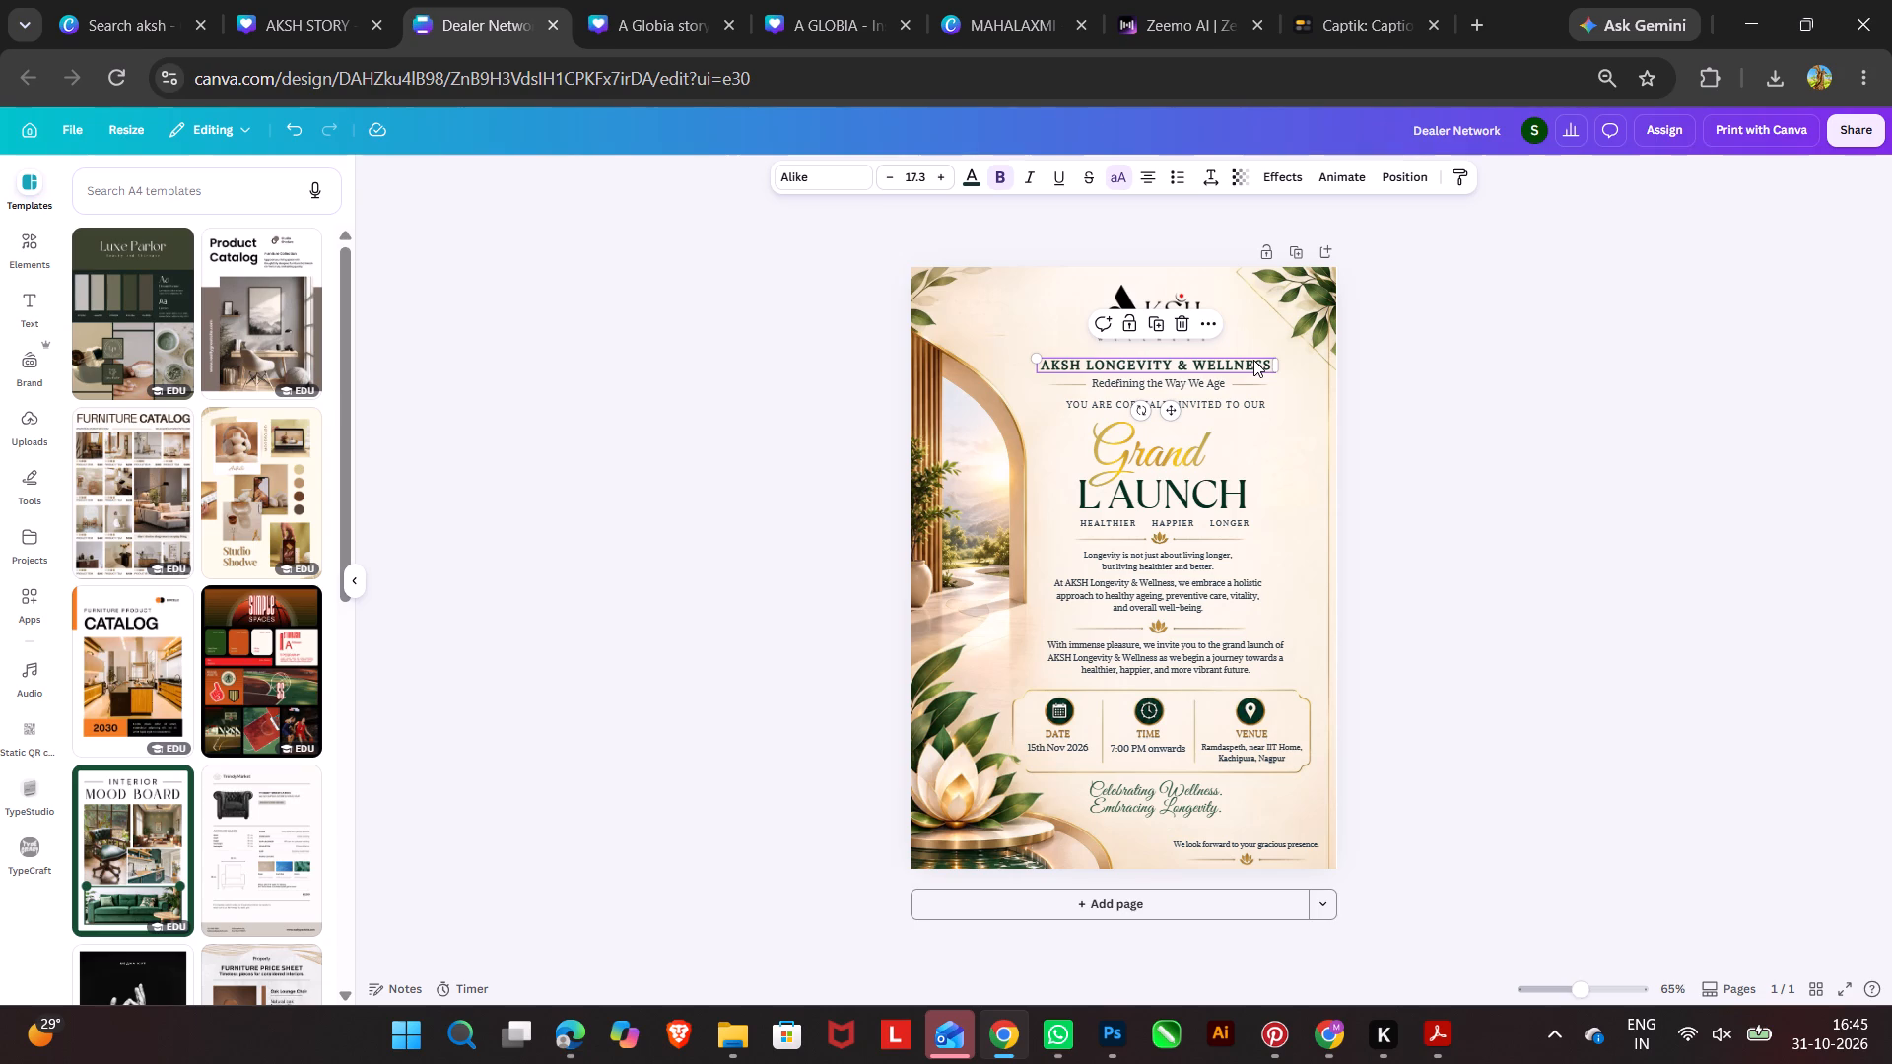
key(Right)
key(Right)
key(Right)
key(Left)
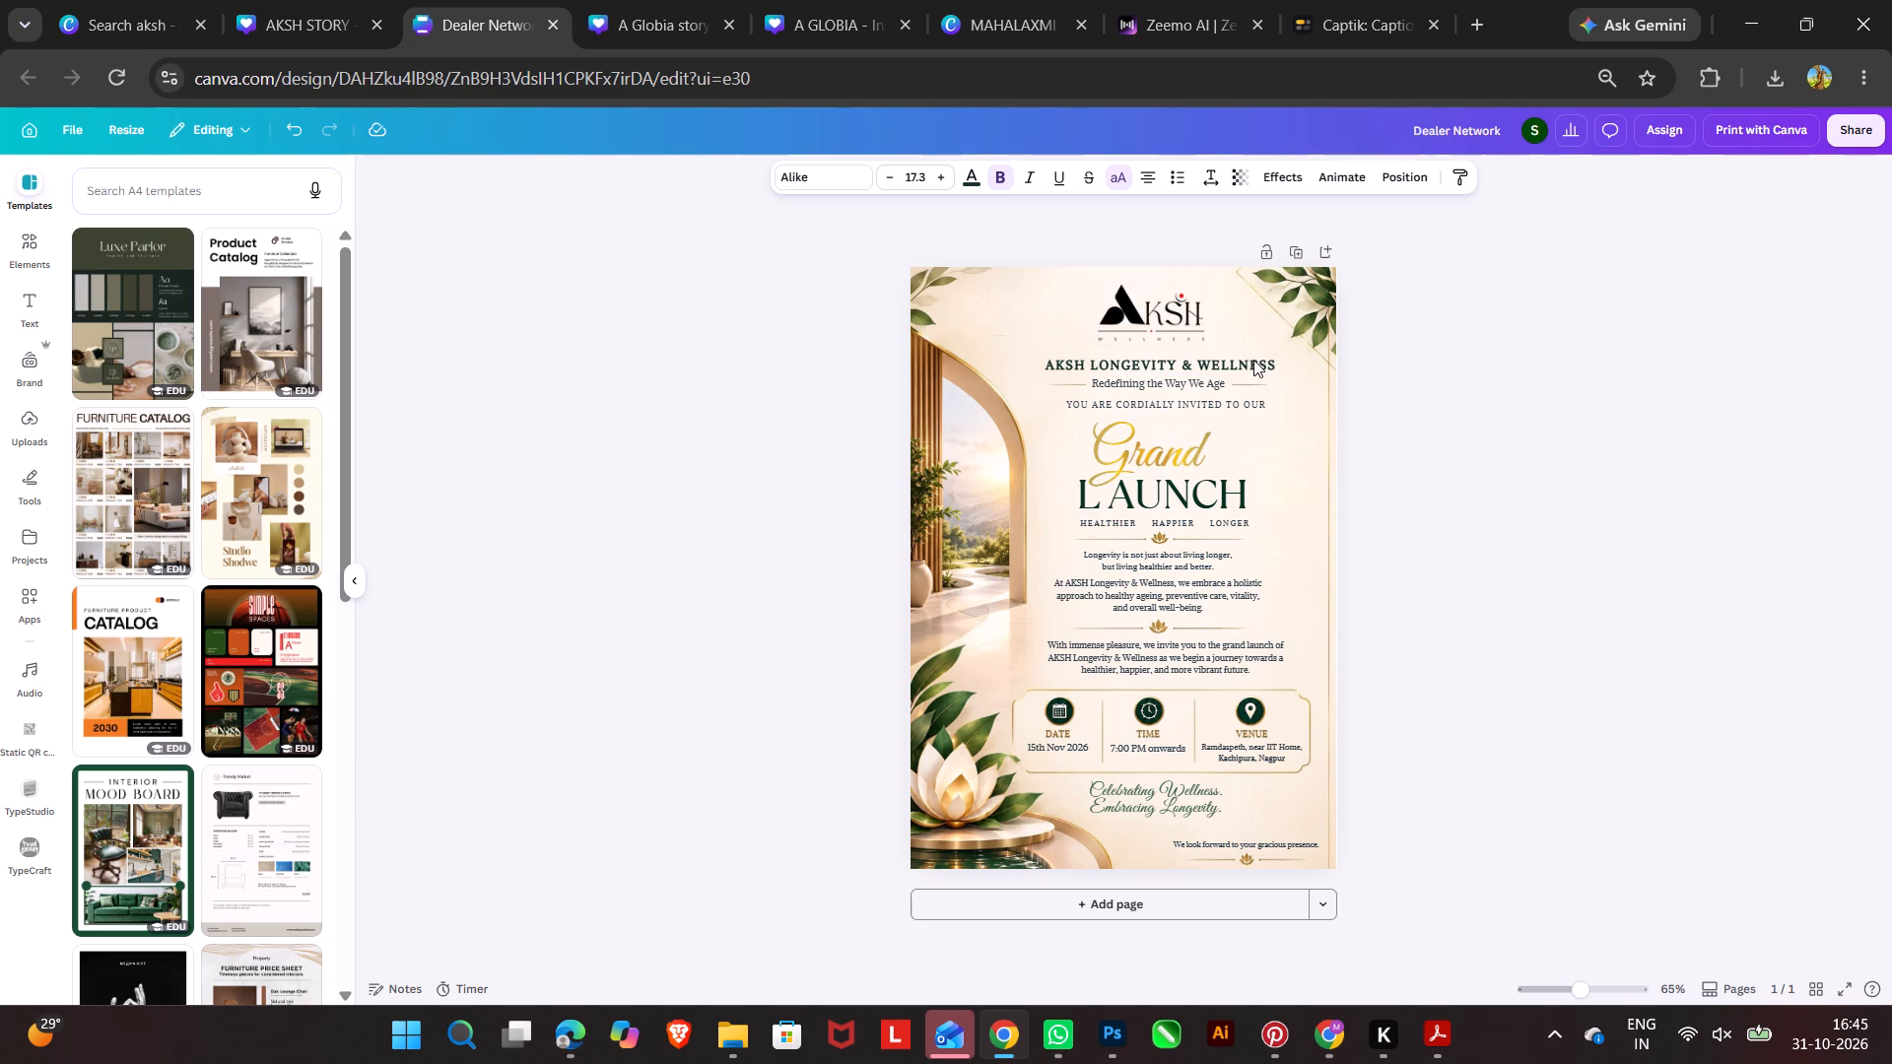
key(Left)
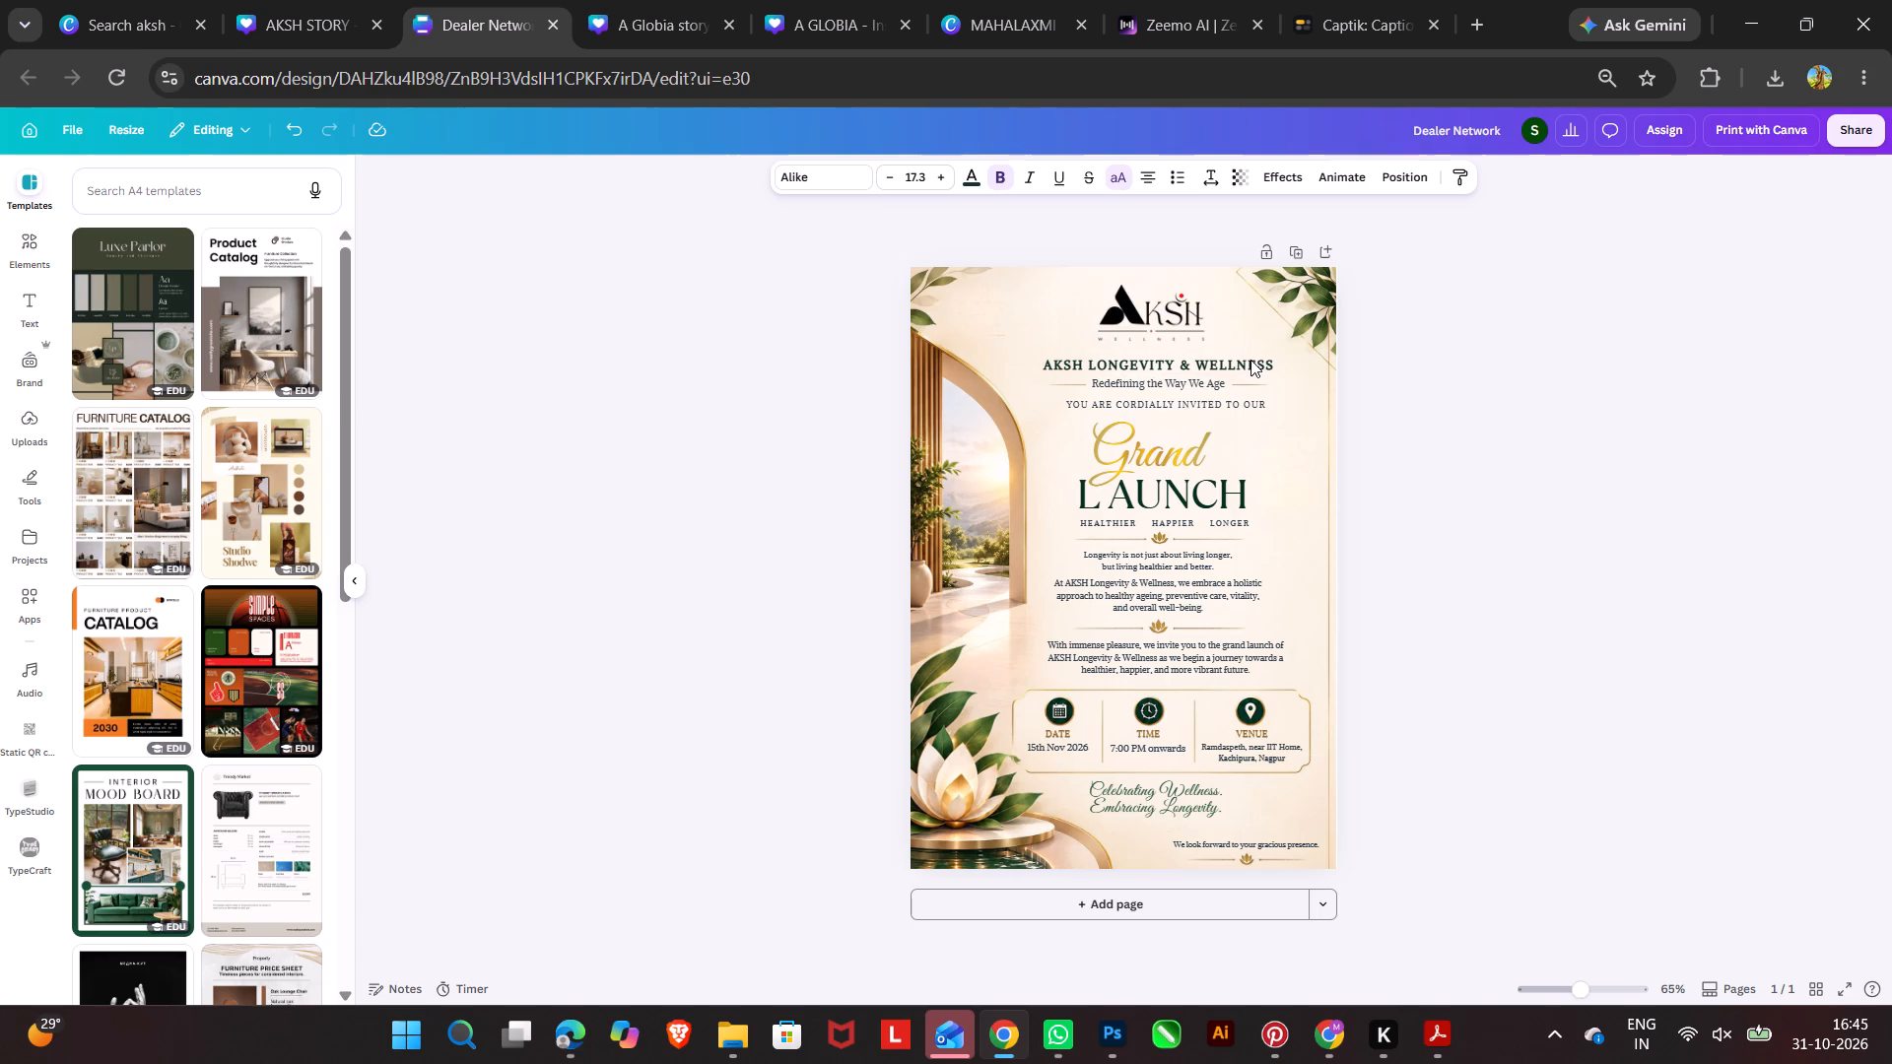
Crop the empty side margins of the AKSH Wellness logo and shift it slightly right to centre it over the heading.
right_click(1176, 300)
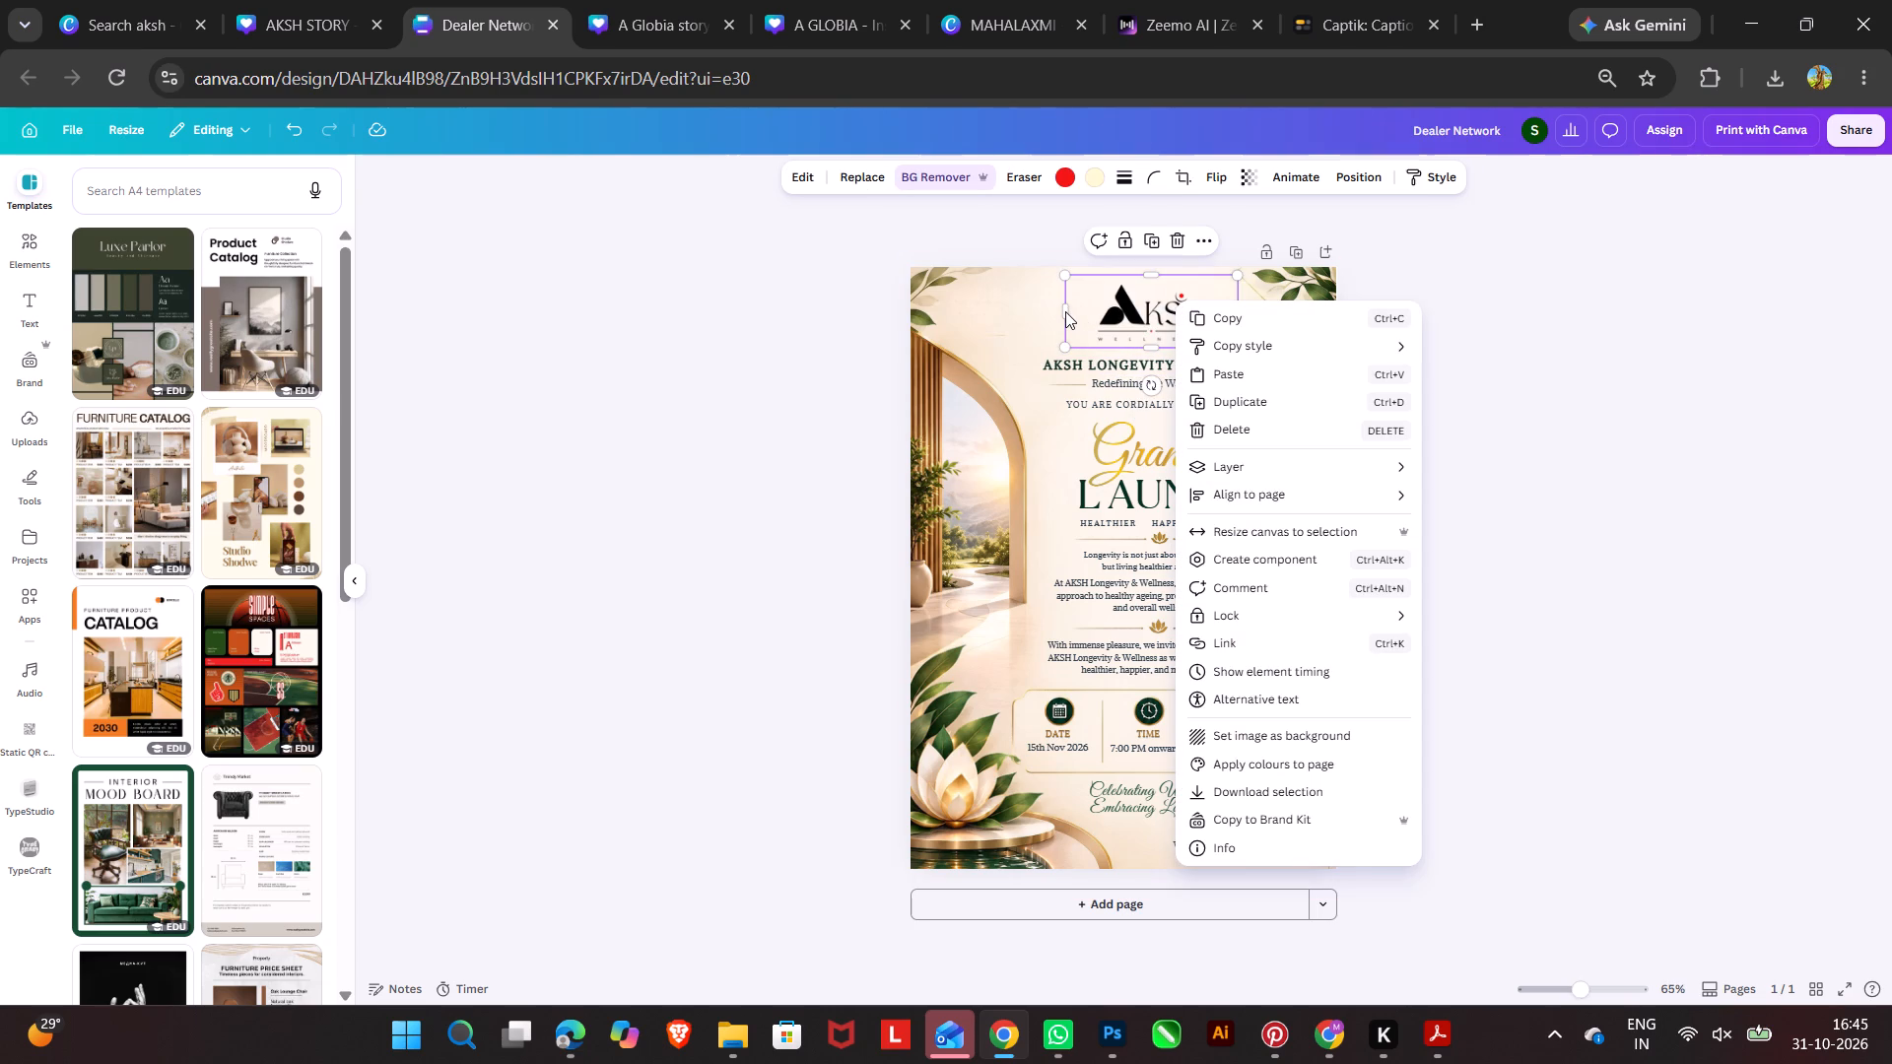
click(1063, 311)
drag(1063, 311, 1085, 312)
drag(1243, 318, 1216, 317)
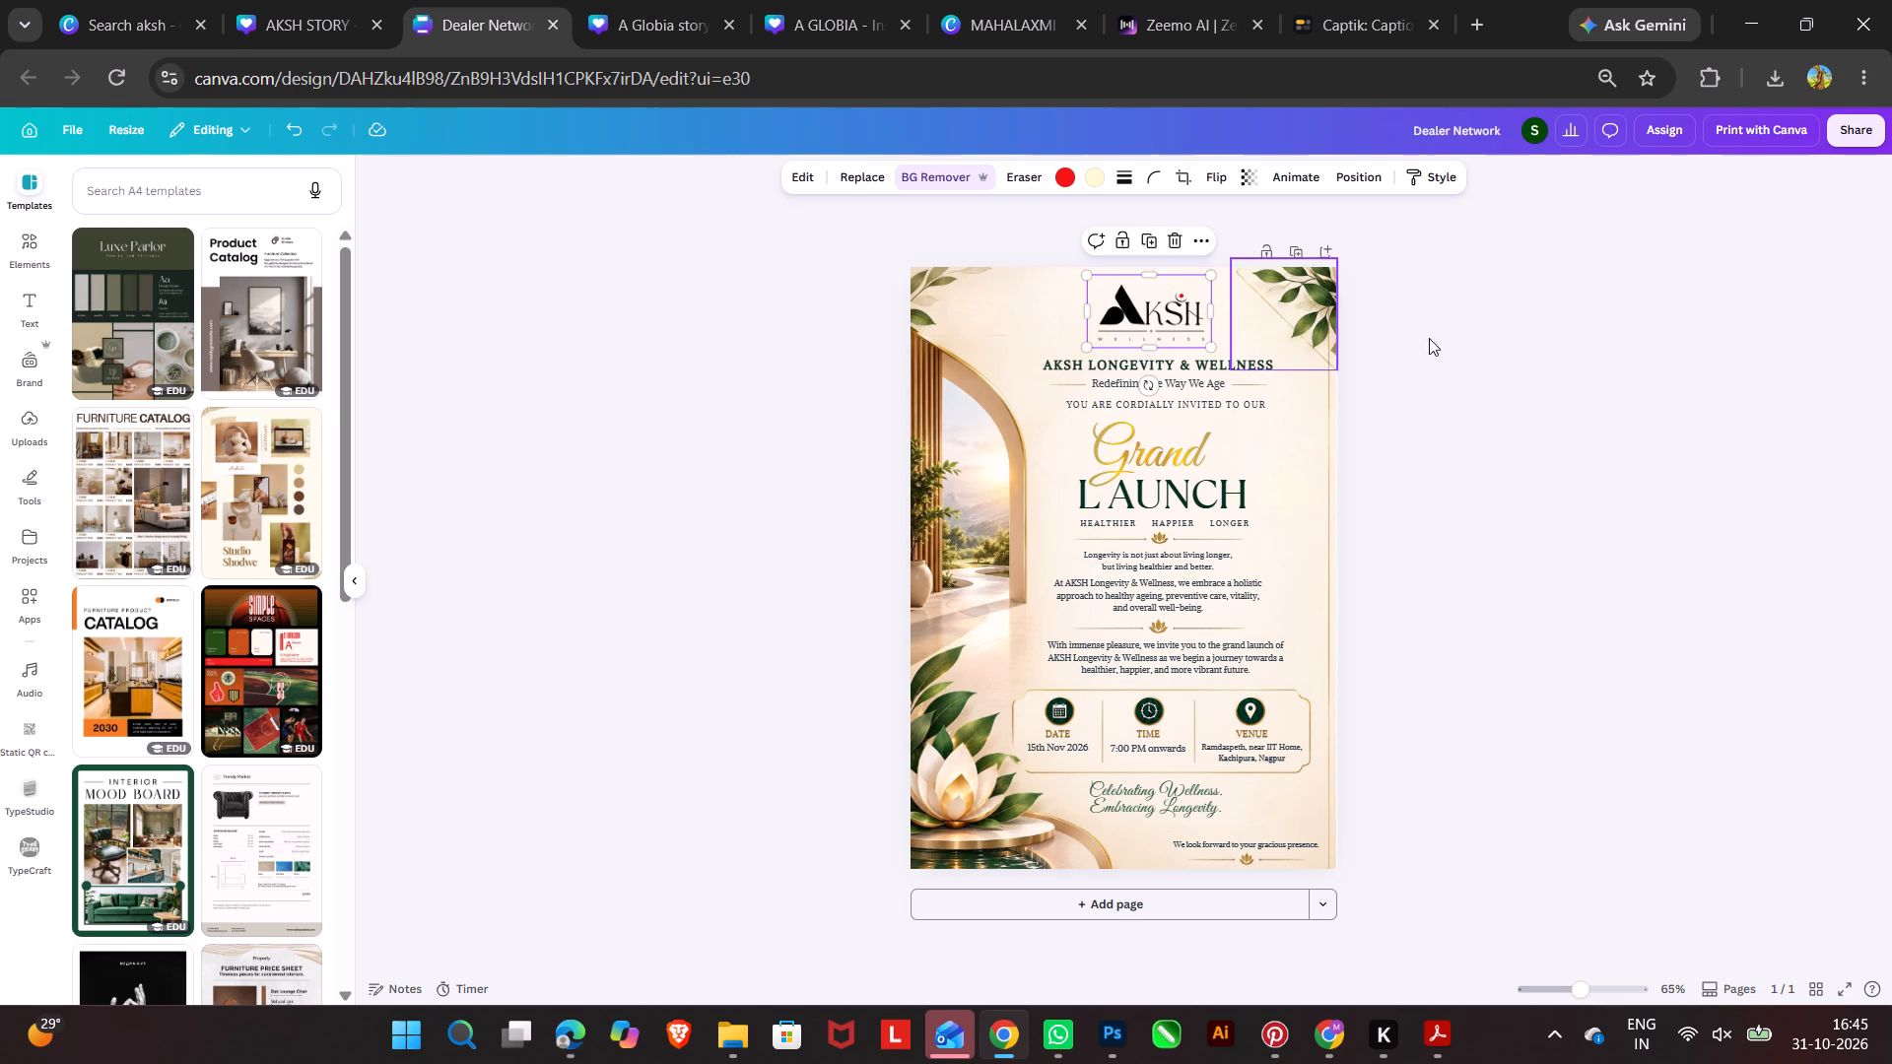
click(1515, 351)
drag(1156, 324, 1165, 324)
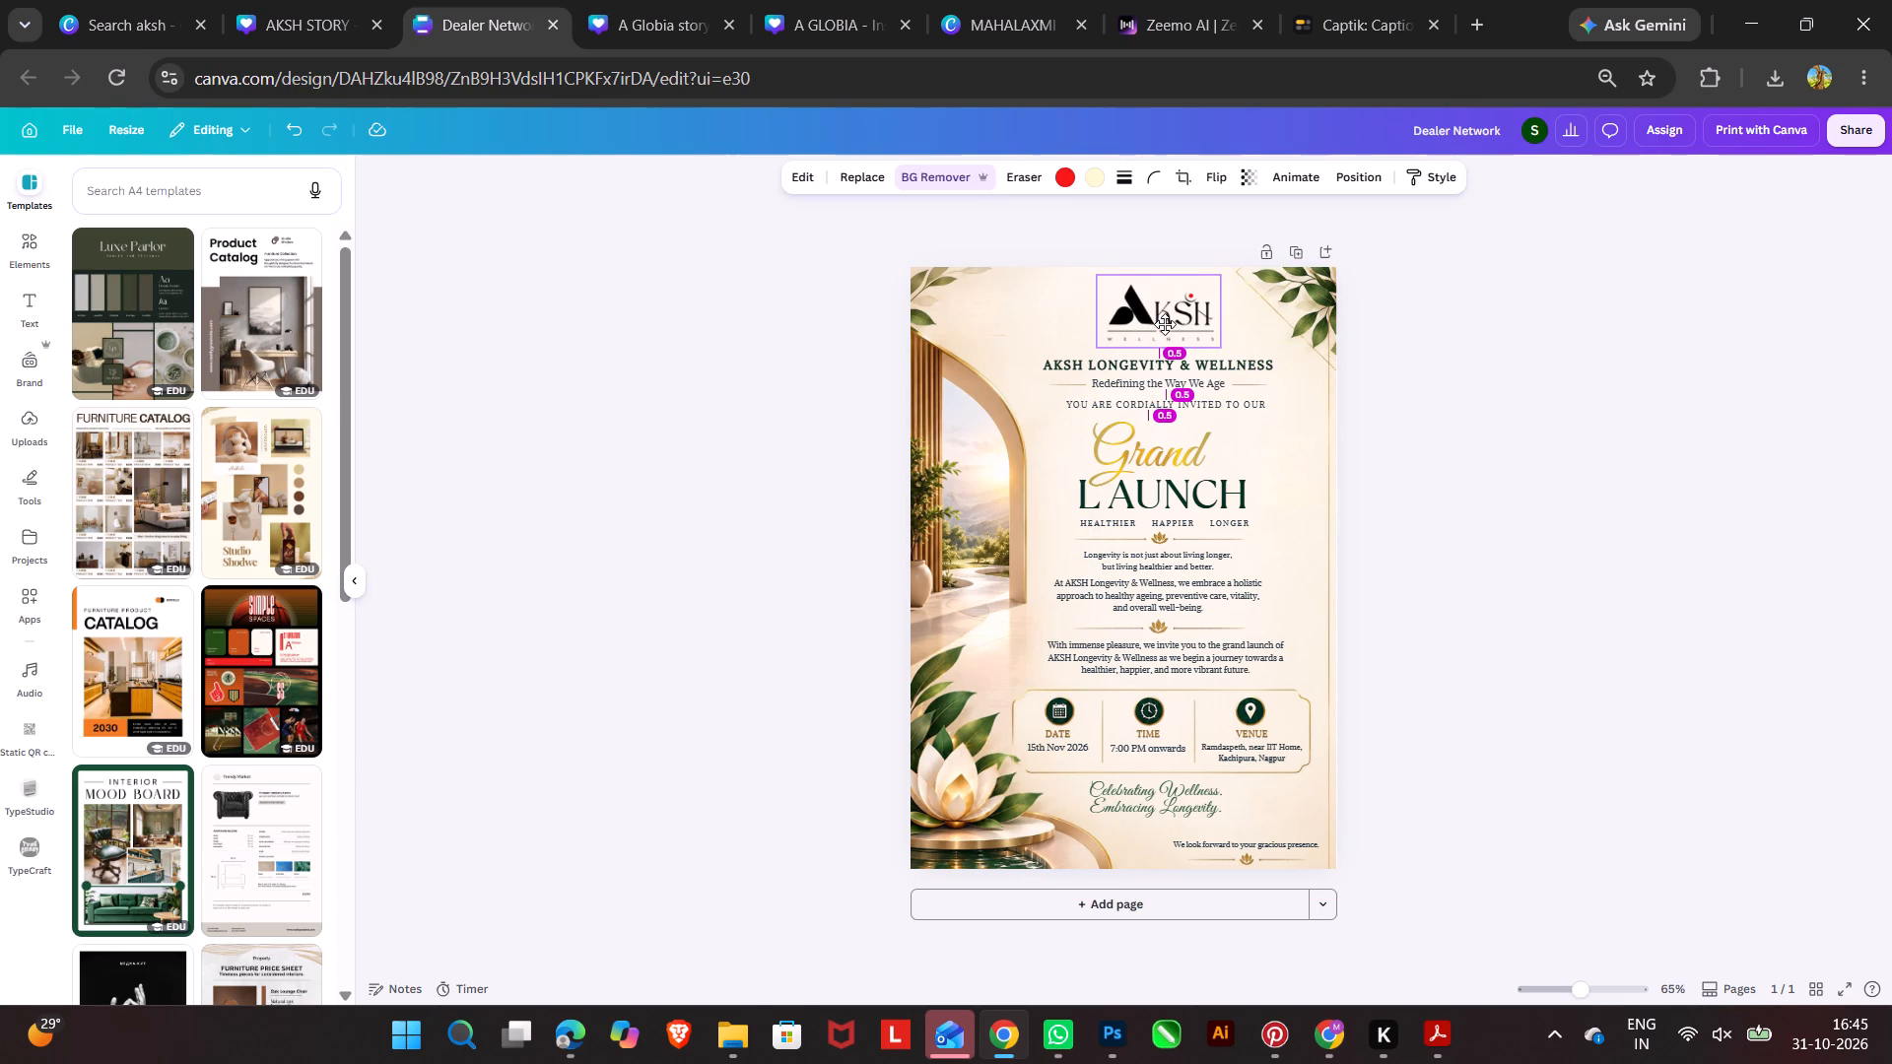
drag(1165, 324, 1167, 324)
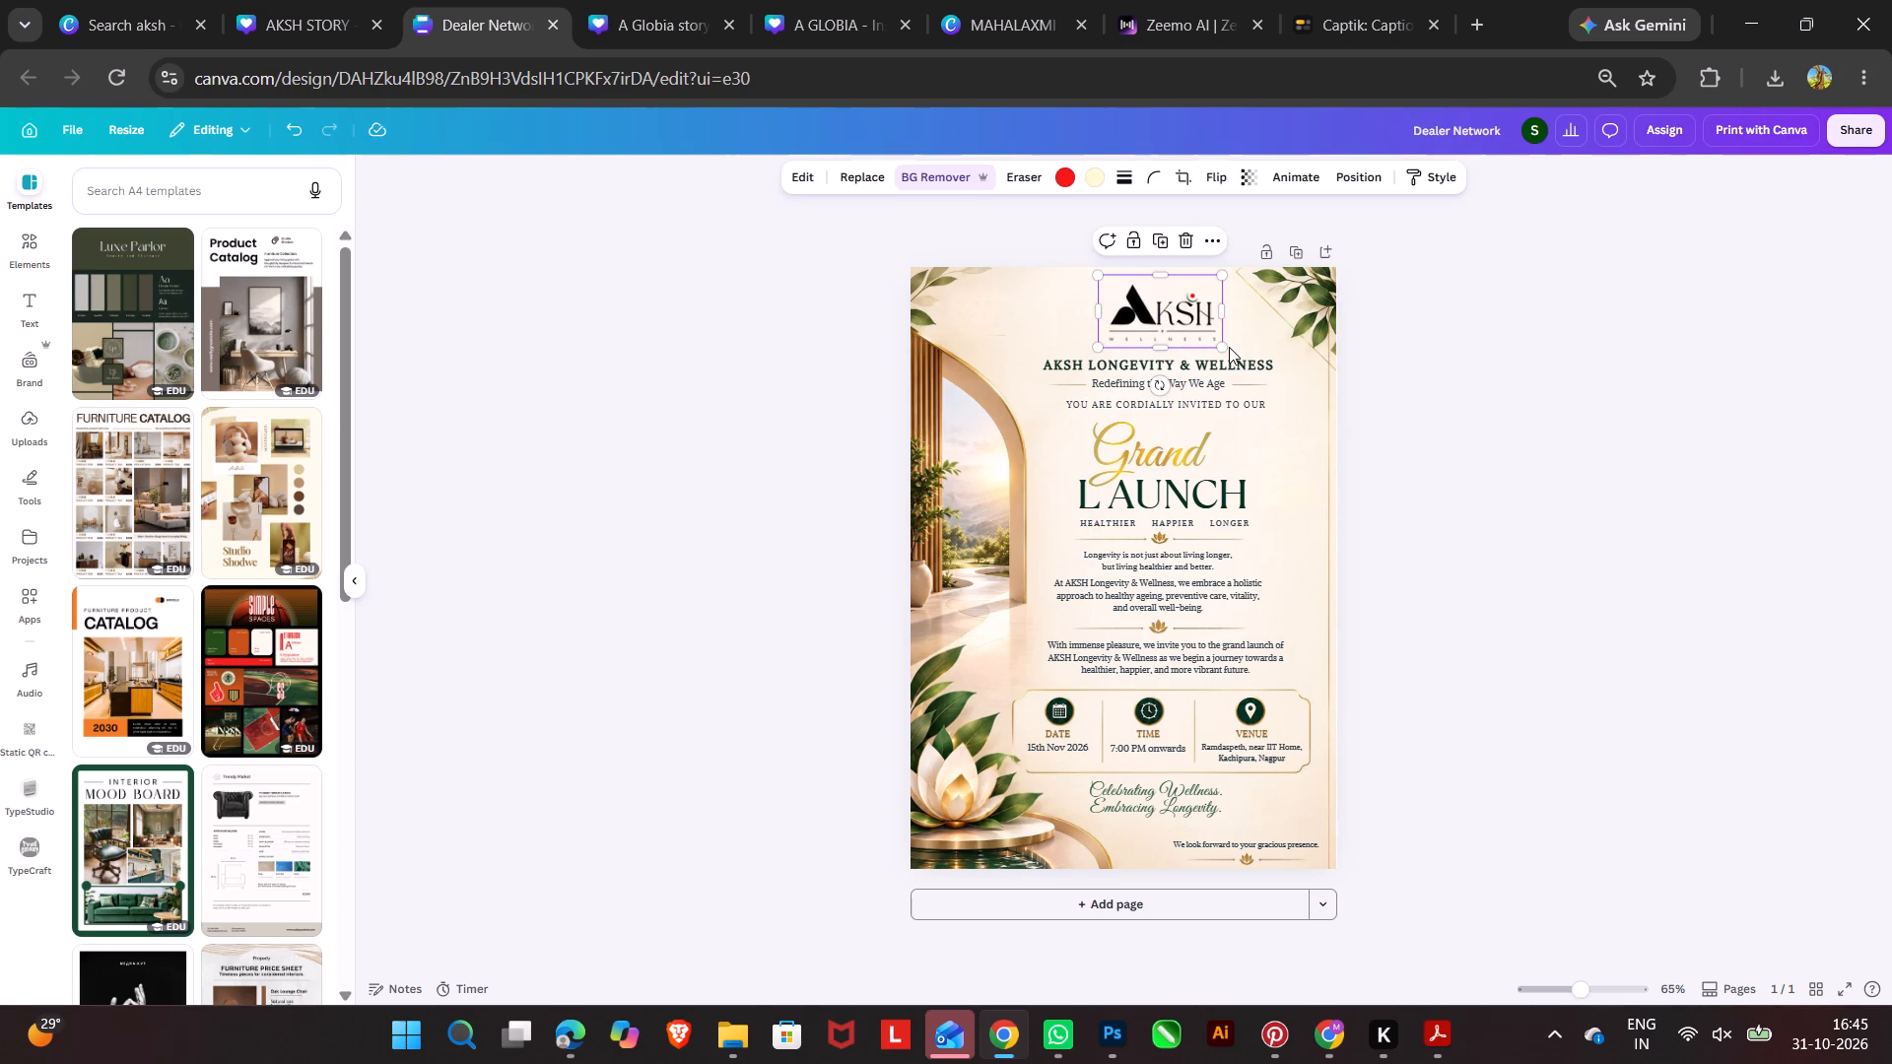
double_click(1529, 397)
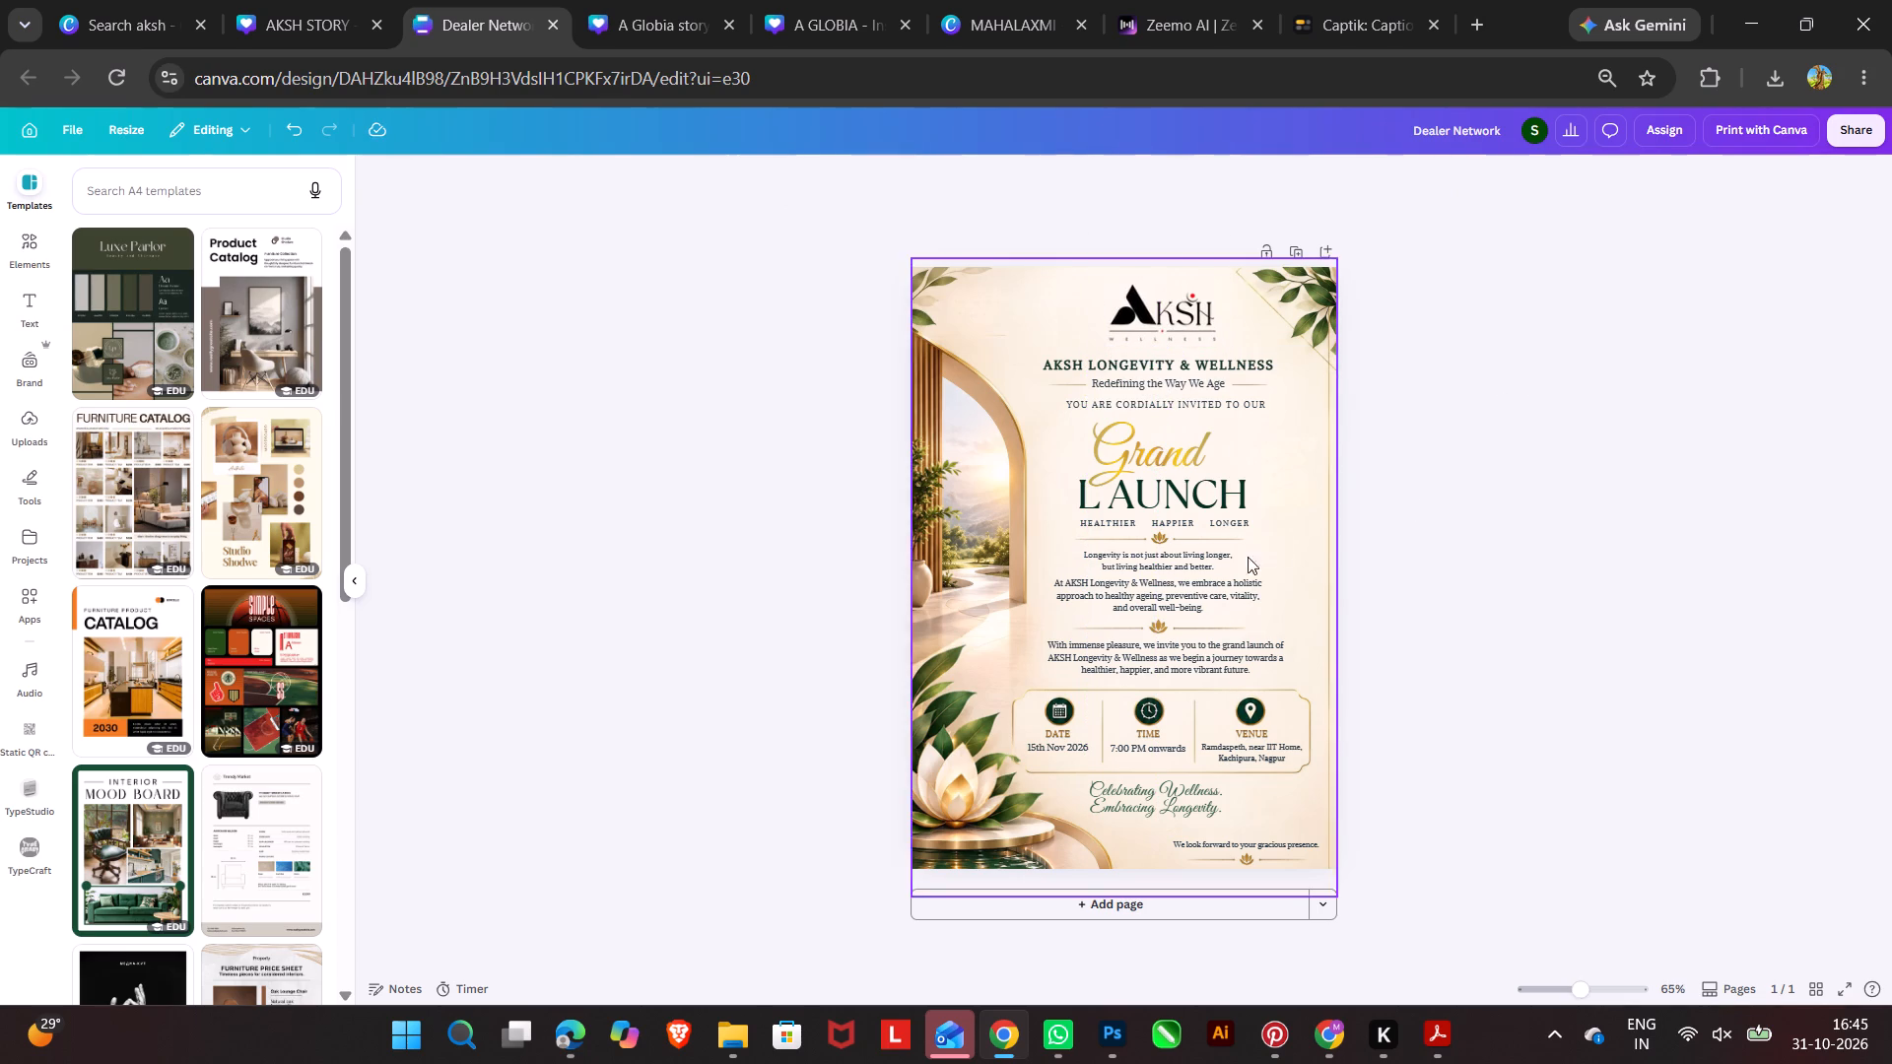
Shift the three body paragraphs slightly sideways so they line up with the centre of the text column.
click(1173, 597)
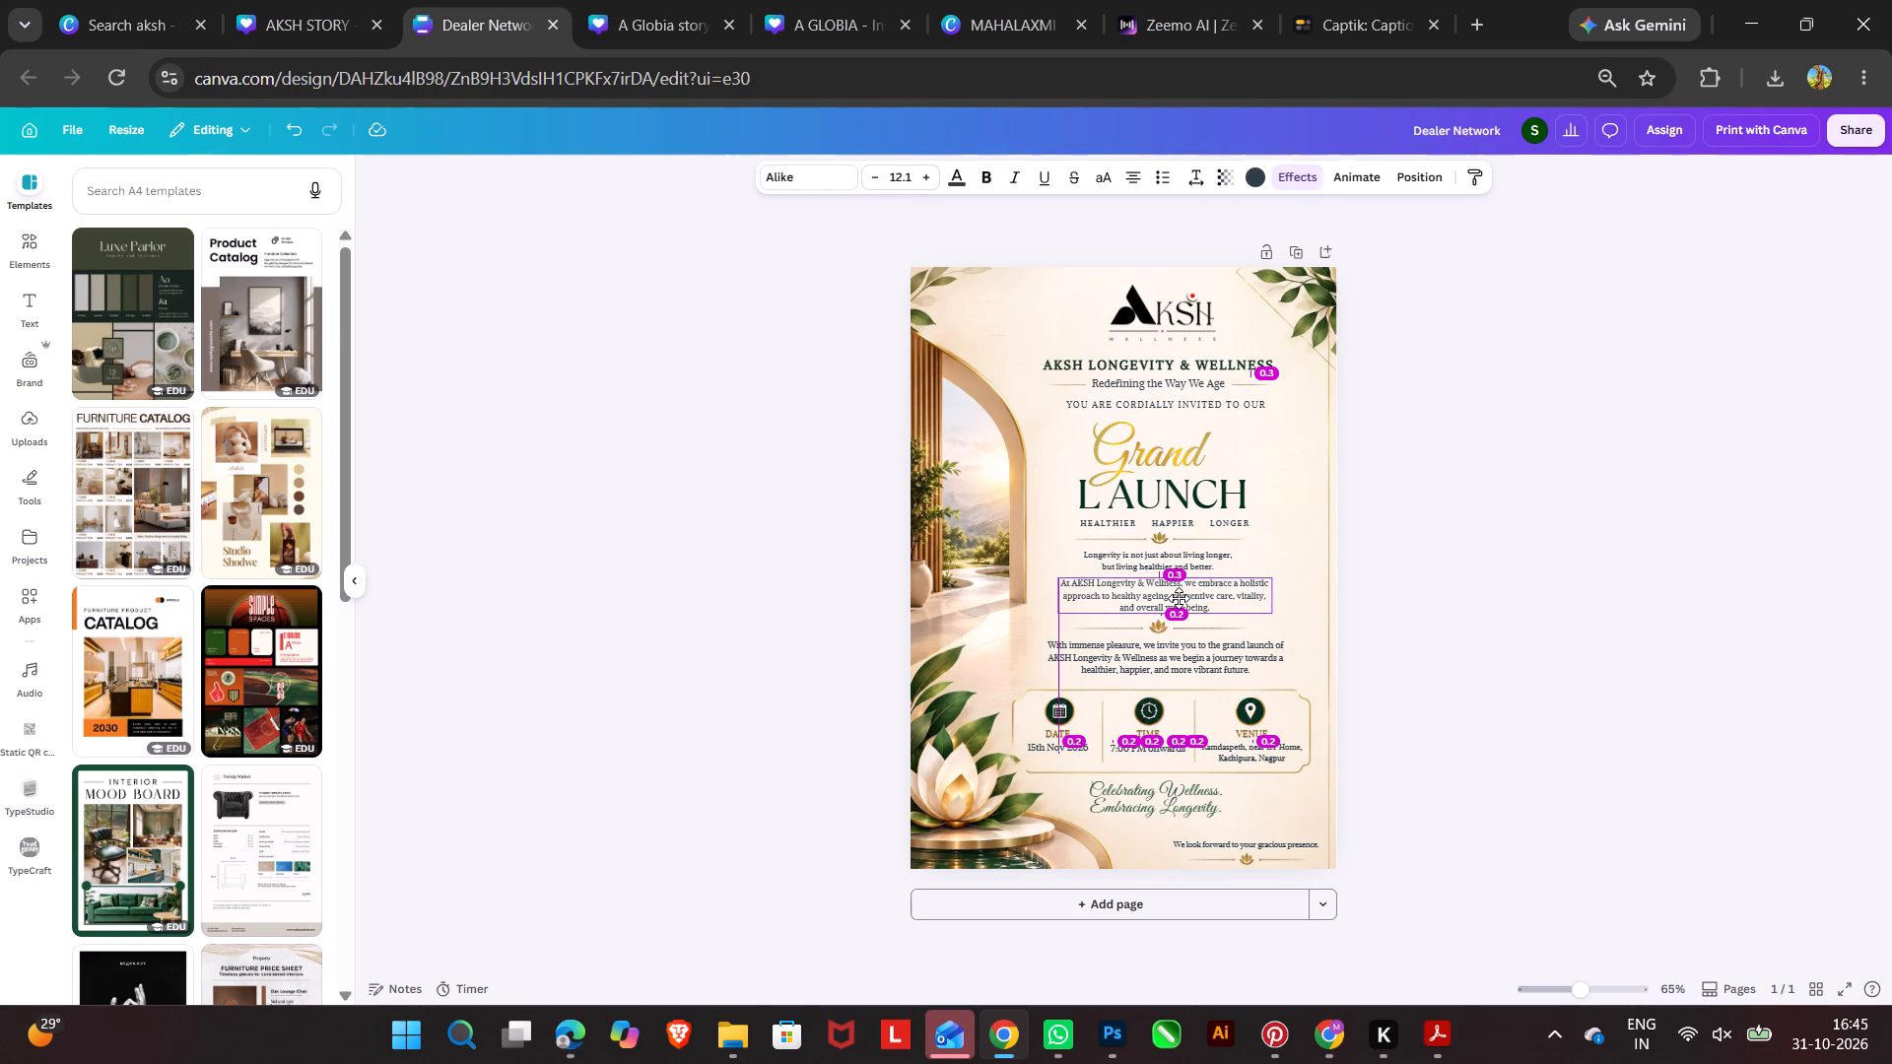
click(1451, 560)
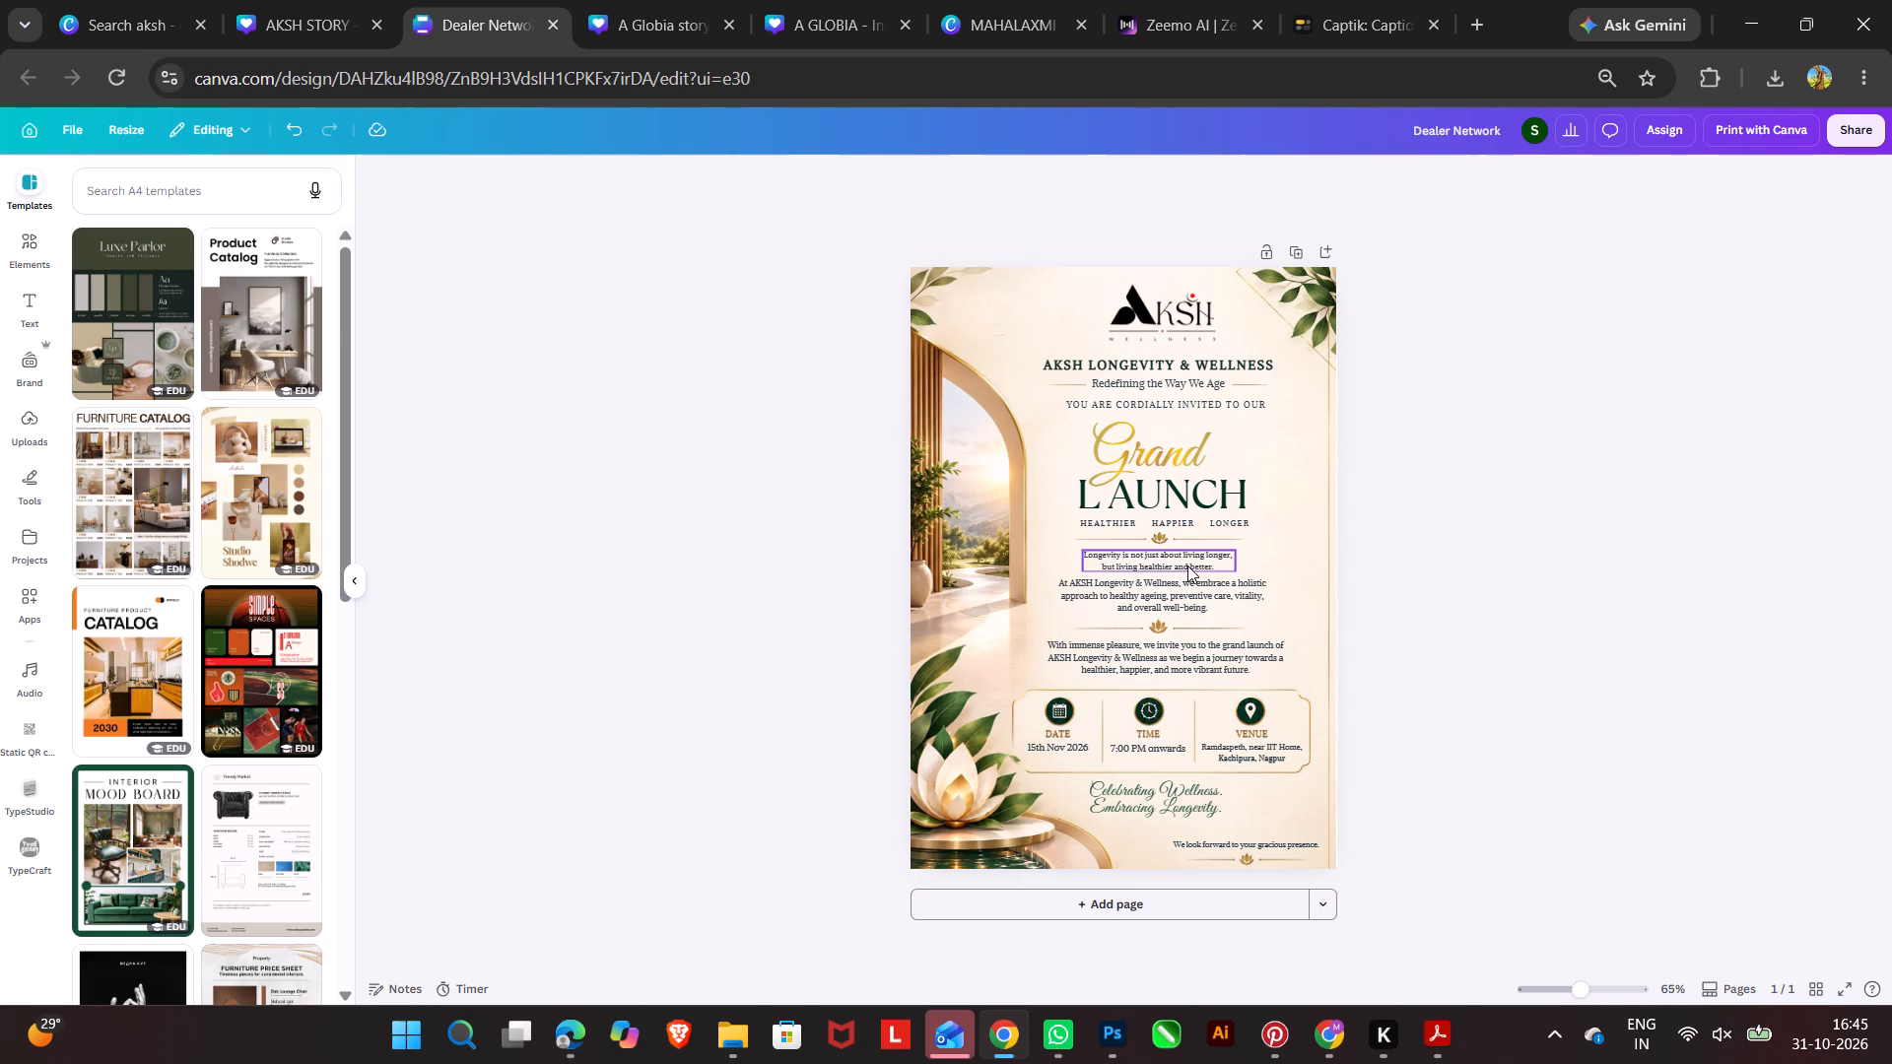
click(1187, 565)
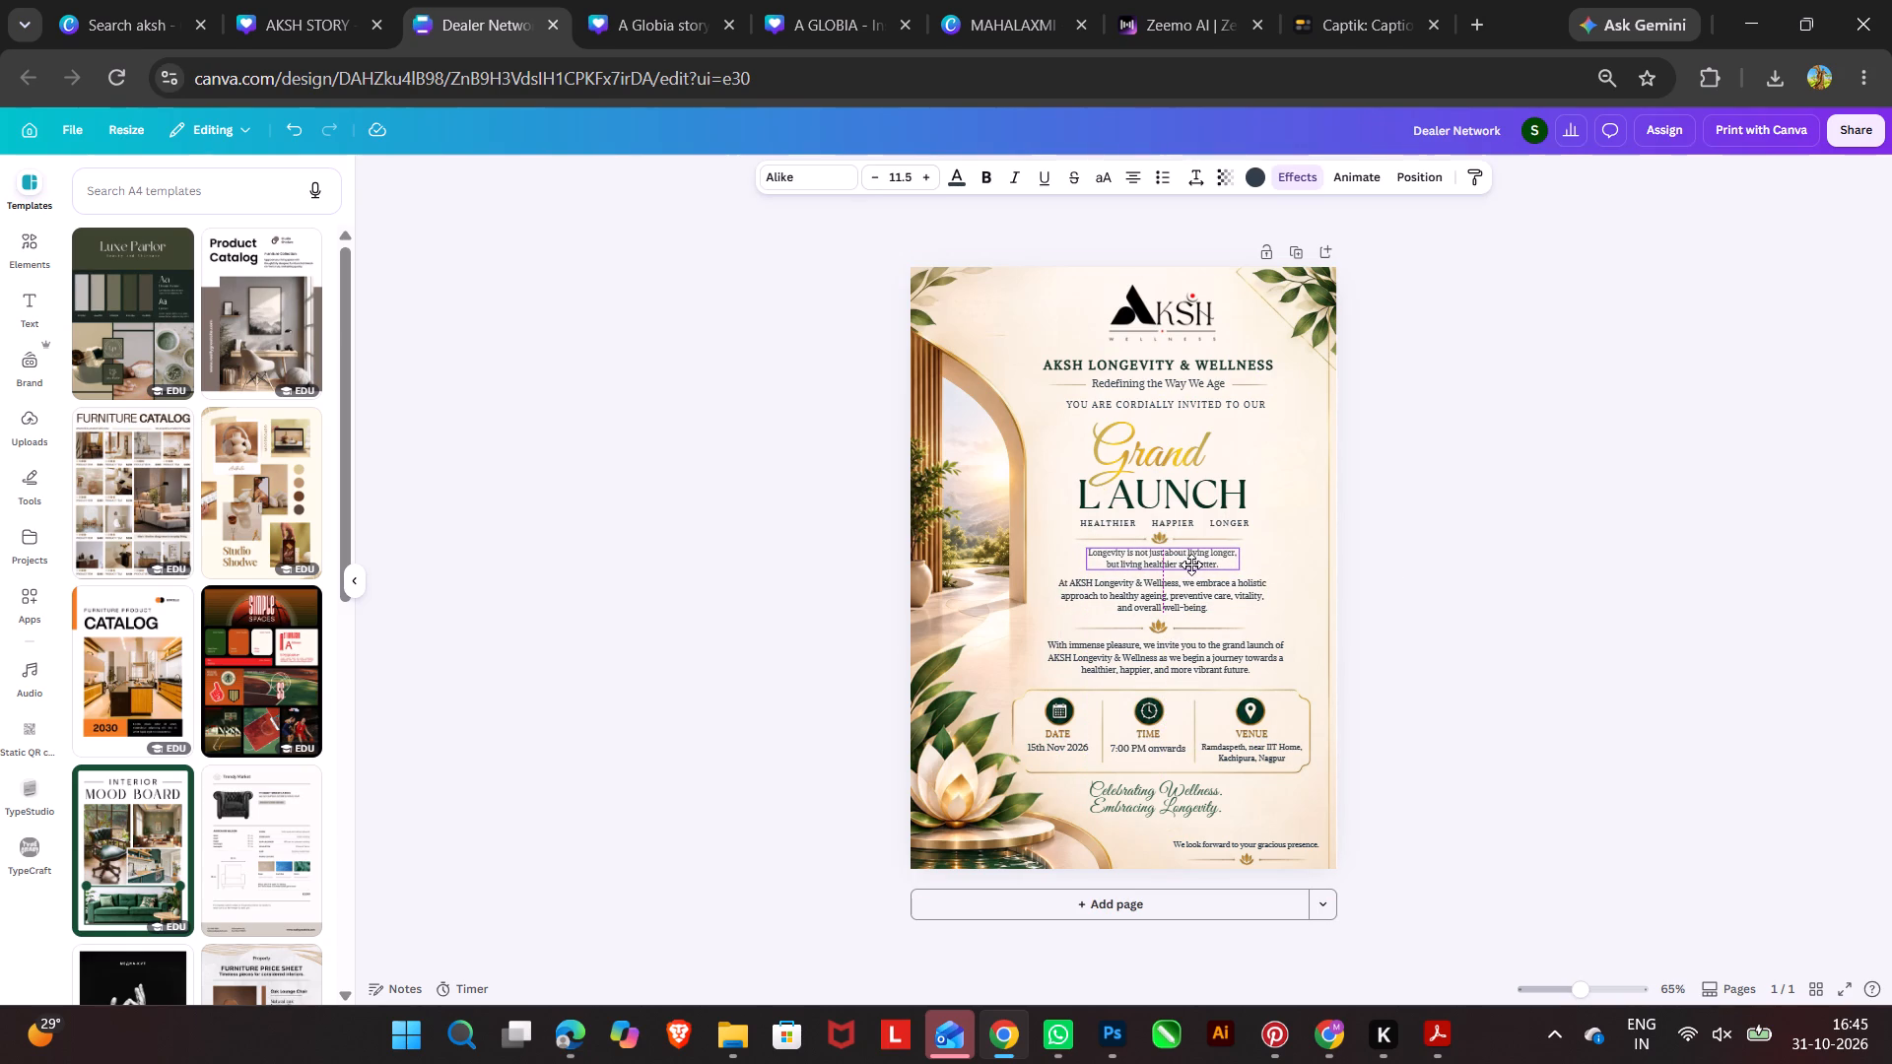
click(1177, 664)
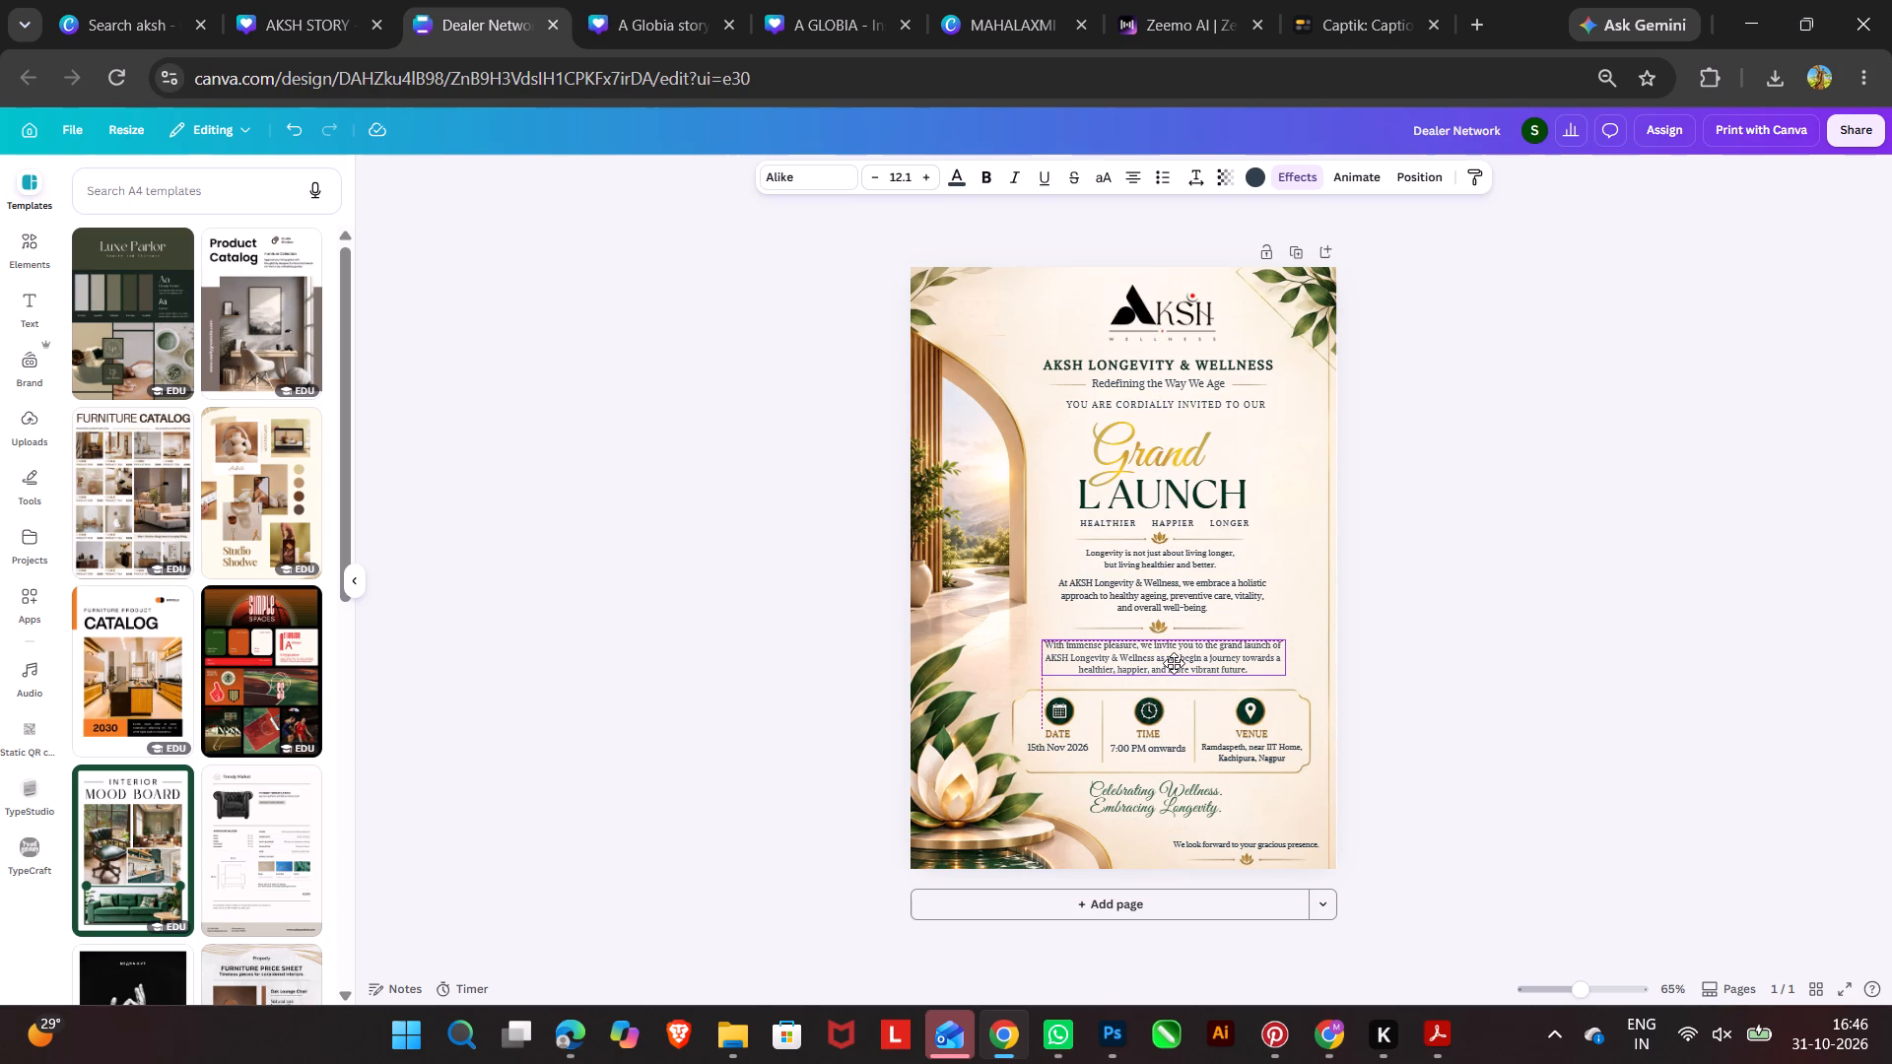
click(1464, 679)
click(1464, 679)
Shift the "Celebrating Wellness. Embracing Longevity." closing line slightly to the right.
click(1151, 792)
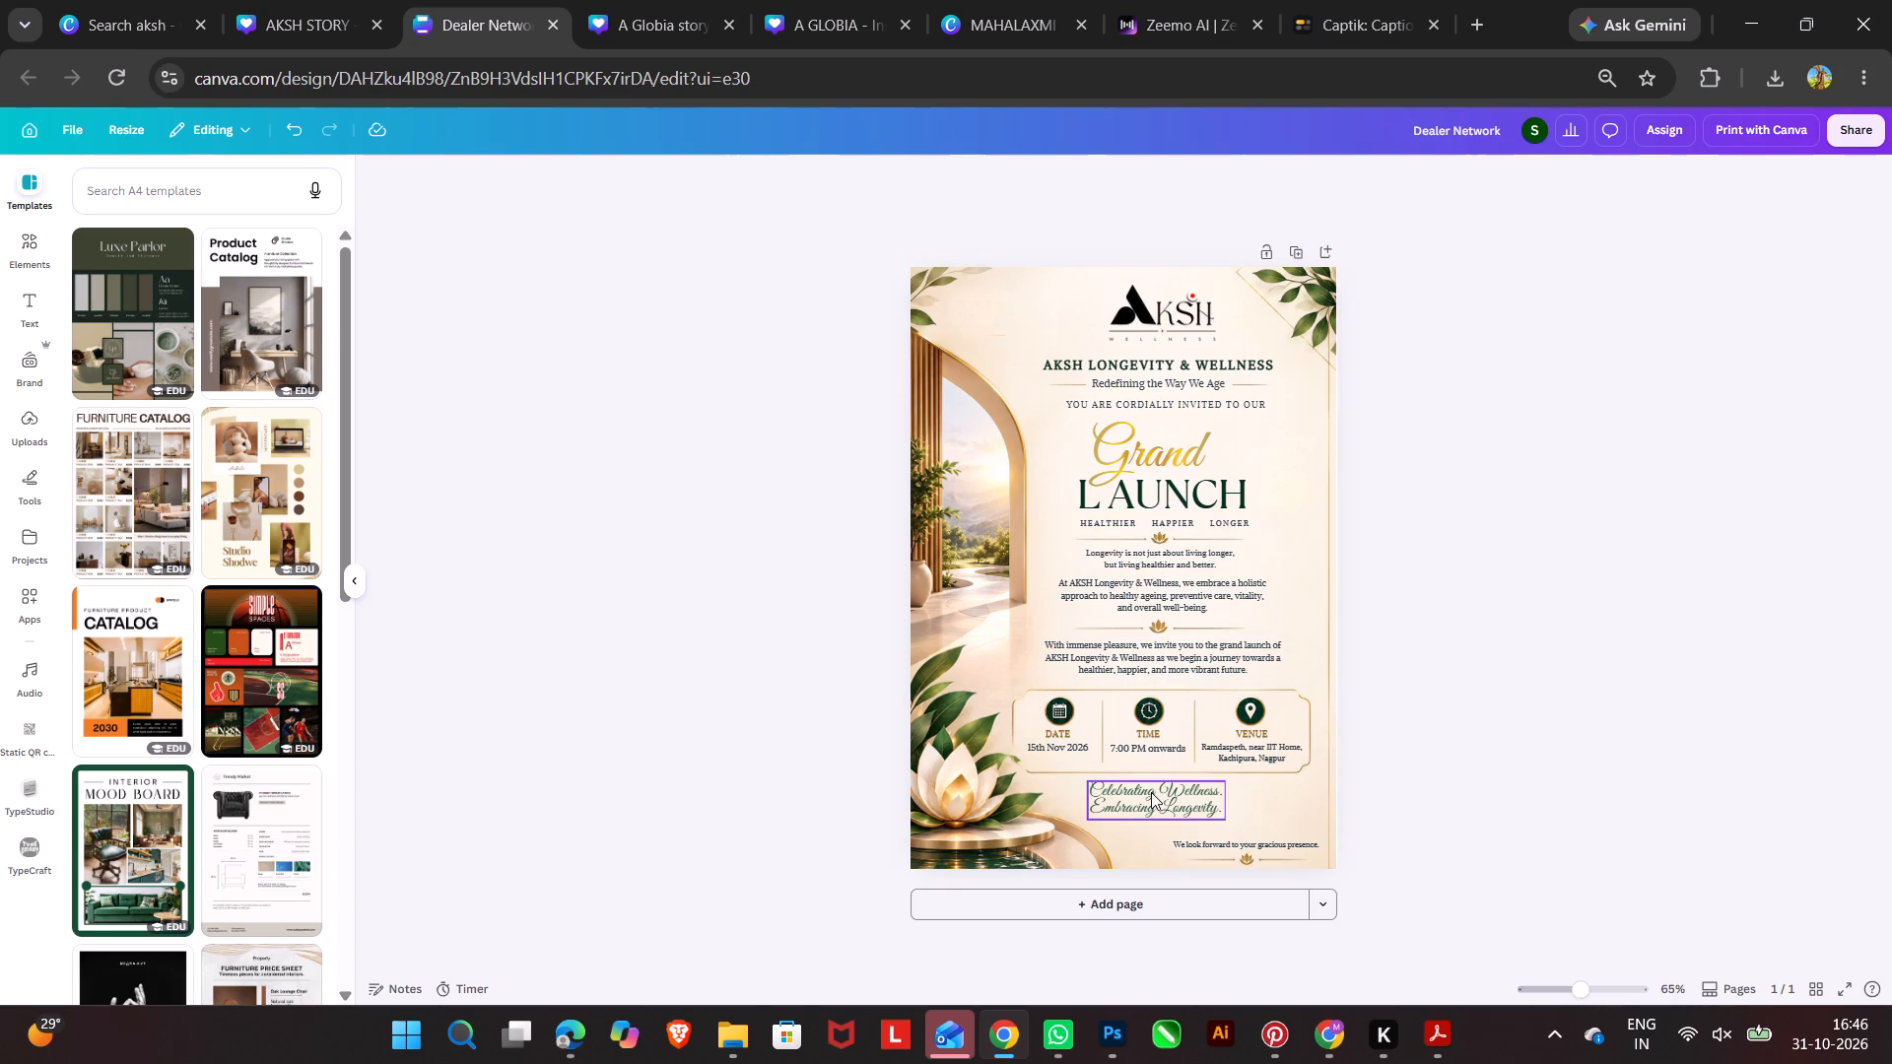
double_click(1526, 778)
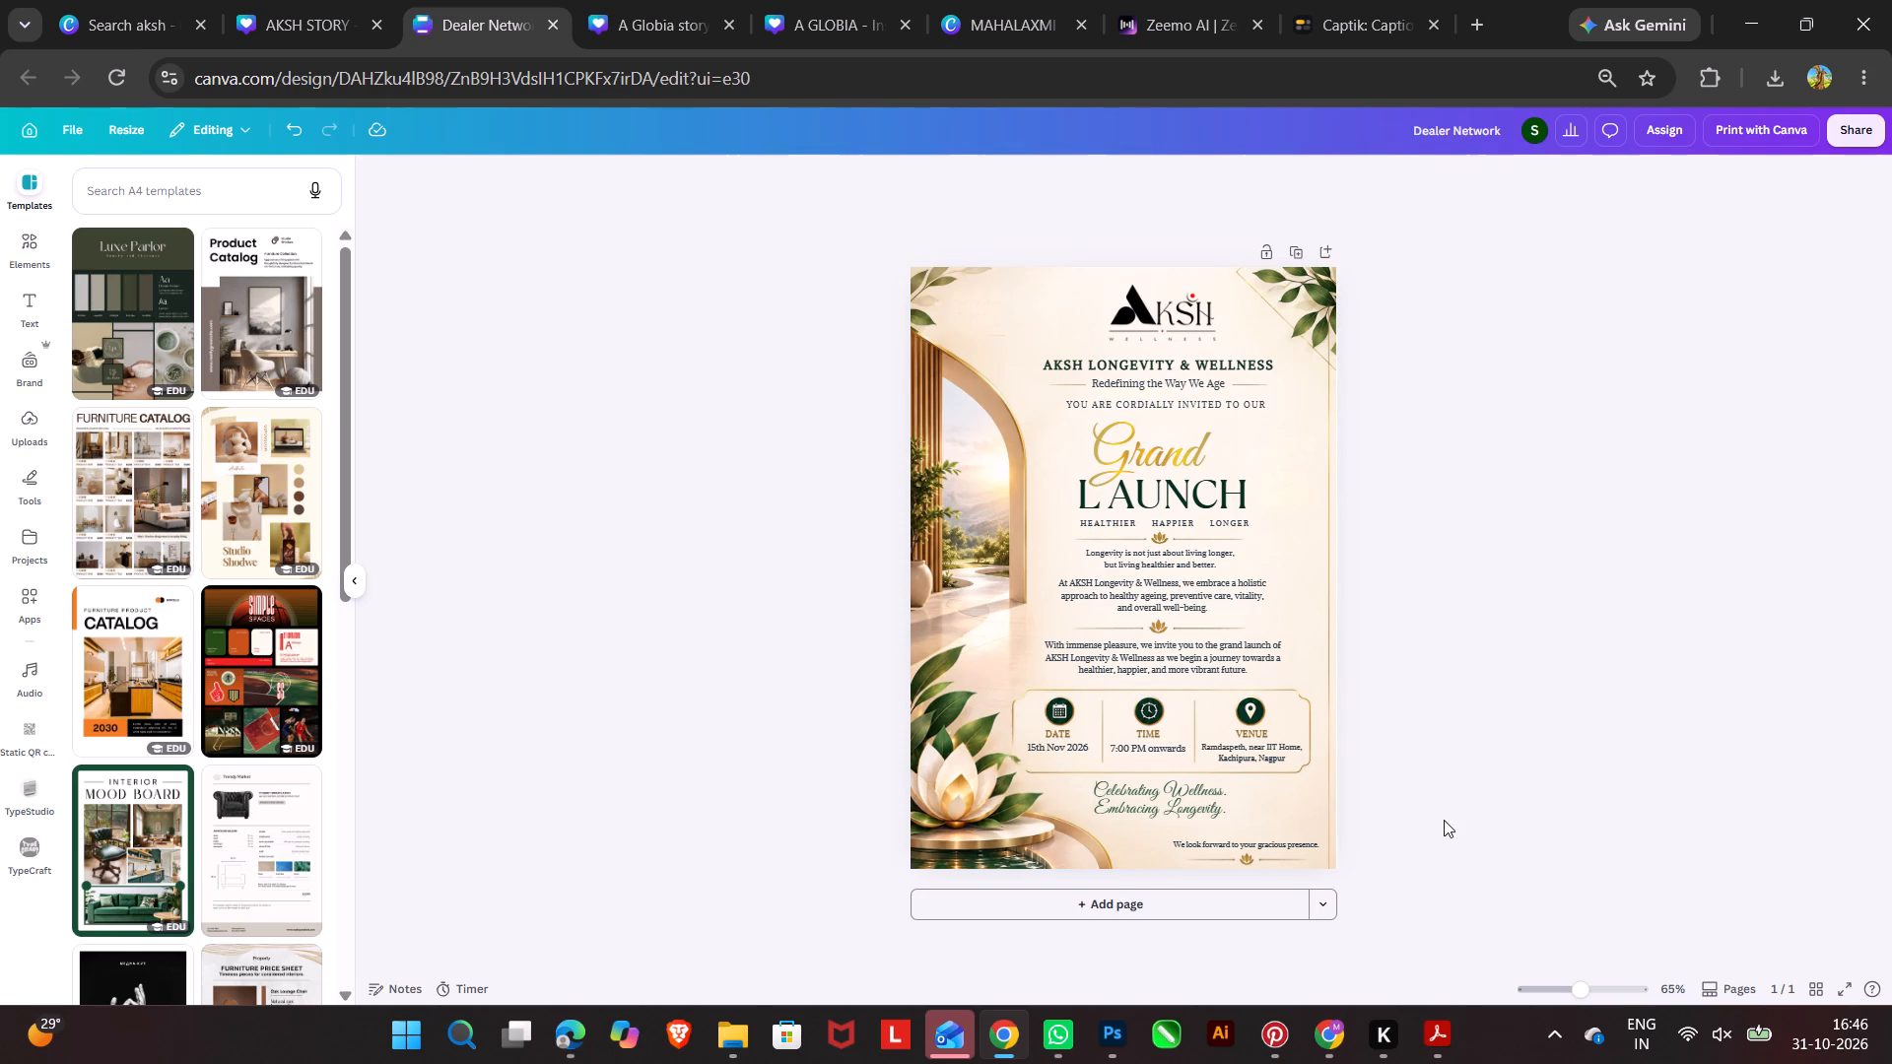
click(1444, 820)
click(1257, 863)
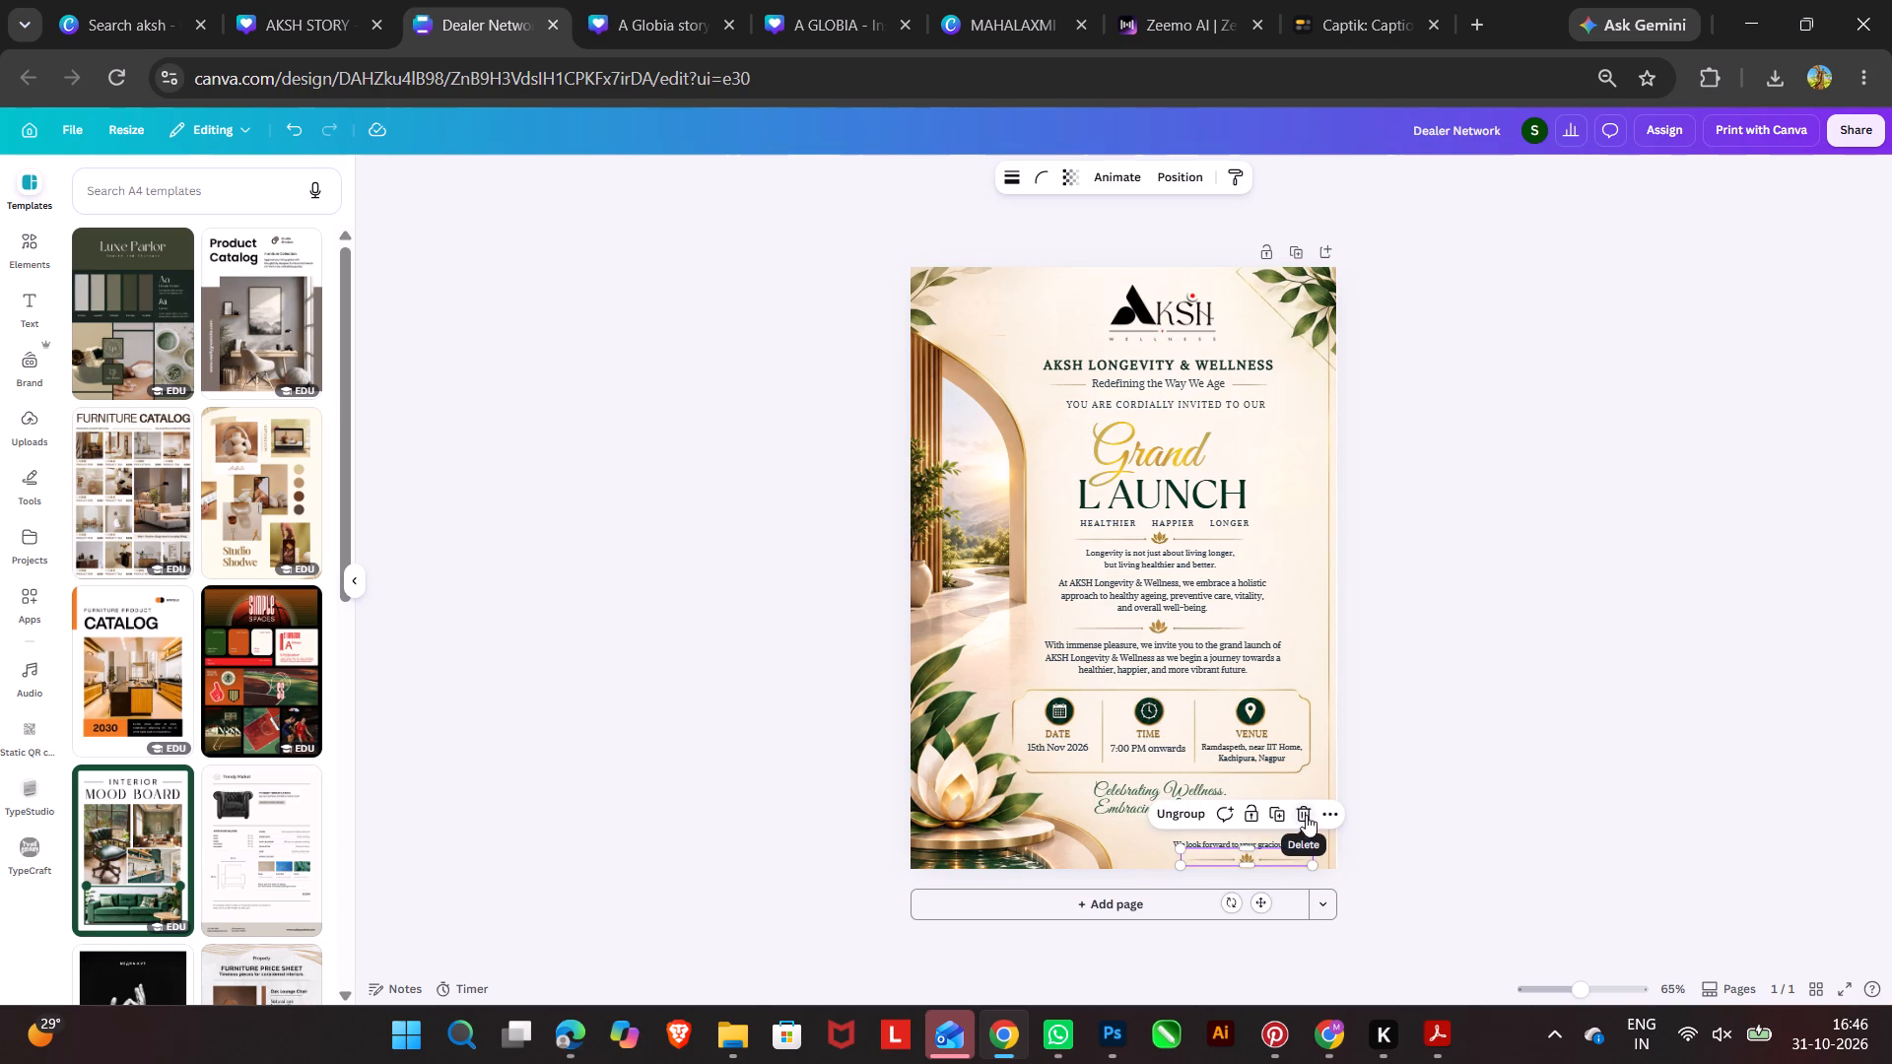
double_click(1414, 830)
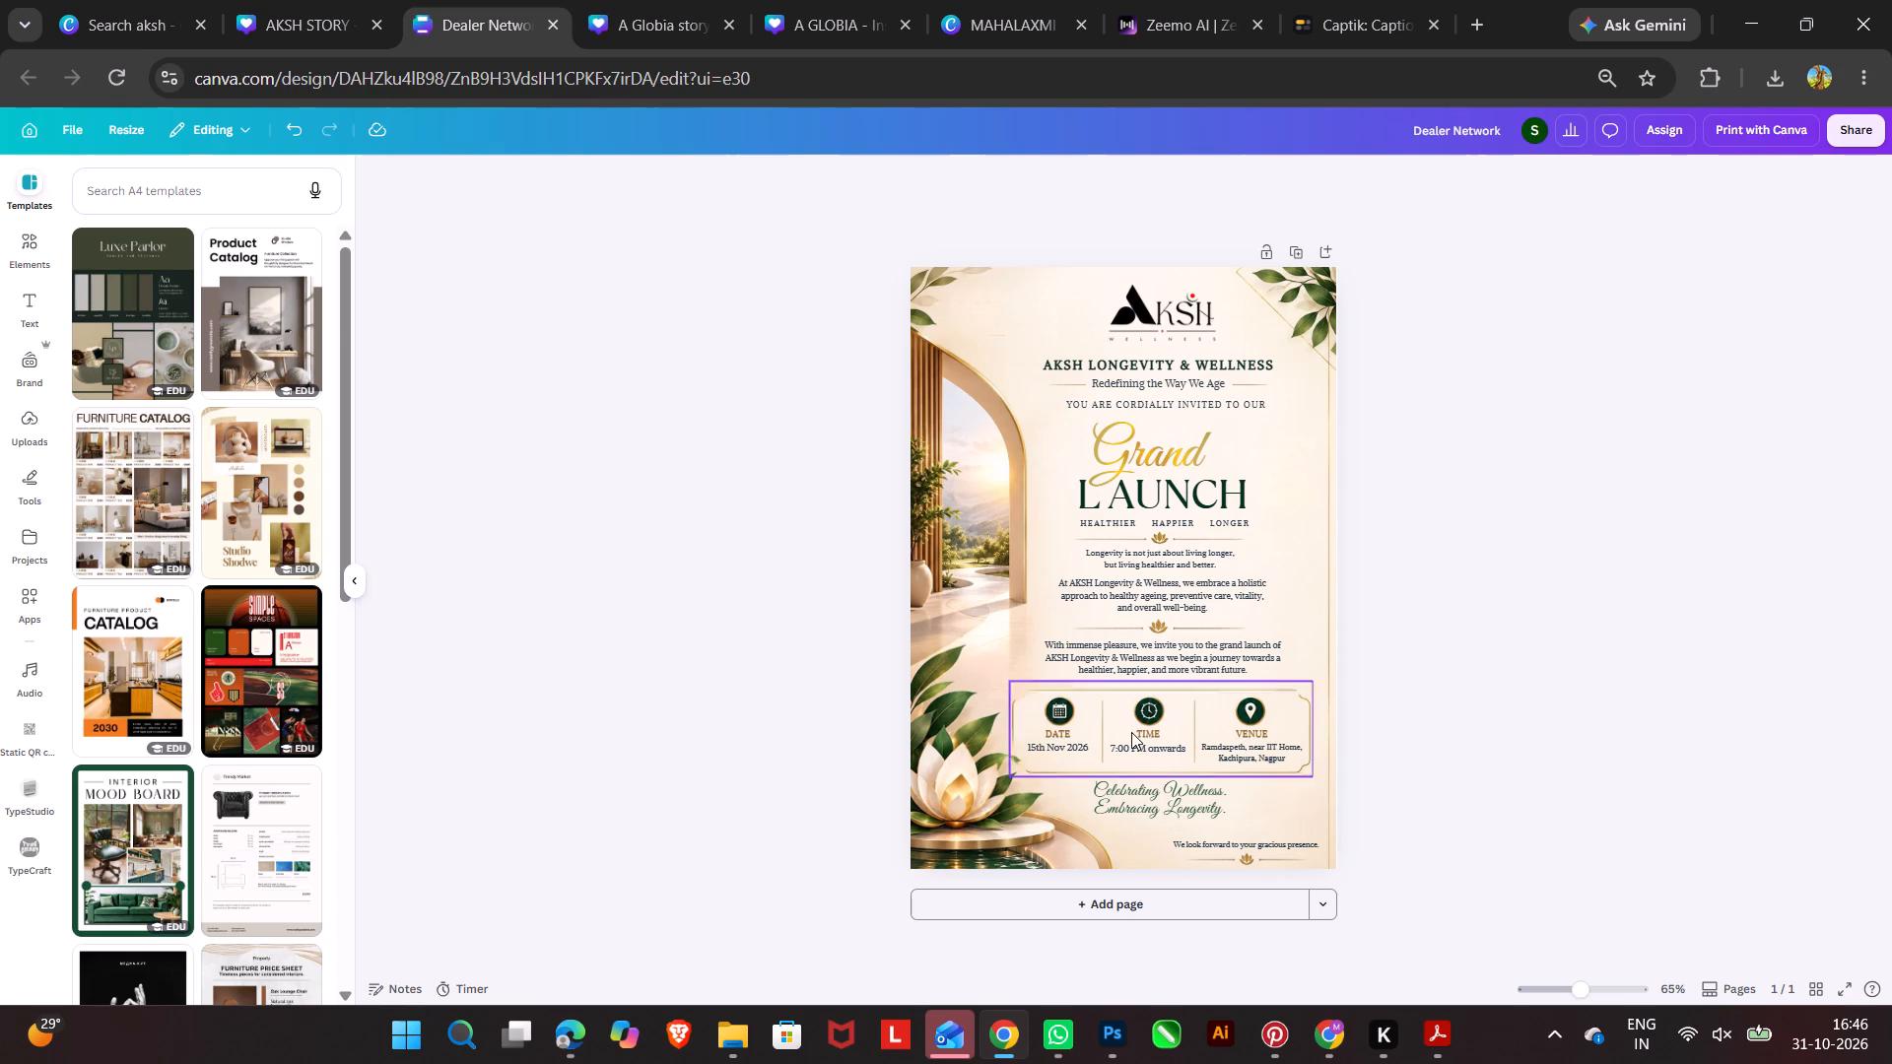
Move the uploaded Grand Launch invitation image to the Bin from the uploaded images.
click(17, 418)
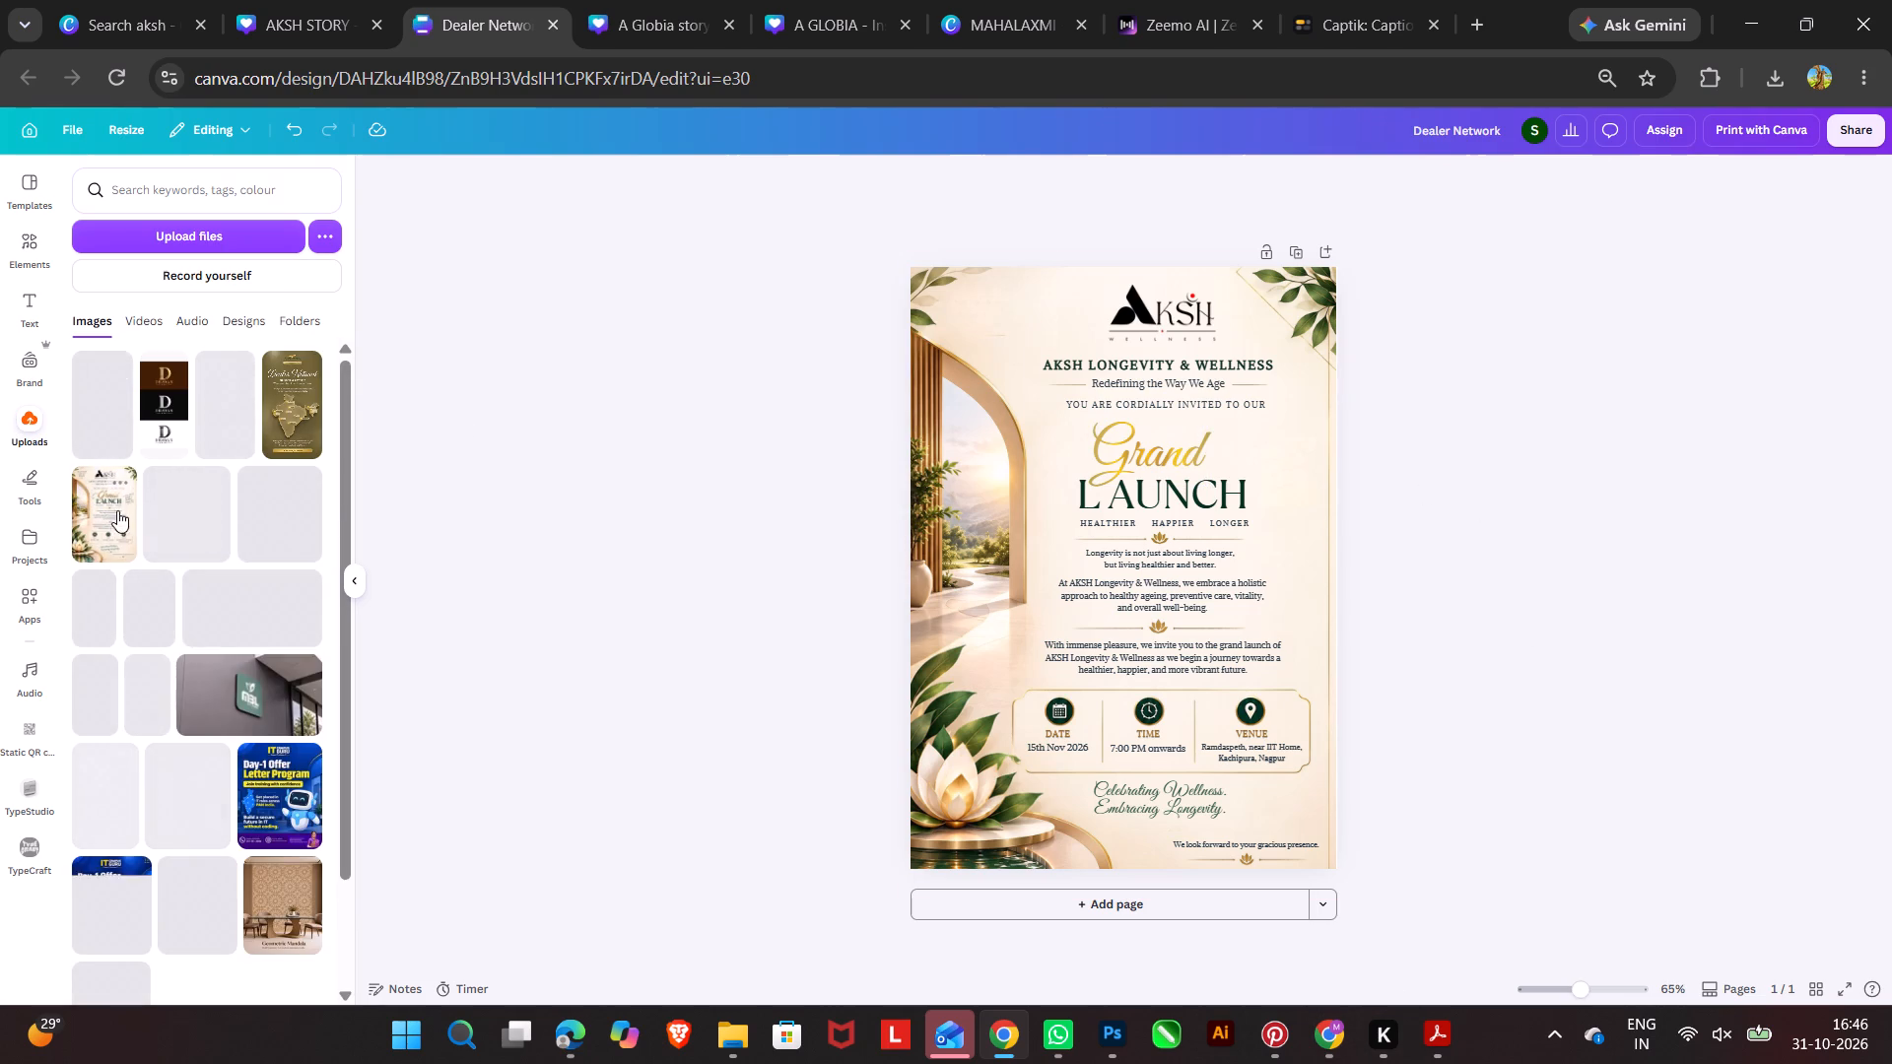
click(115, 475)
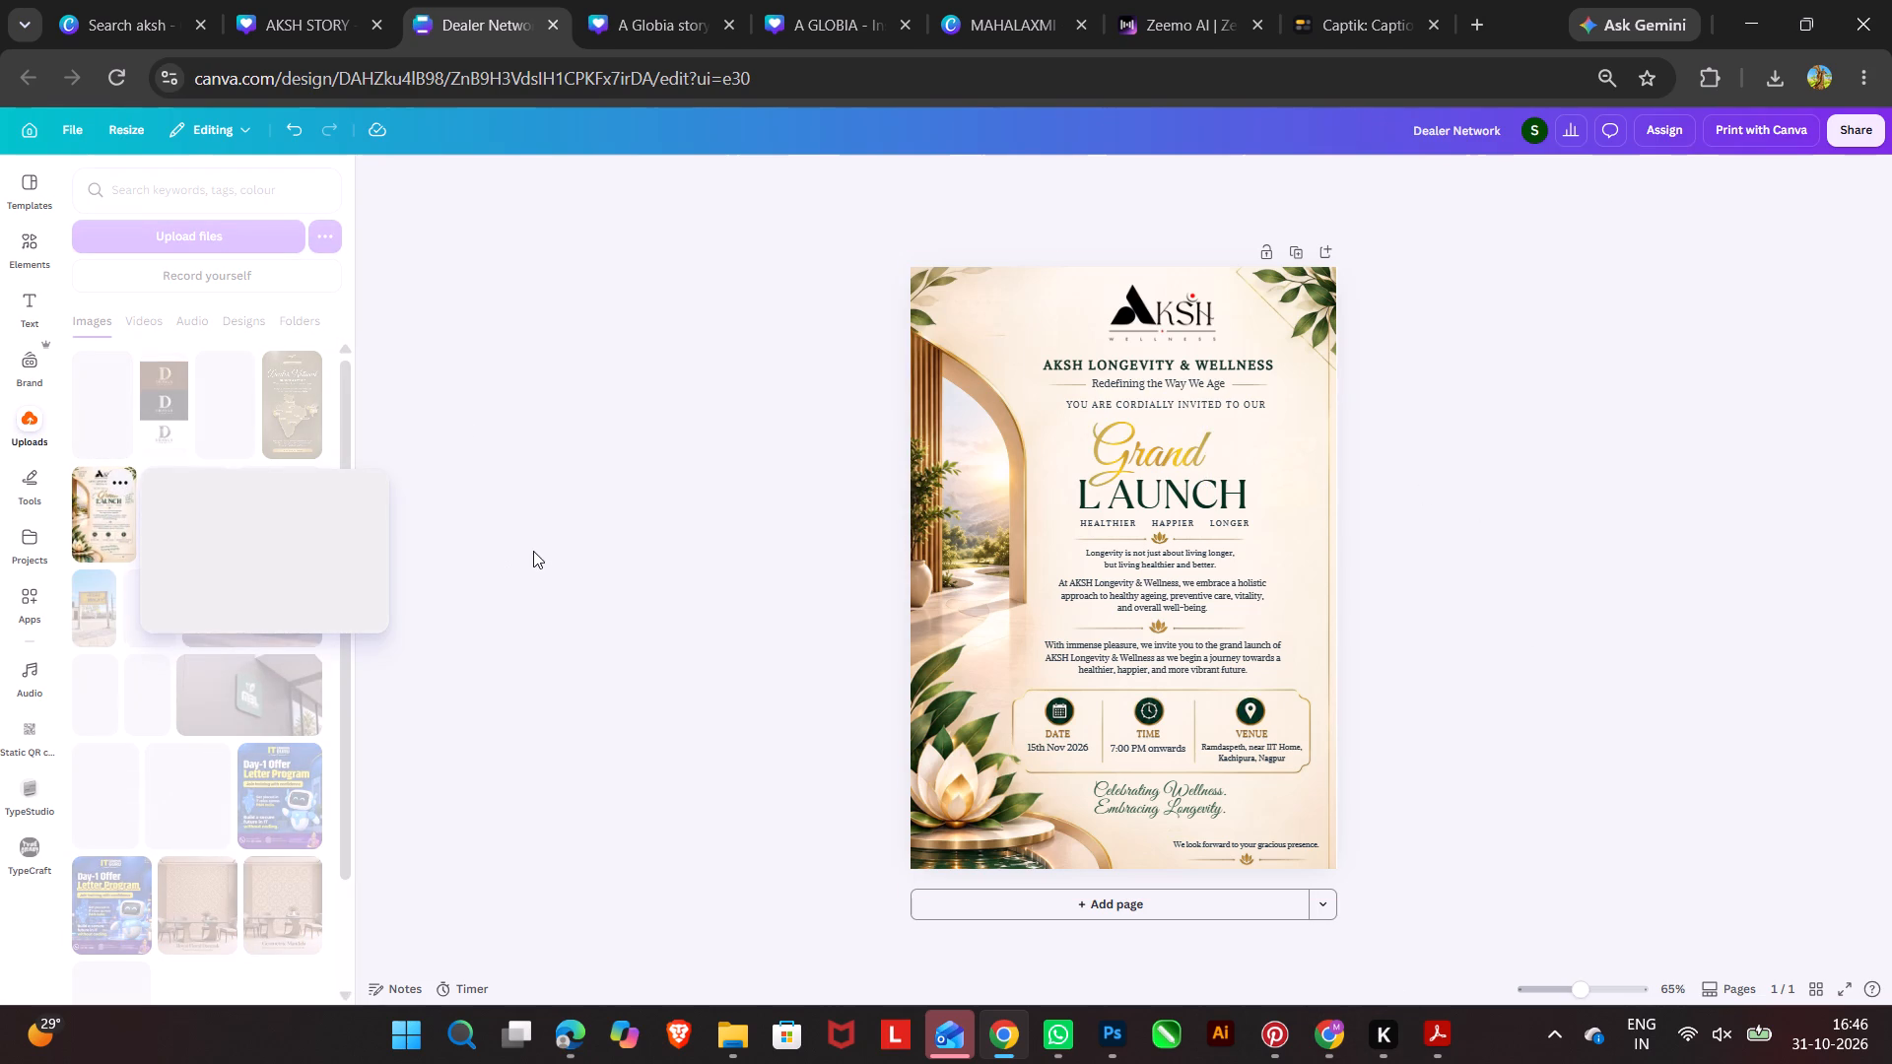
click(539, 636)
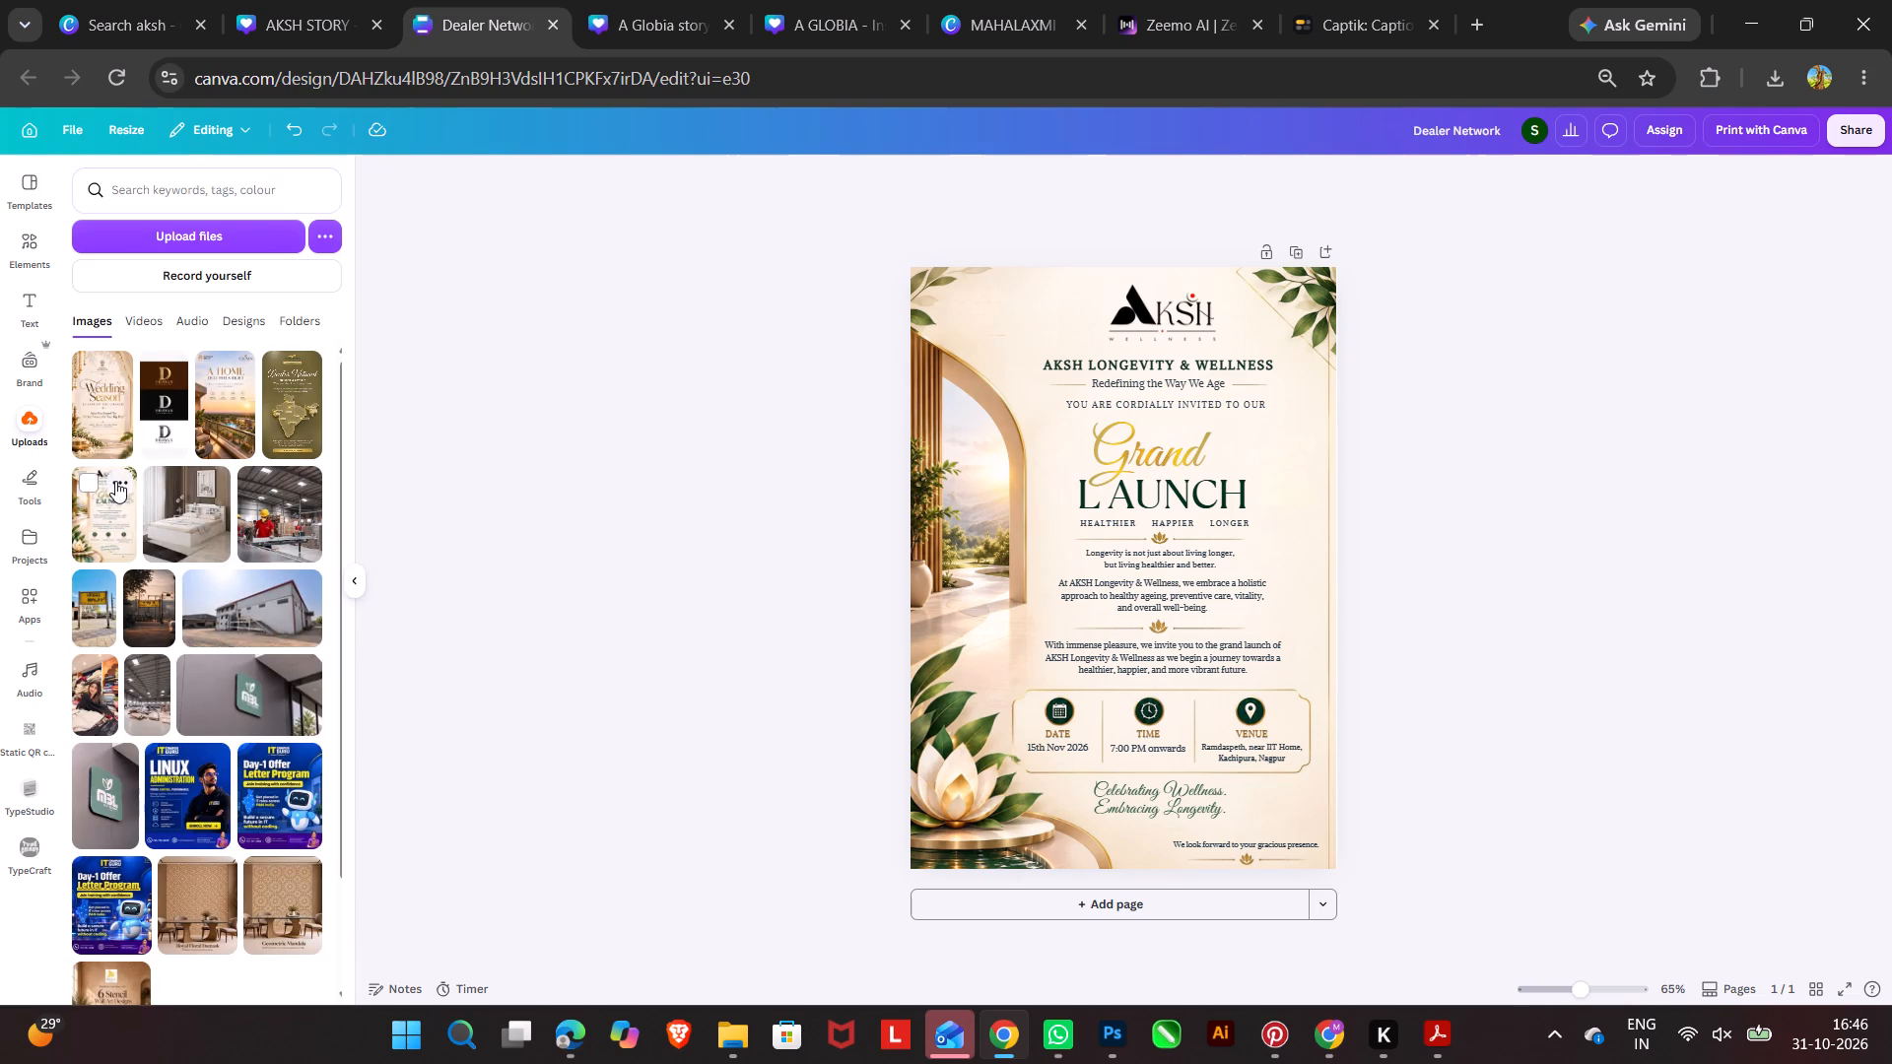
click(81, 483)
click(316, 964)
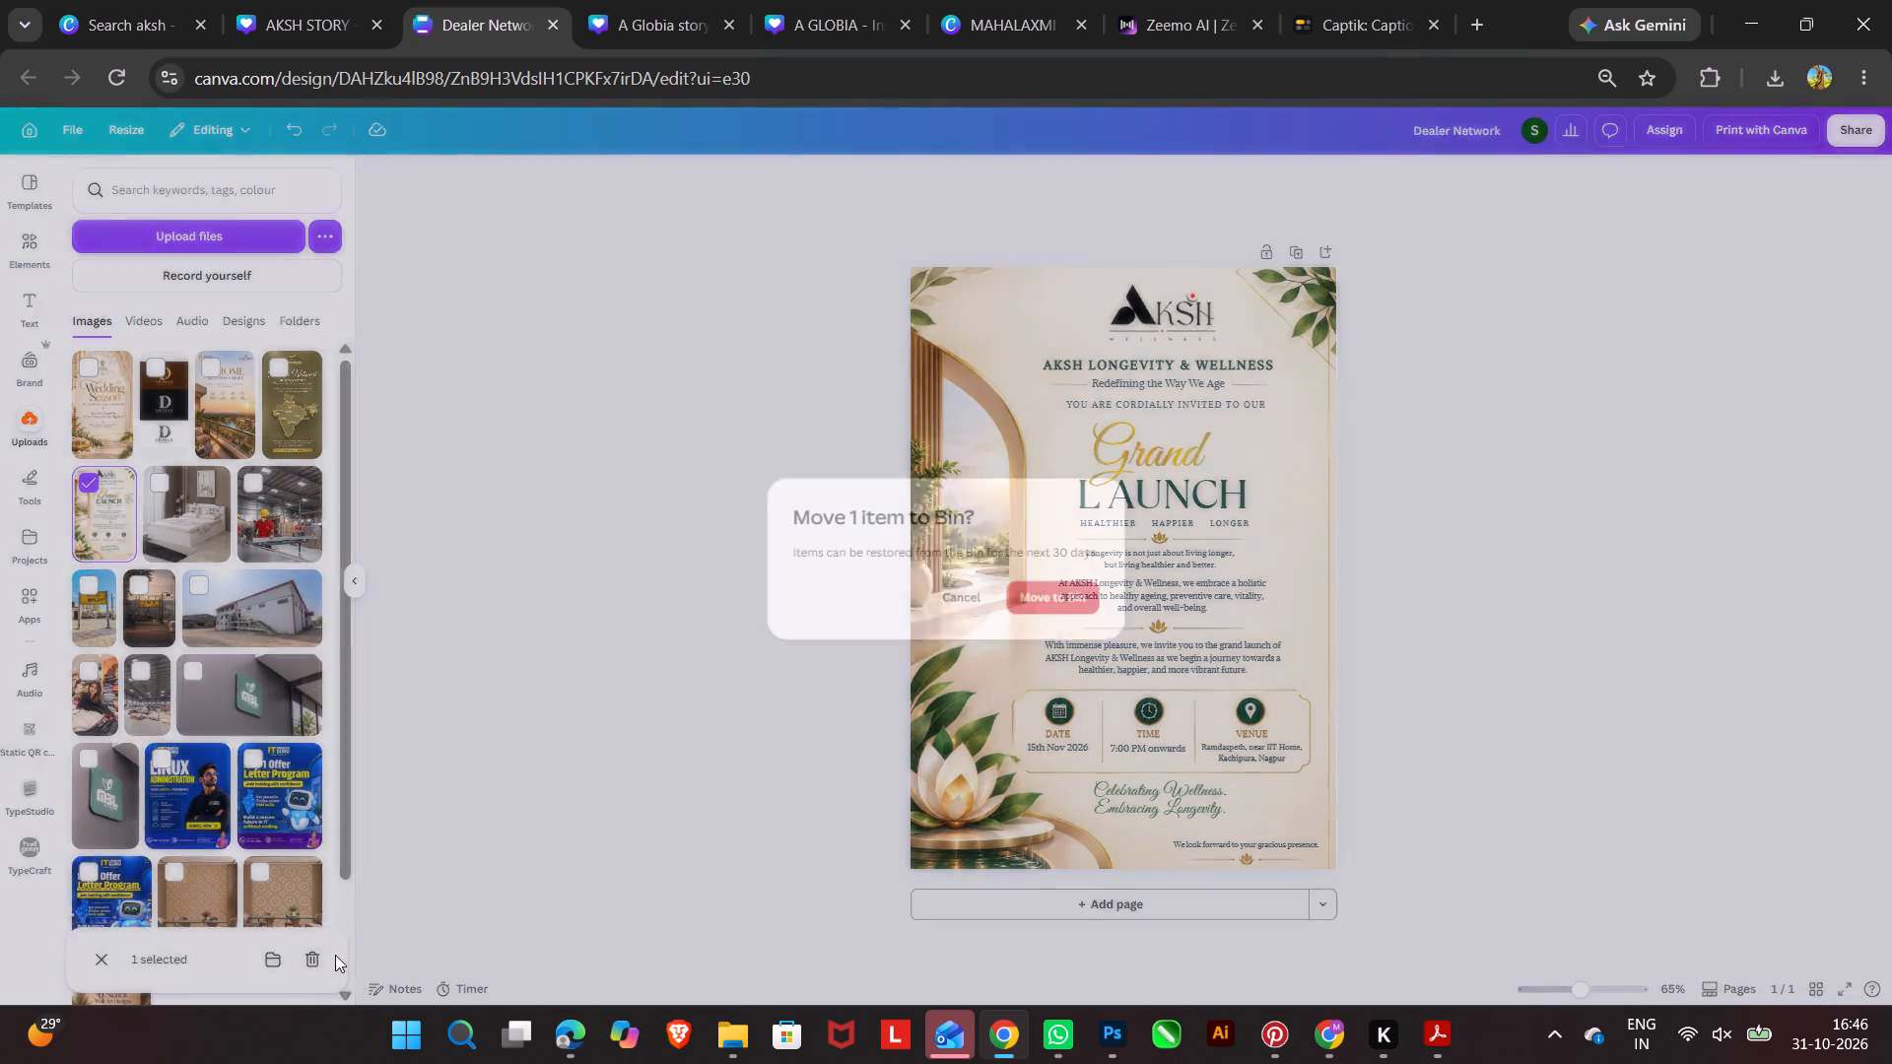
click(1055, 588)
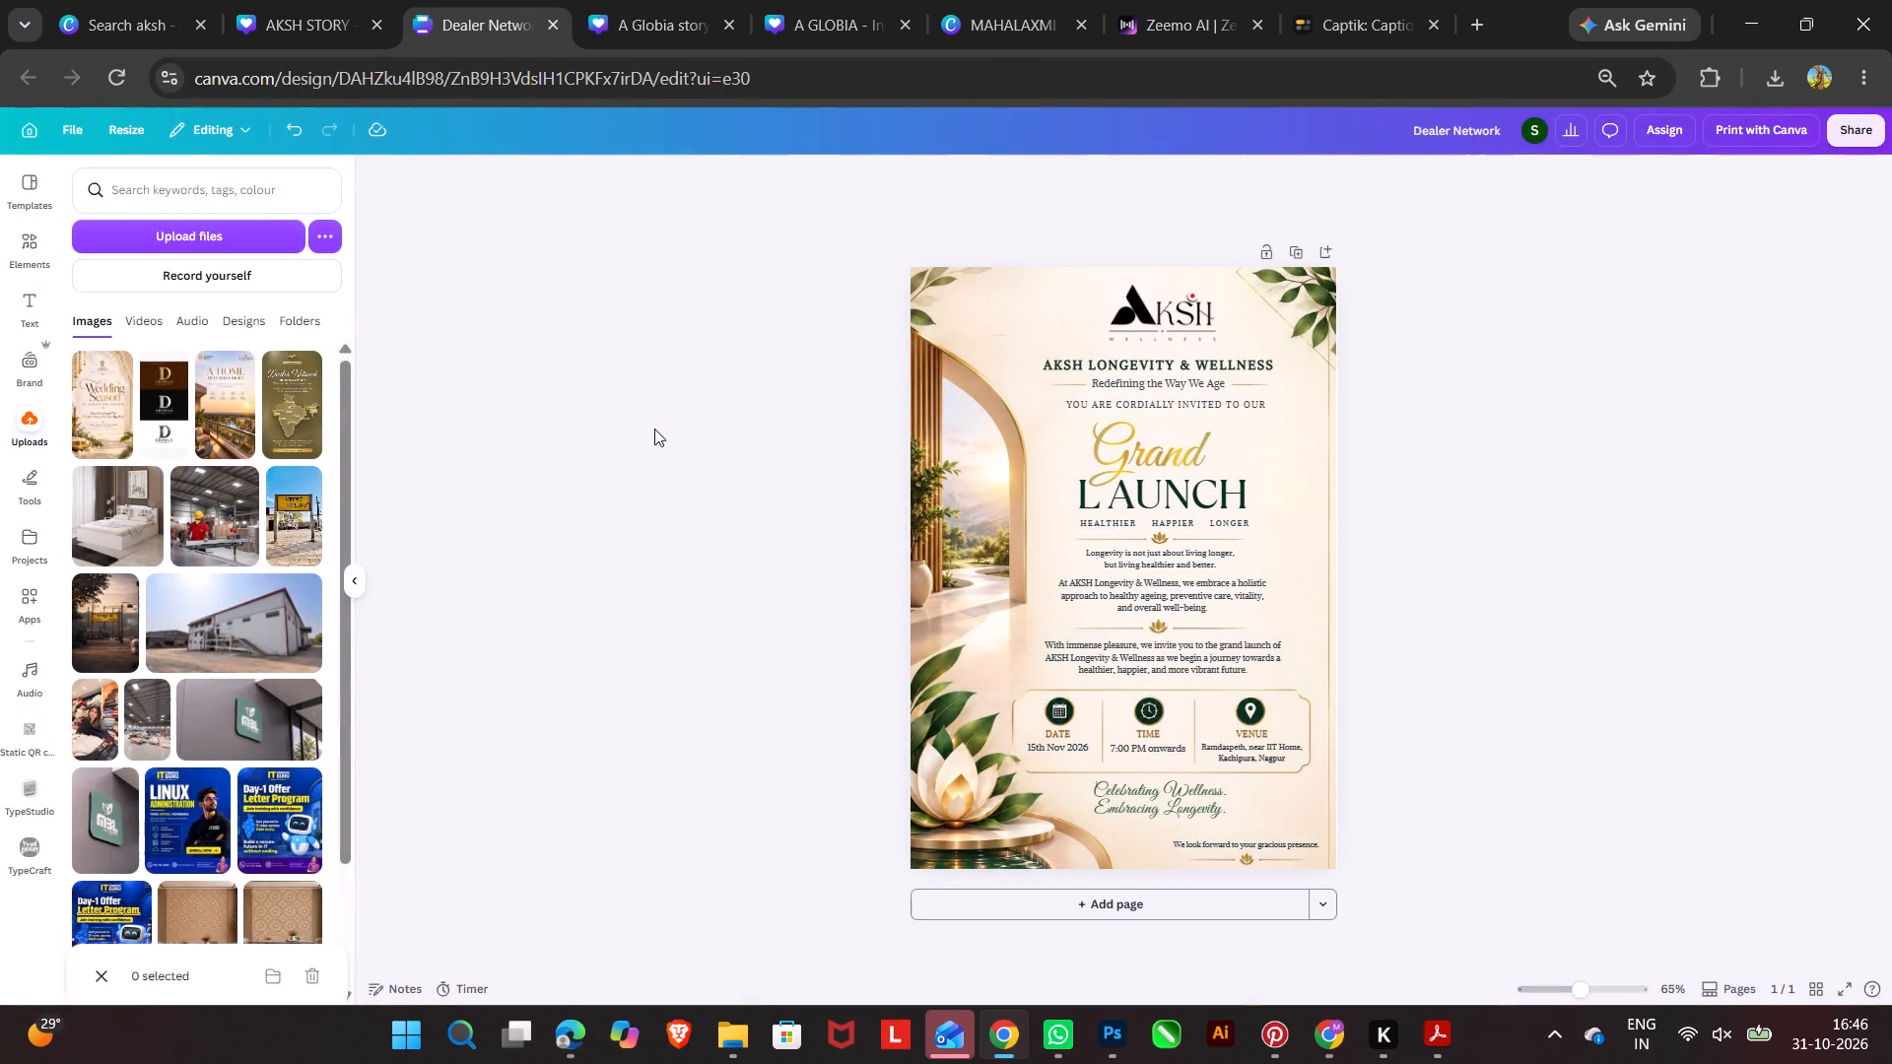
Move the uploaded olive-green India map image to the Bin.
click(277, 363)
click(304, 958)
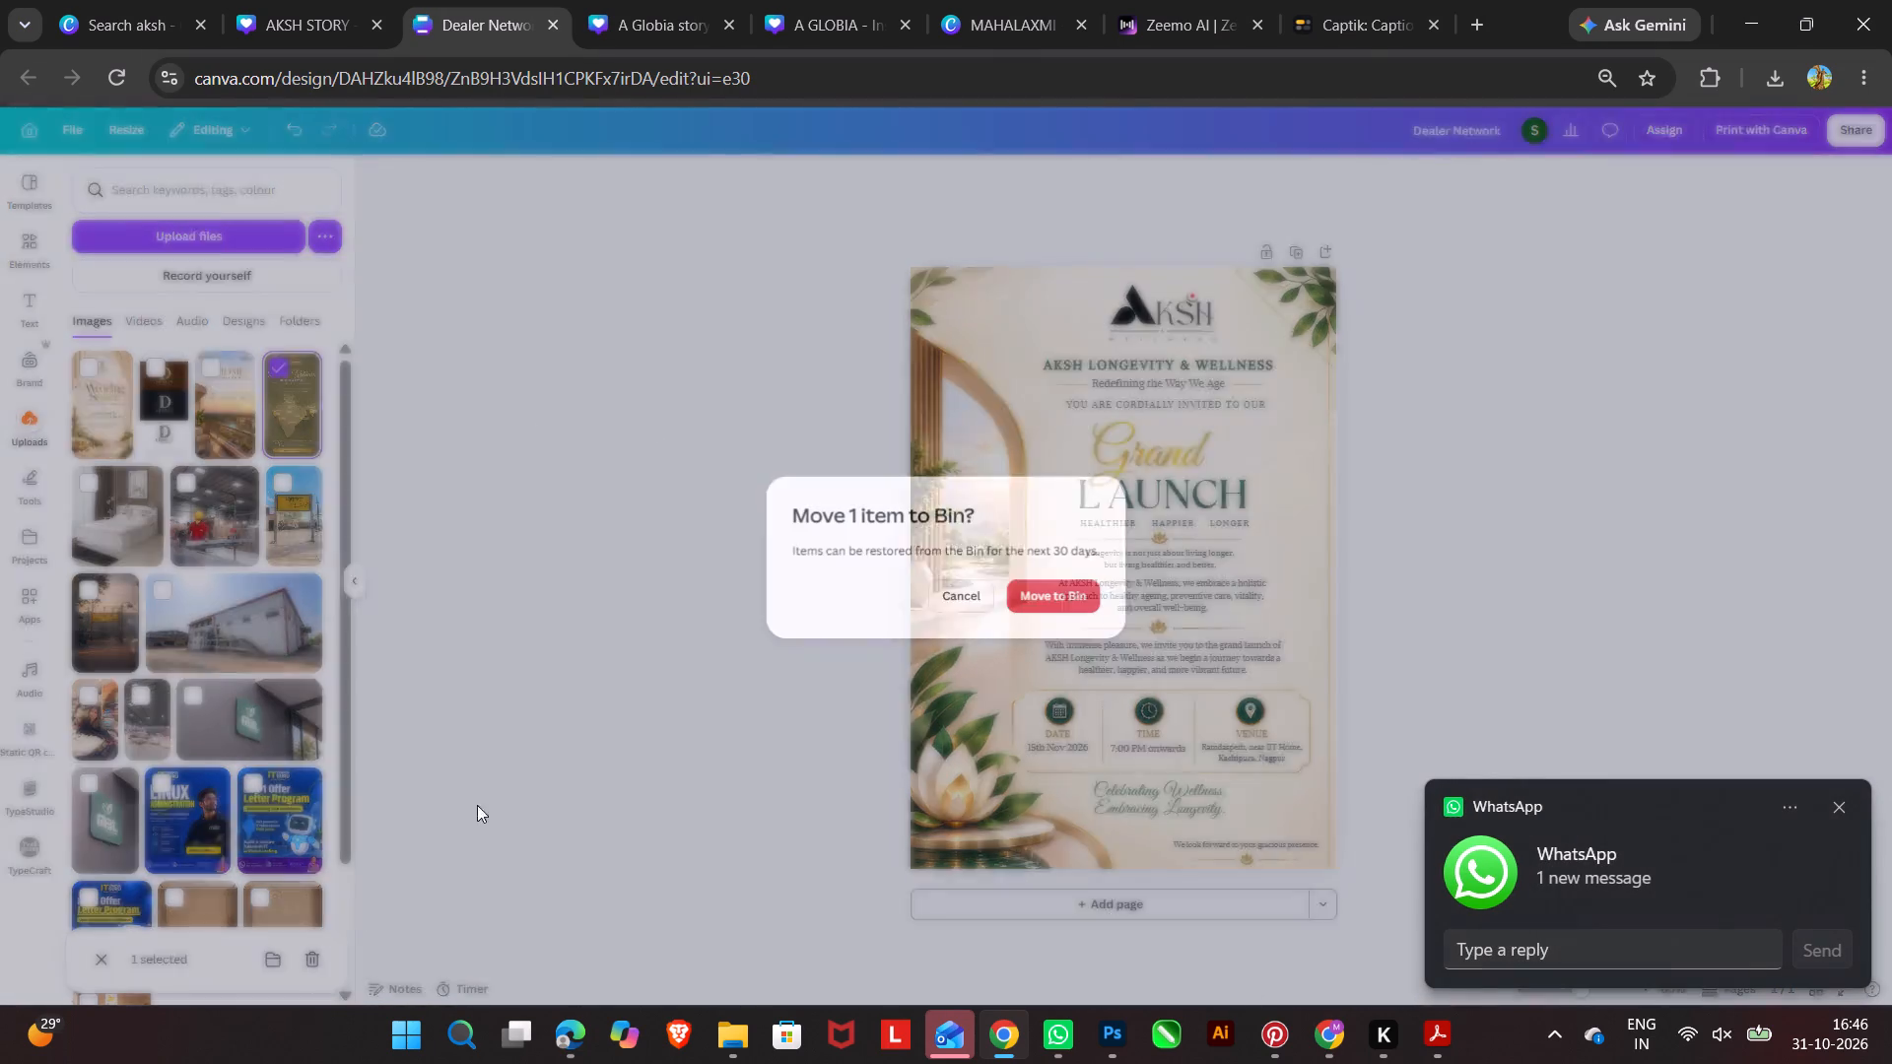
click(1082, 590)
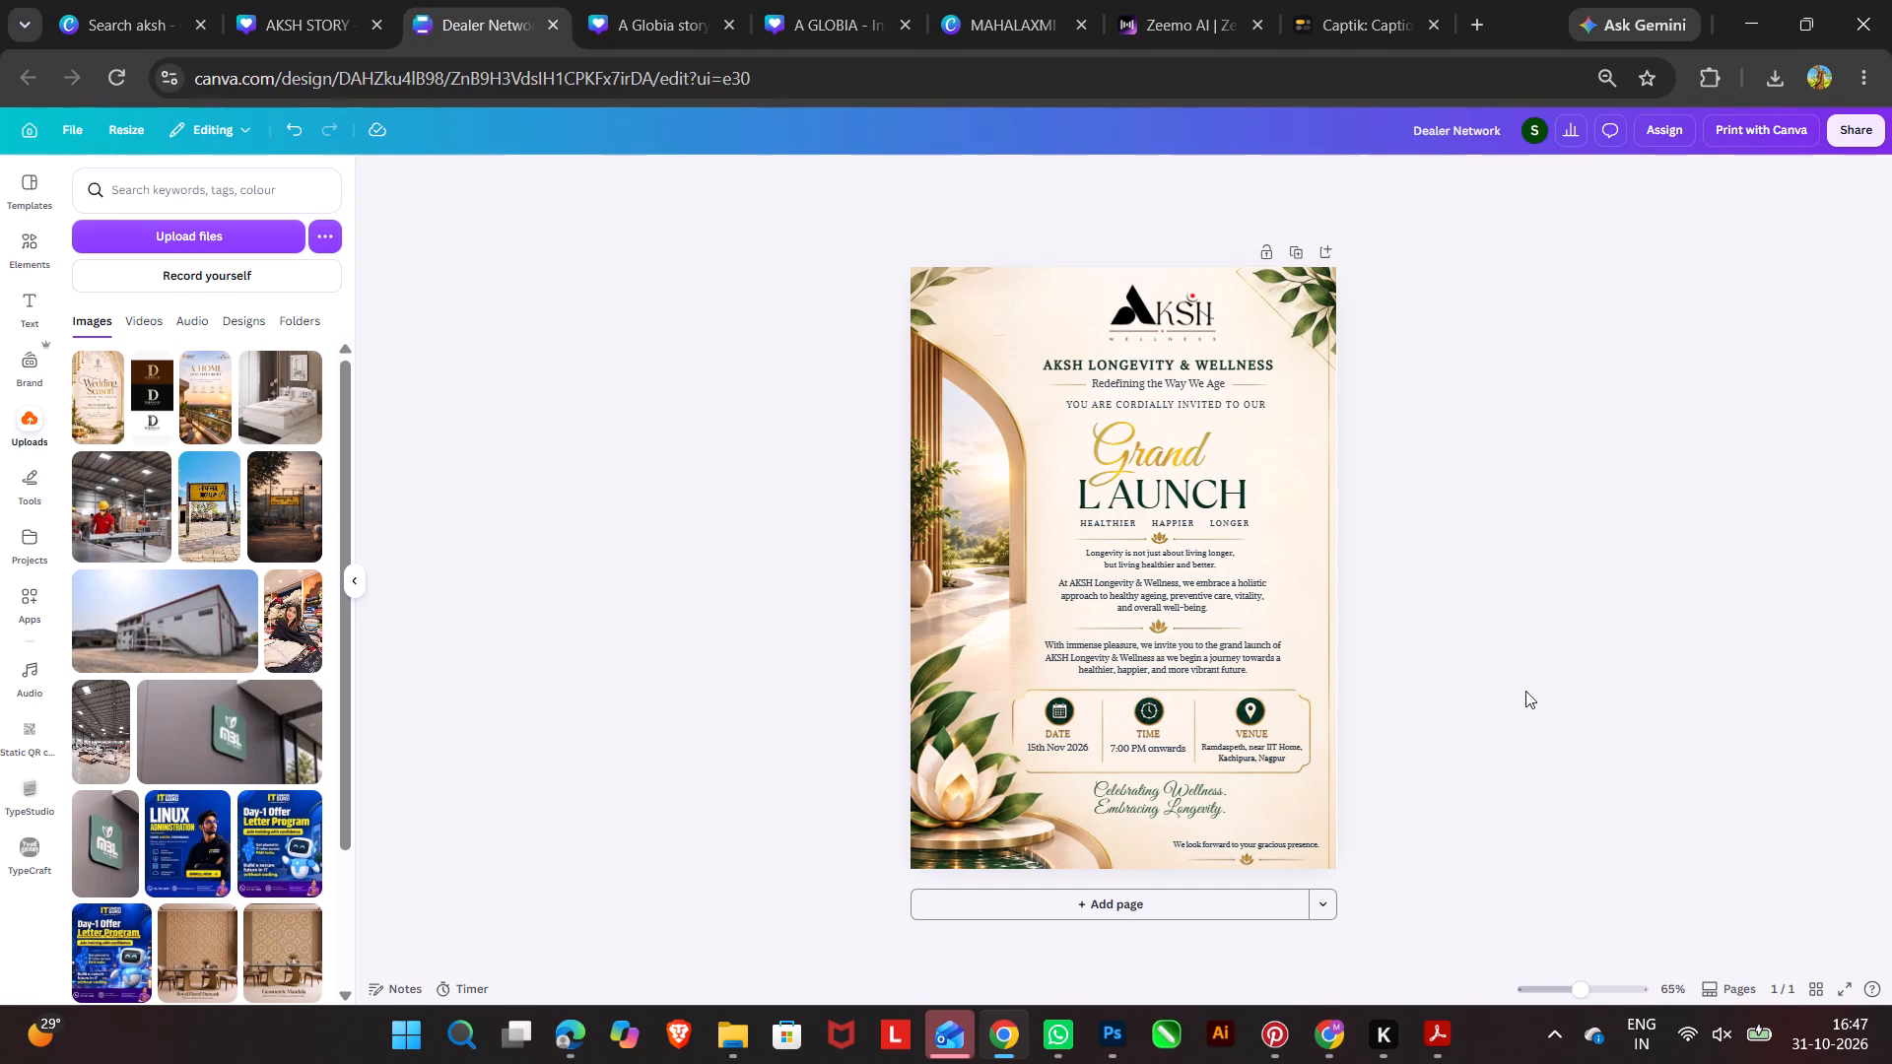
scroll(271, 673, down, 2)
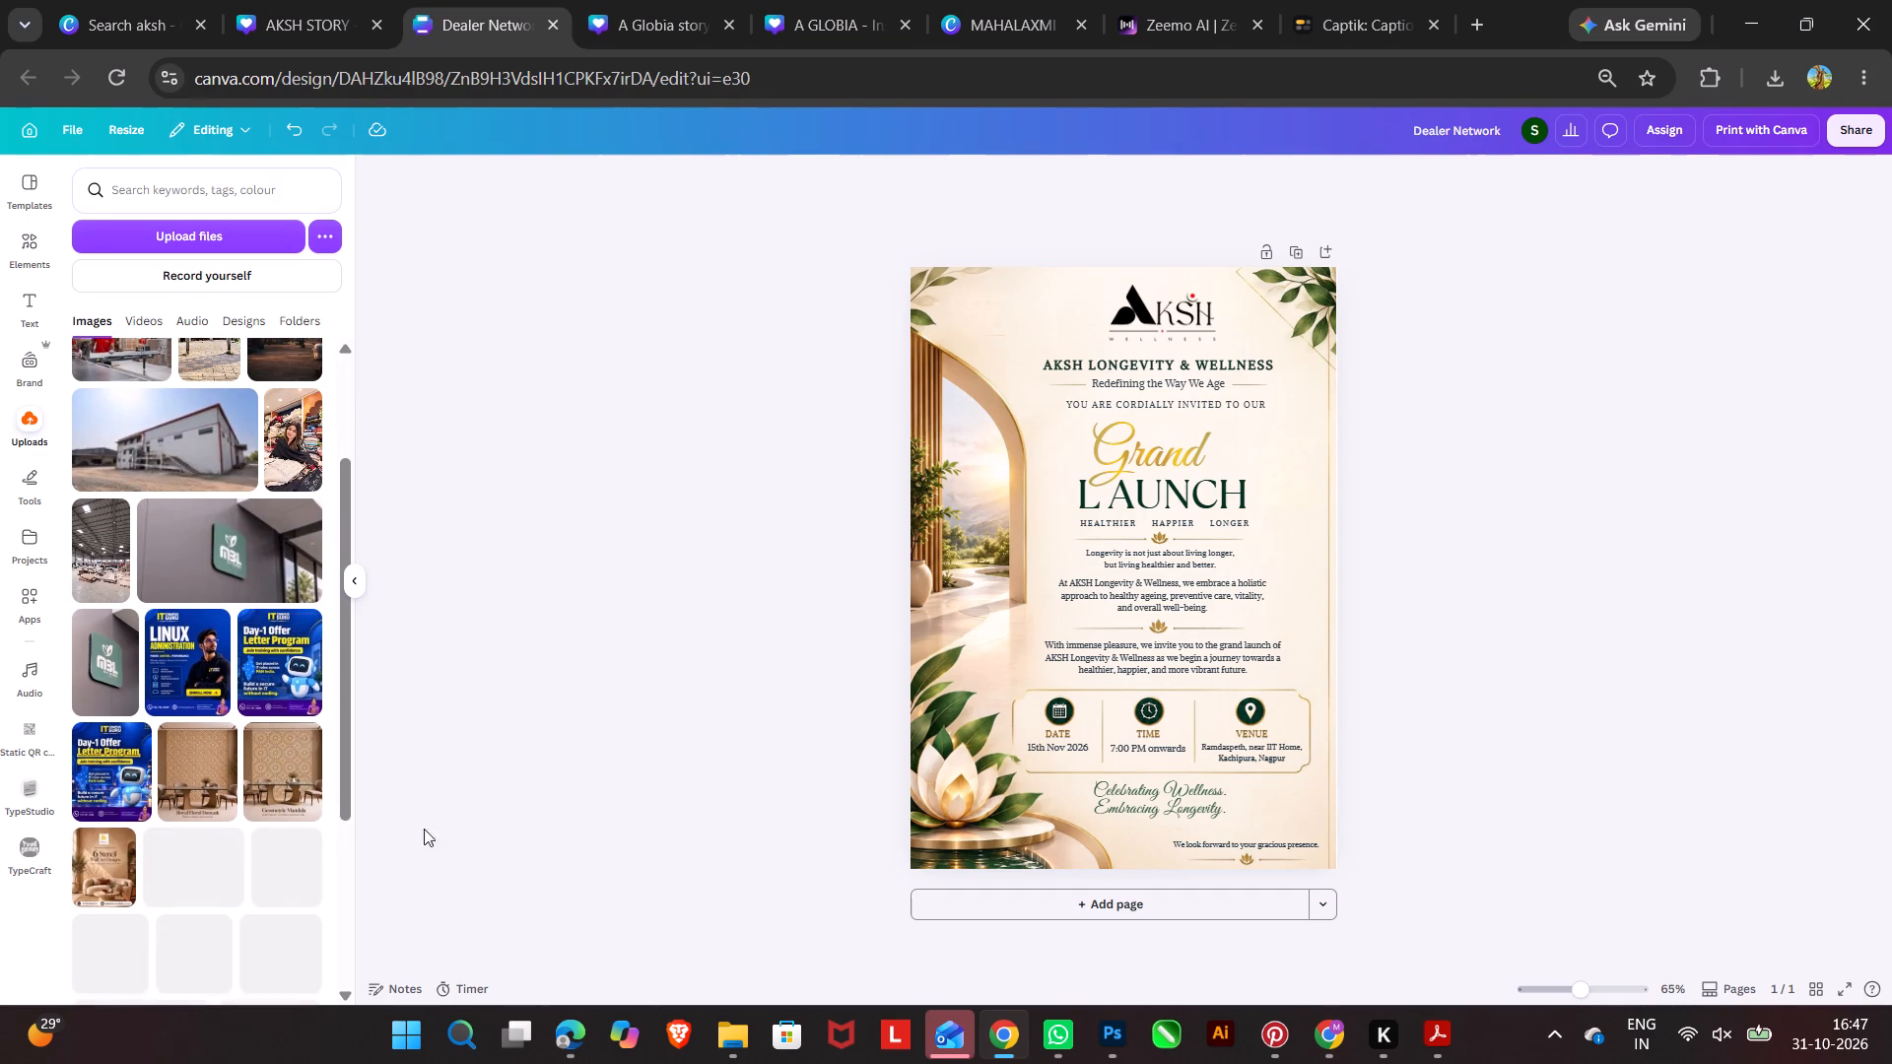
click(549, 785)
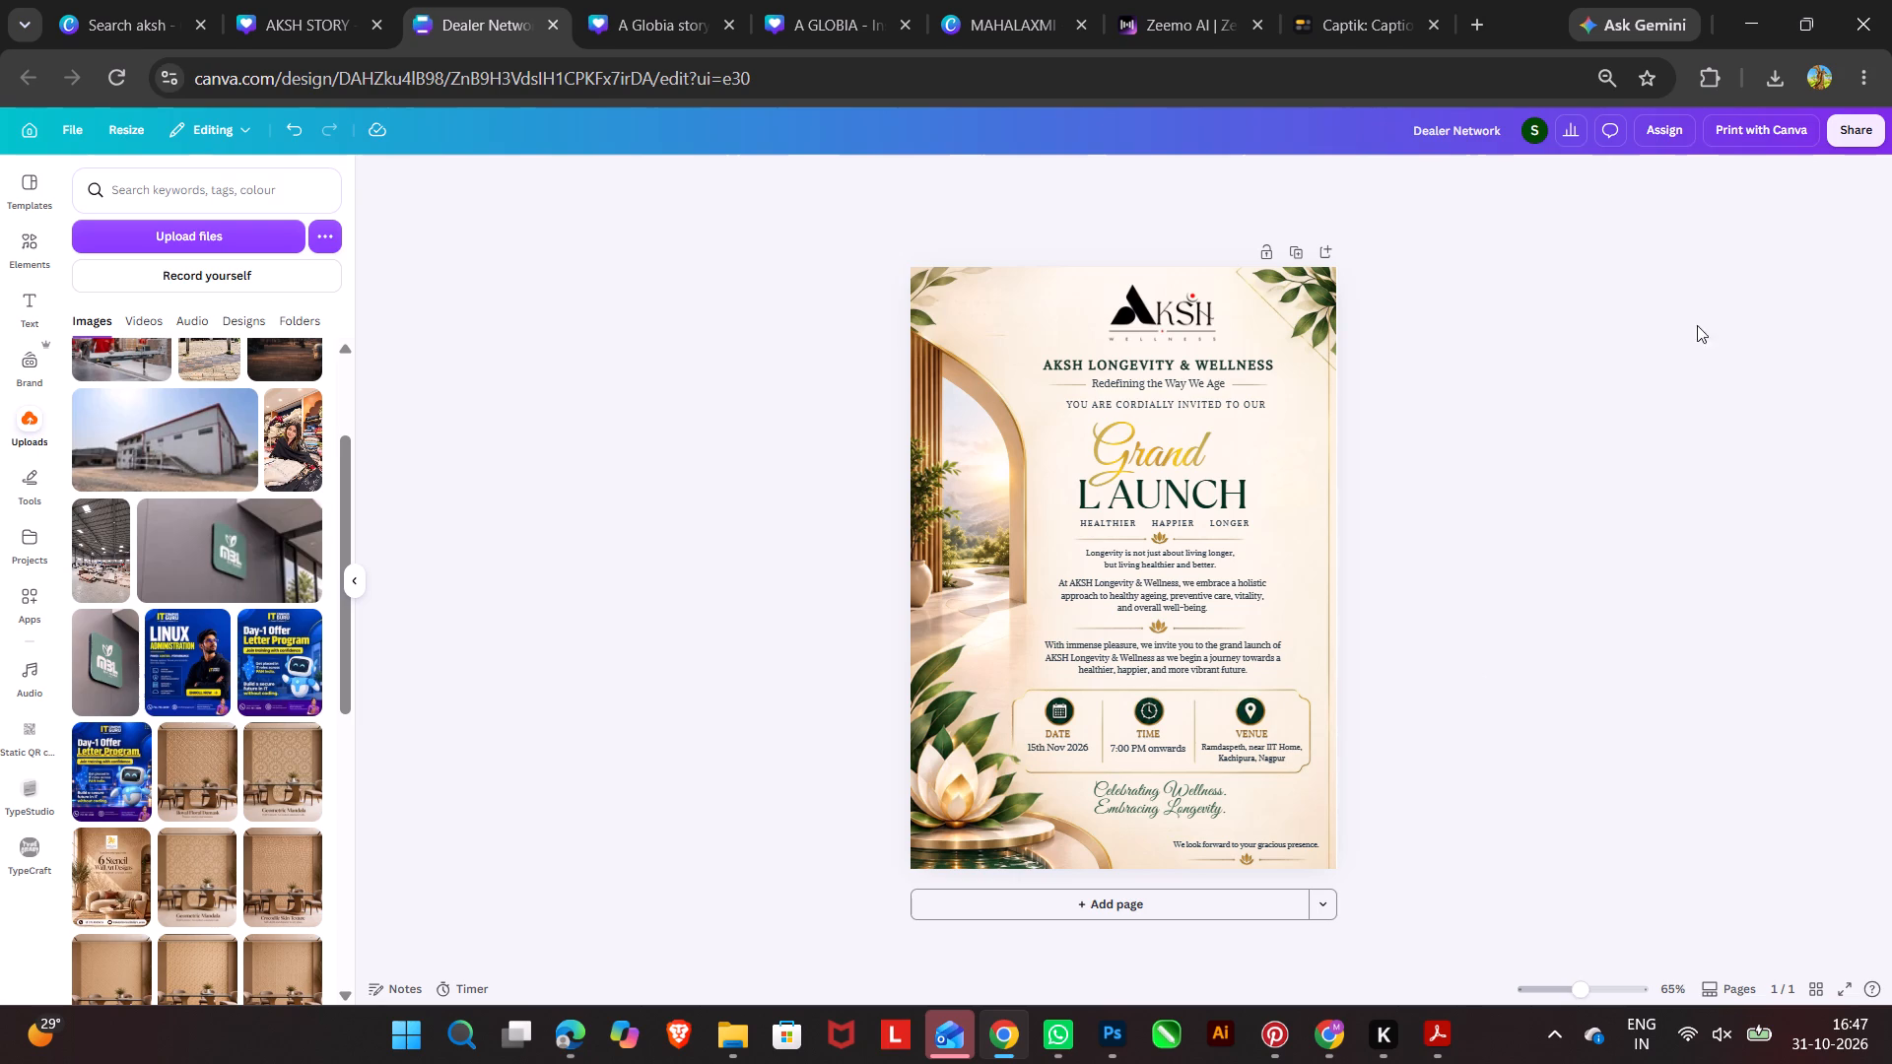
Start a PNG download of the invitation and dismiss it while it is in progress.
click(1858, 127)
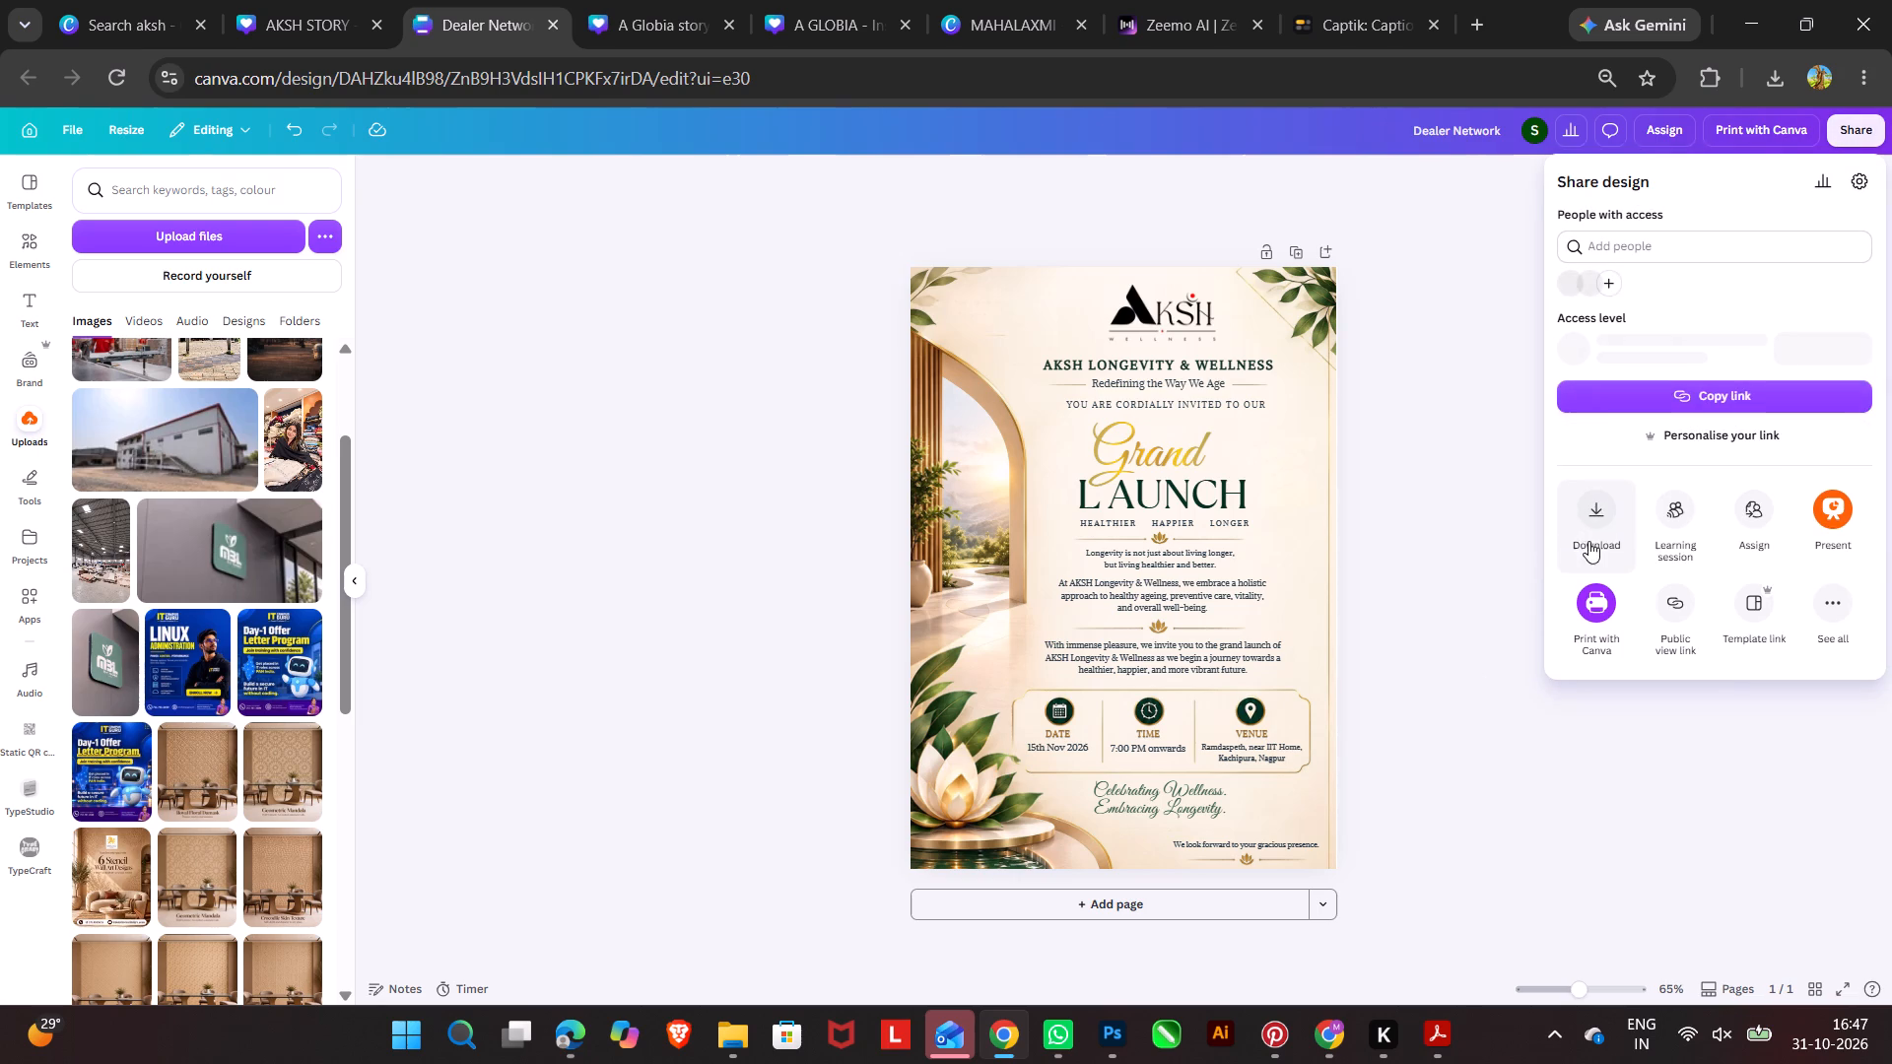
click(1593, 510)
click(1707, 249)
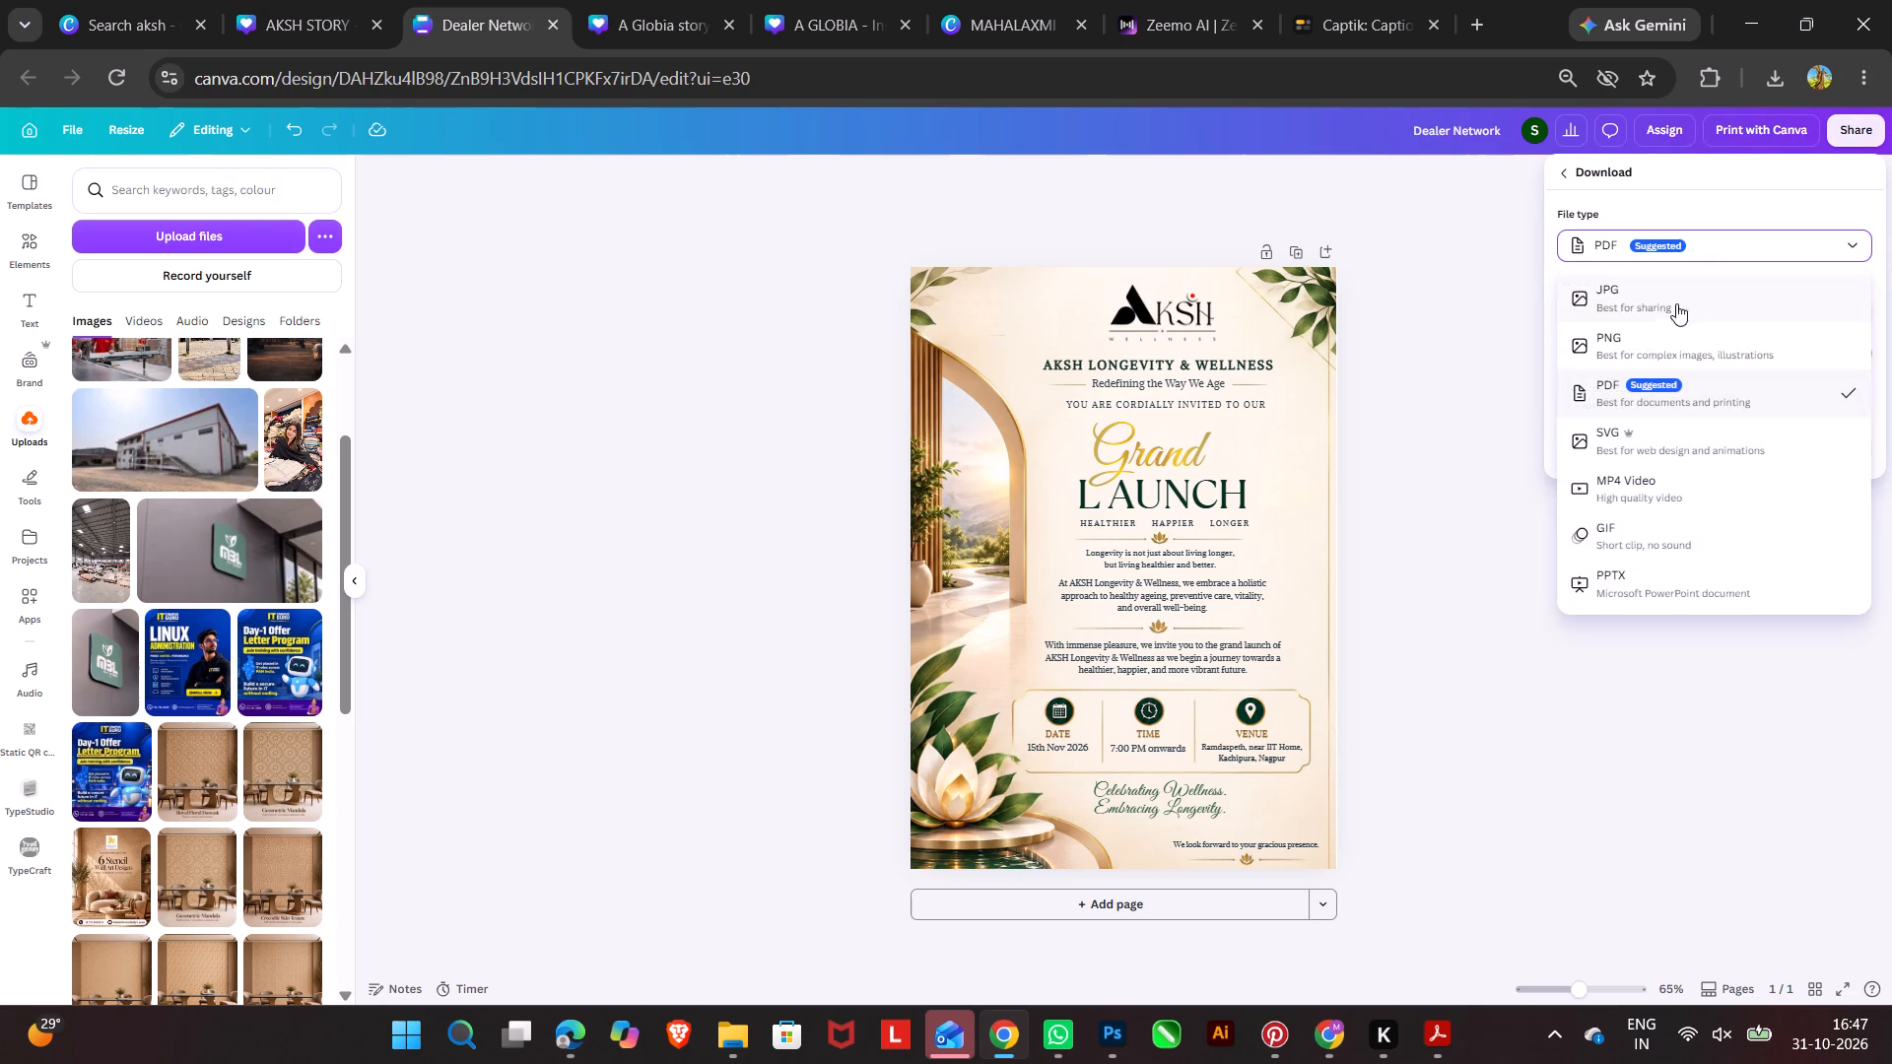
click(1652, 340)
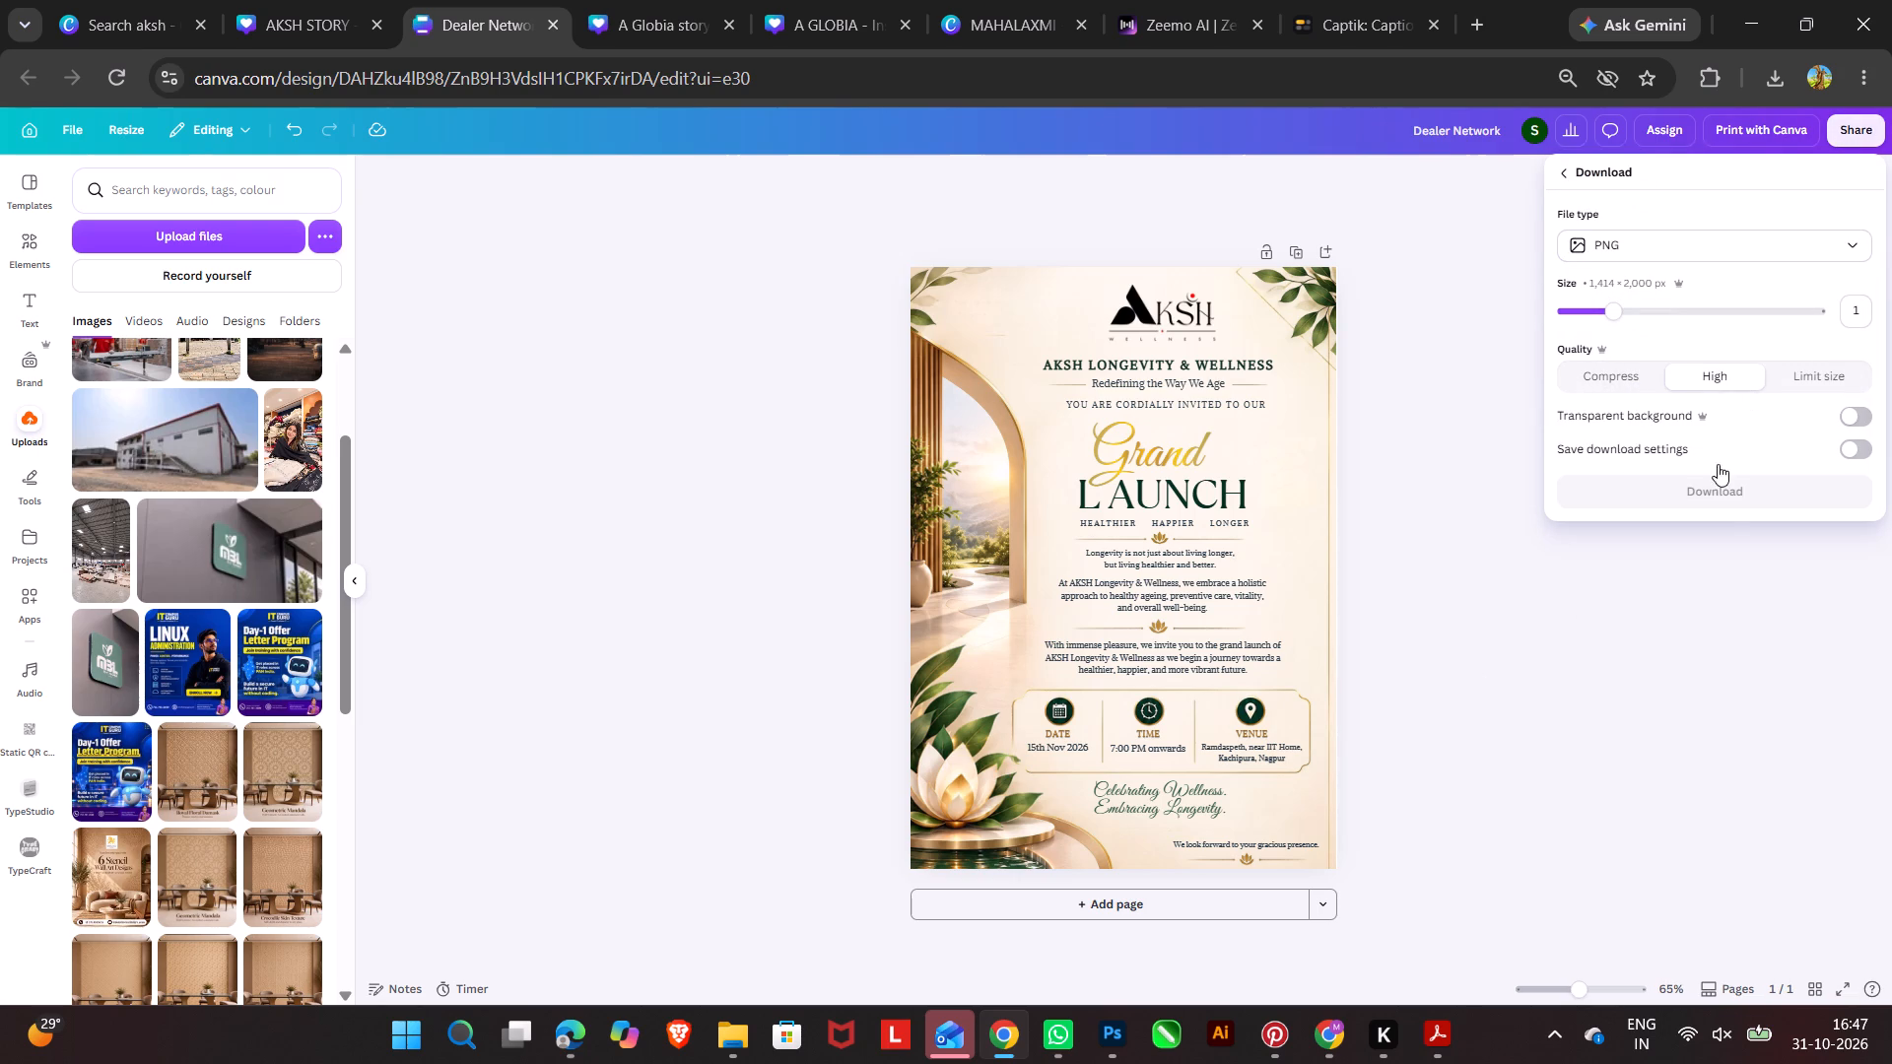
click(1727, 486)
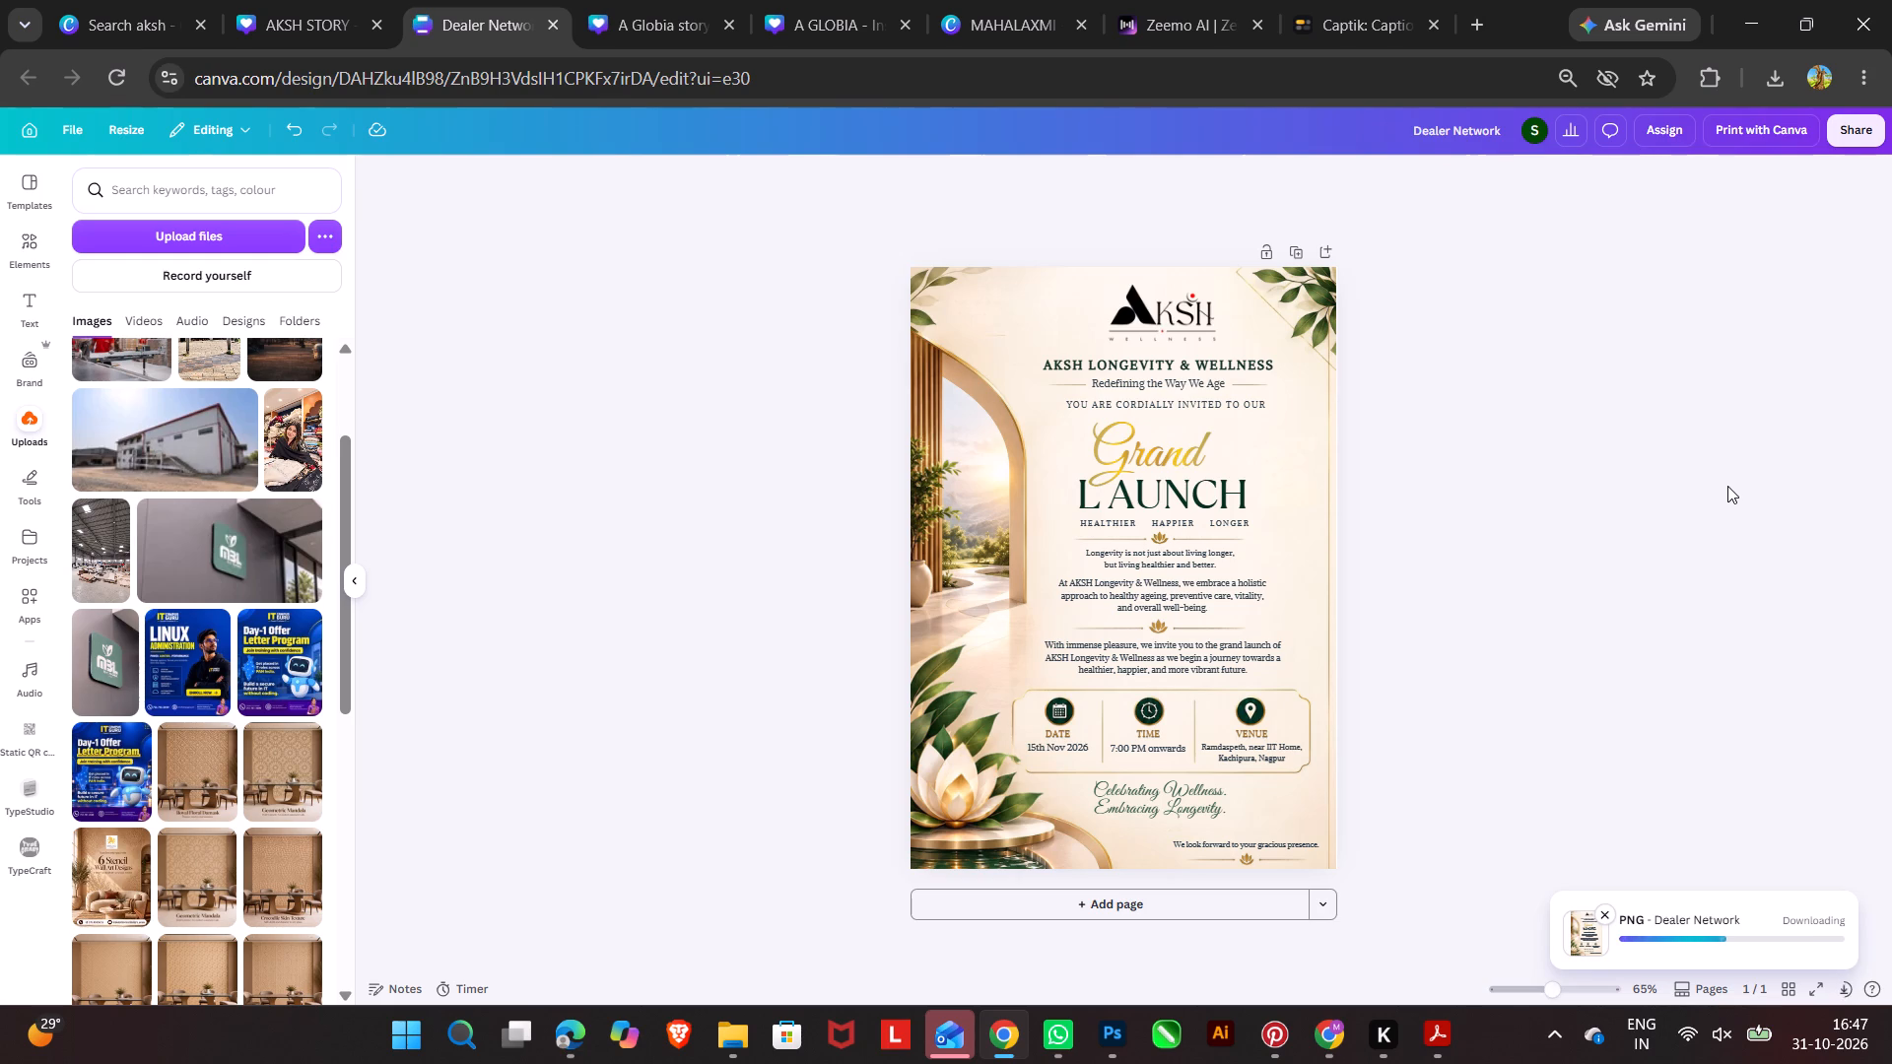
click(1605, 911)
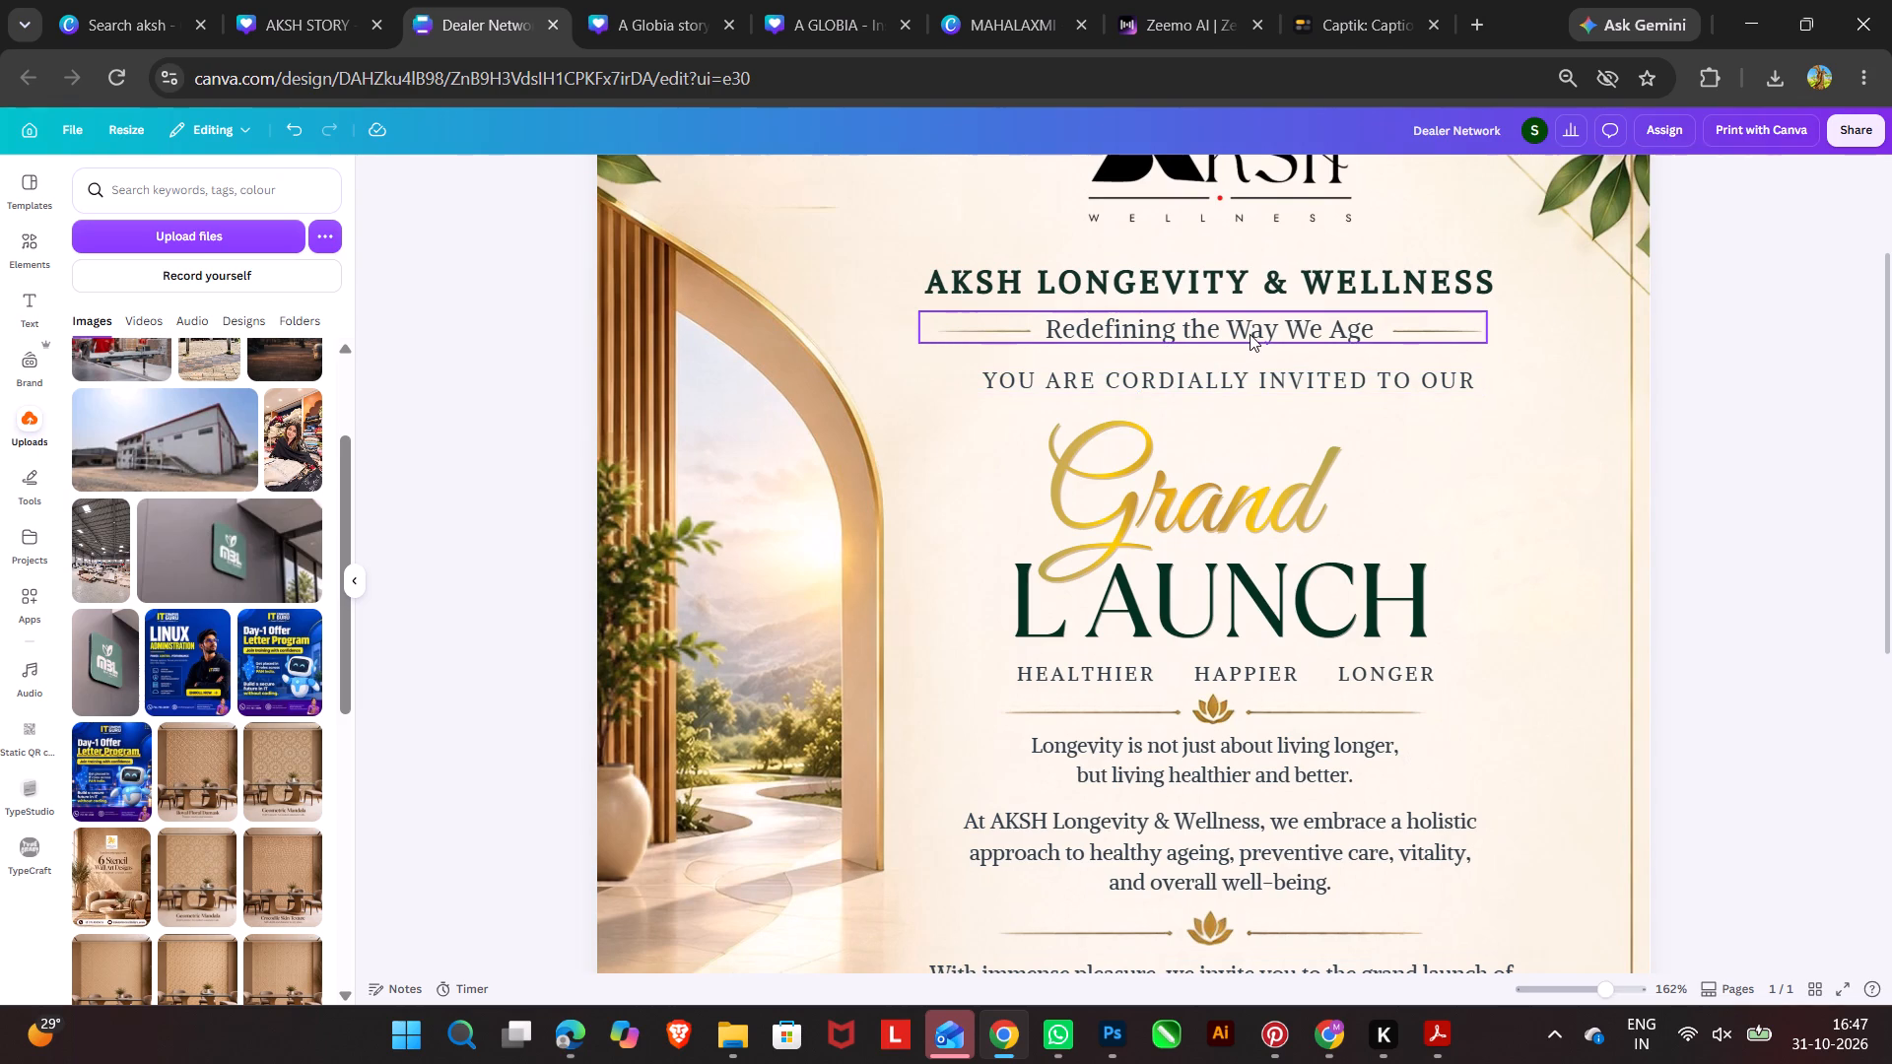
Capitalise "the" in the tagline beneath the heading so it reads "Redefining The Way We Age".
click(1193, 337)
click(1191, 332)
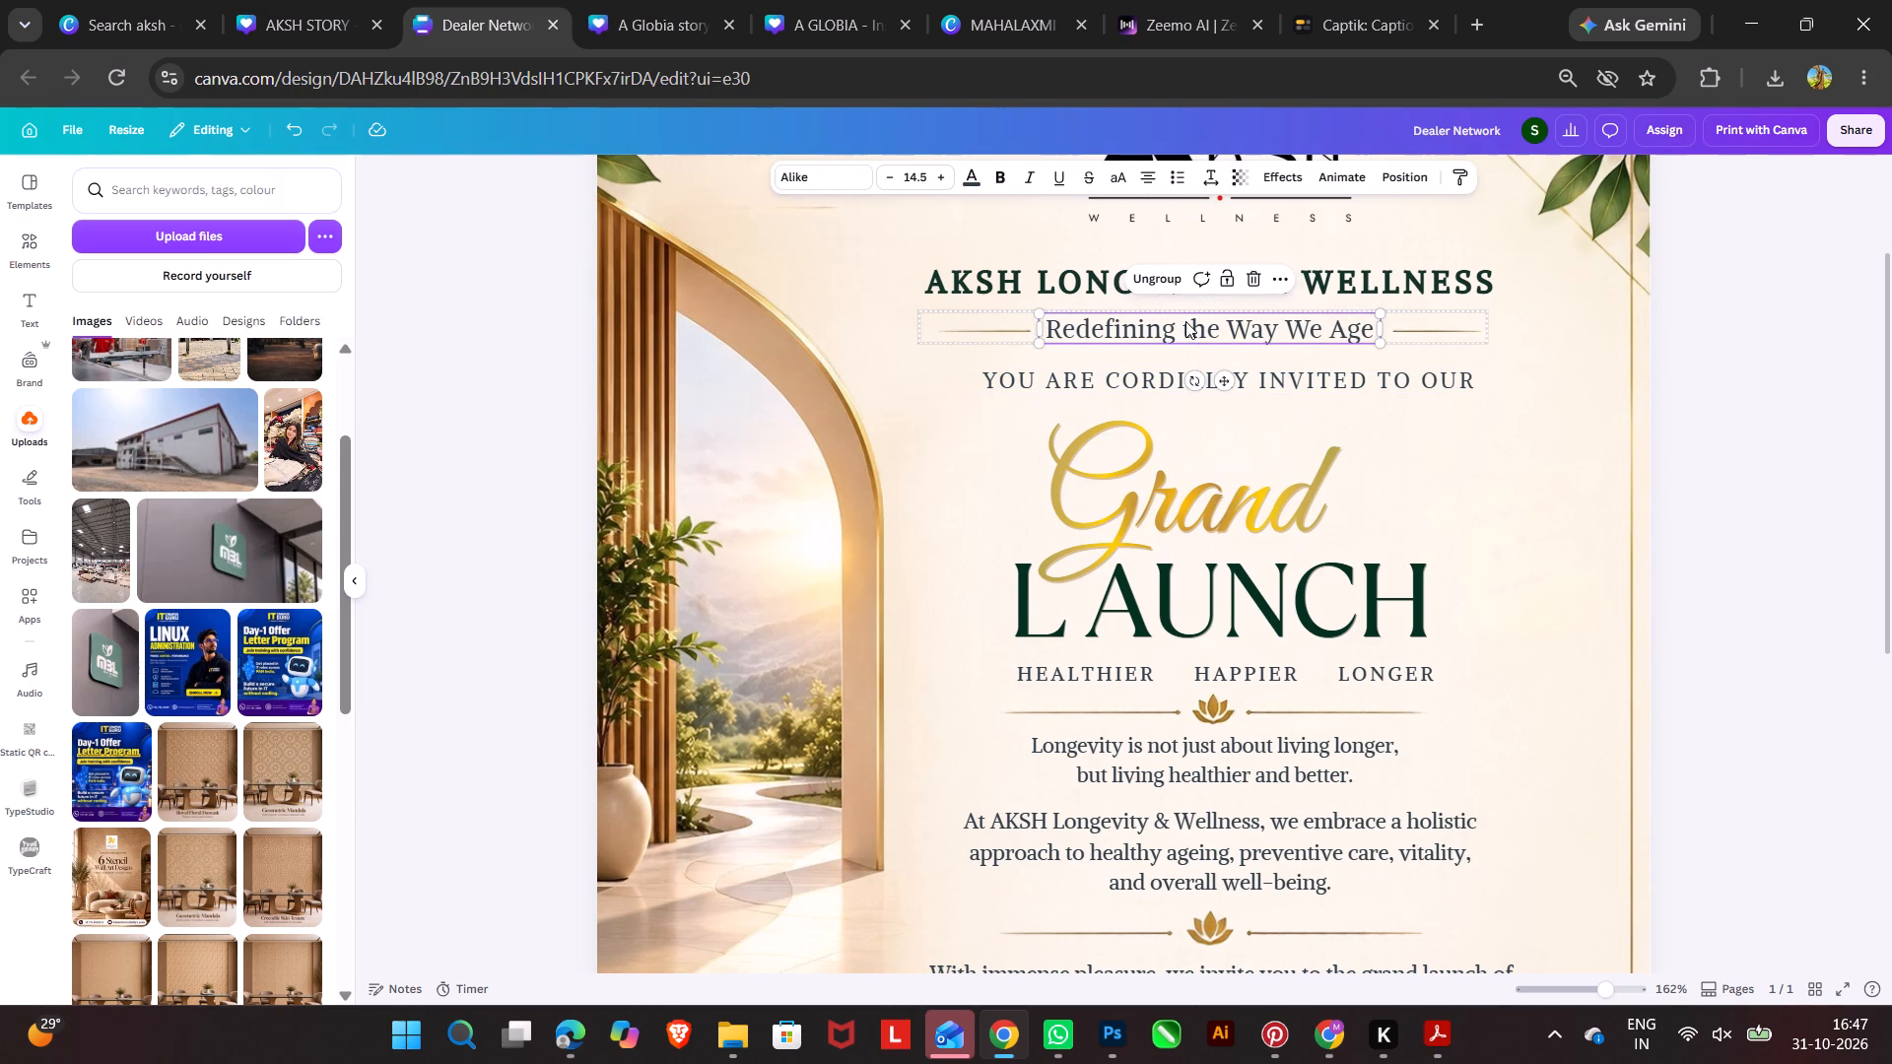
click(1185, 321)
click(1191, 328)
key(BackSpace)
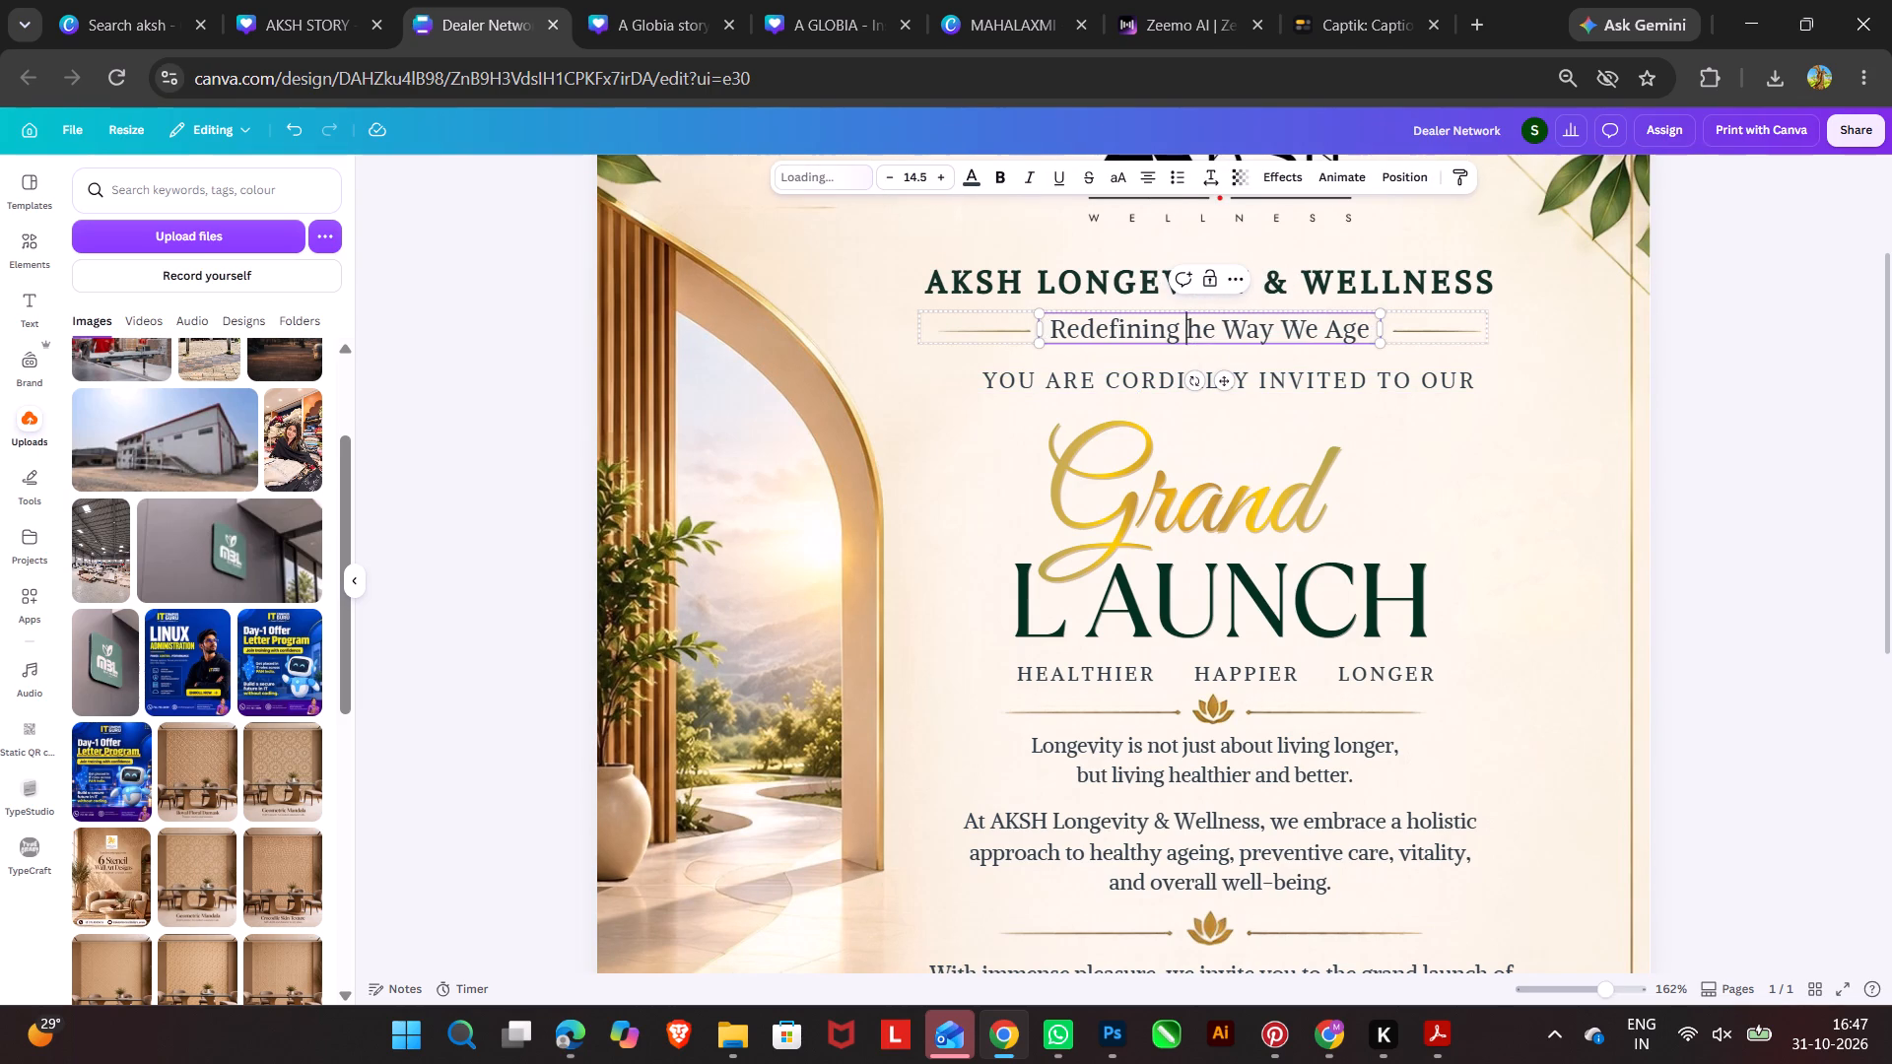
key(shift+t)
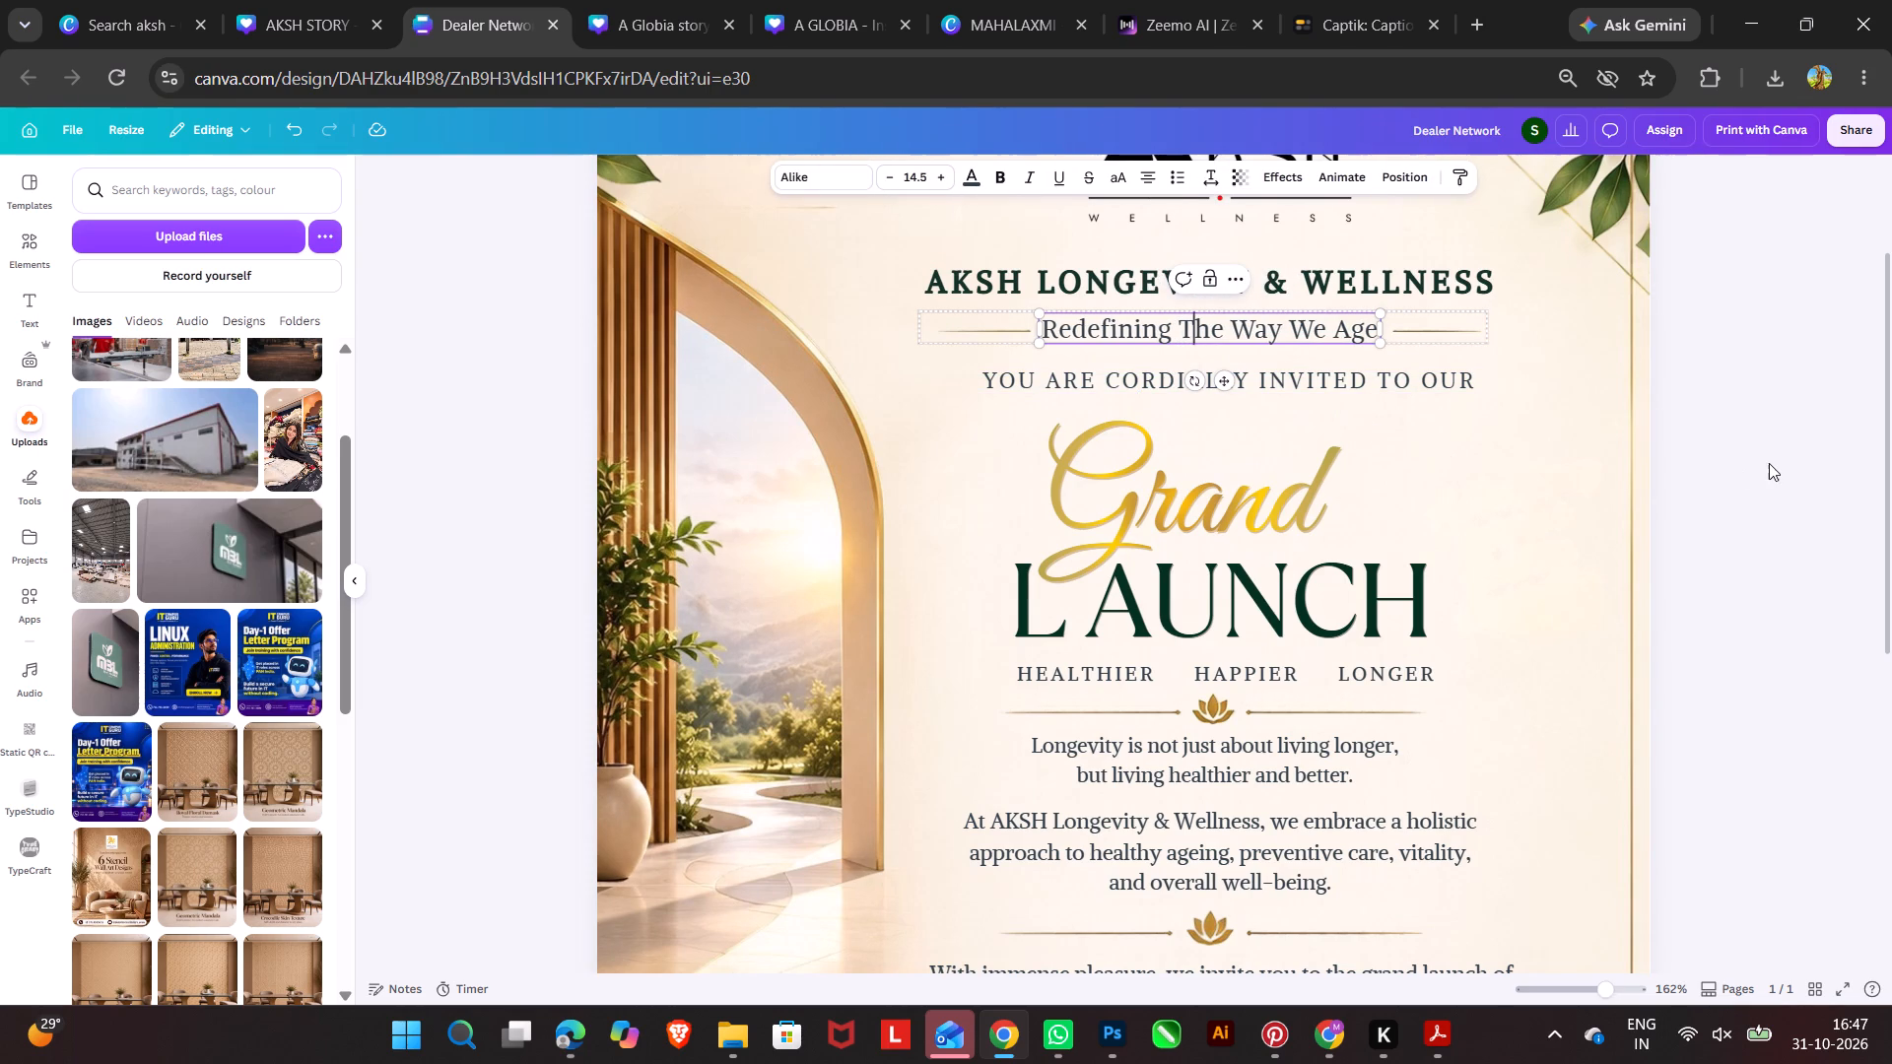
click(1769, 463)
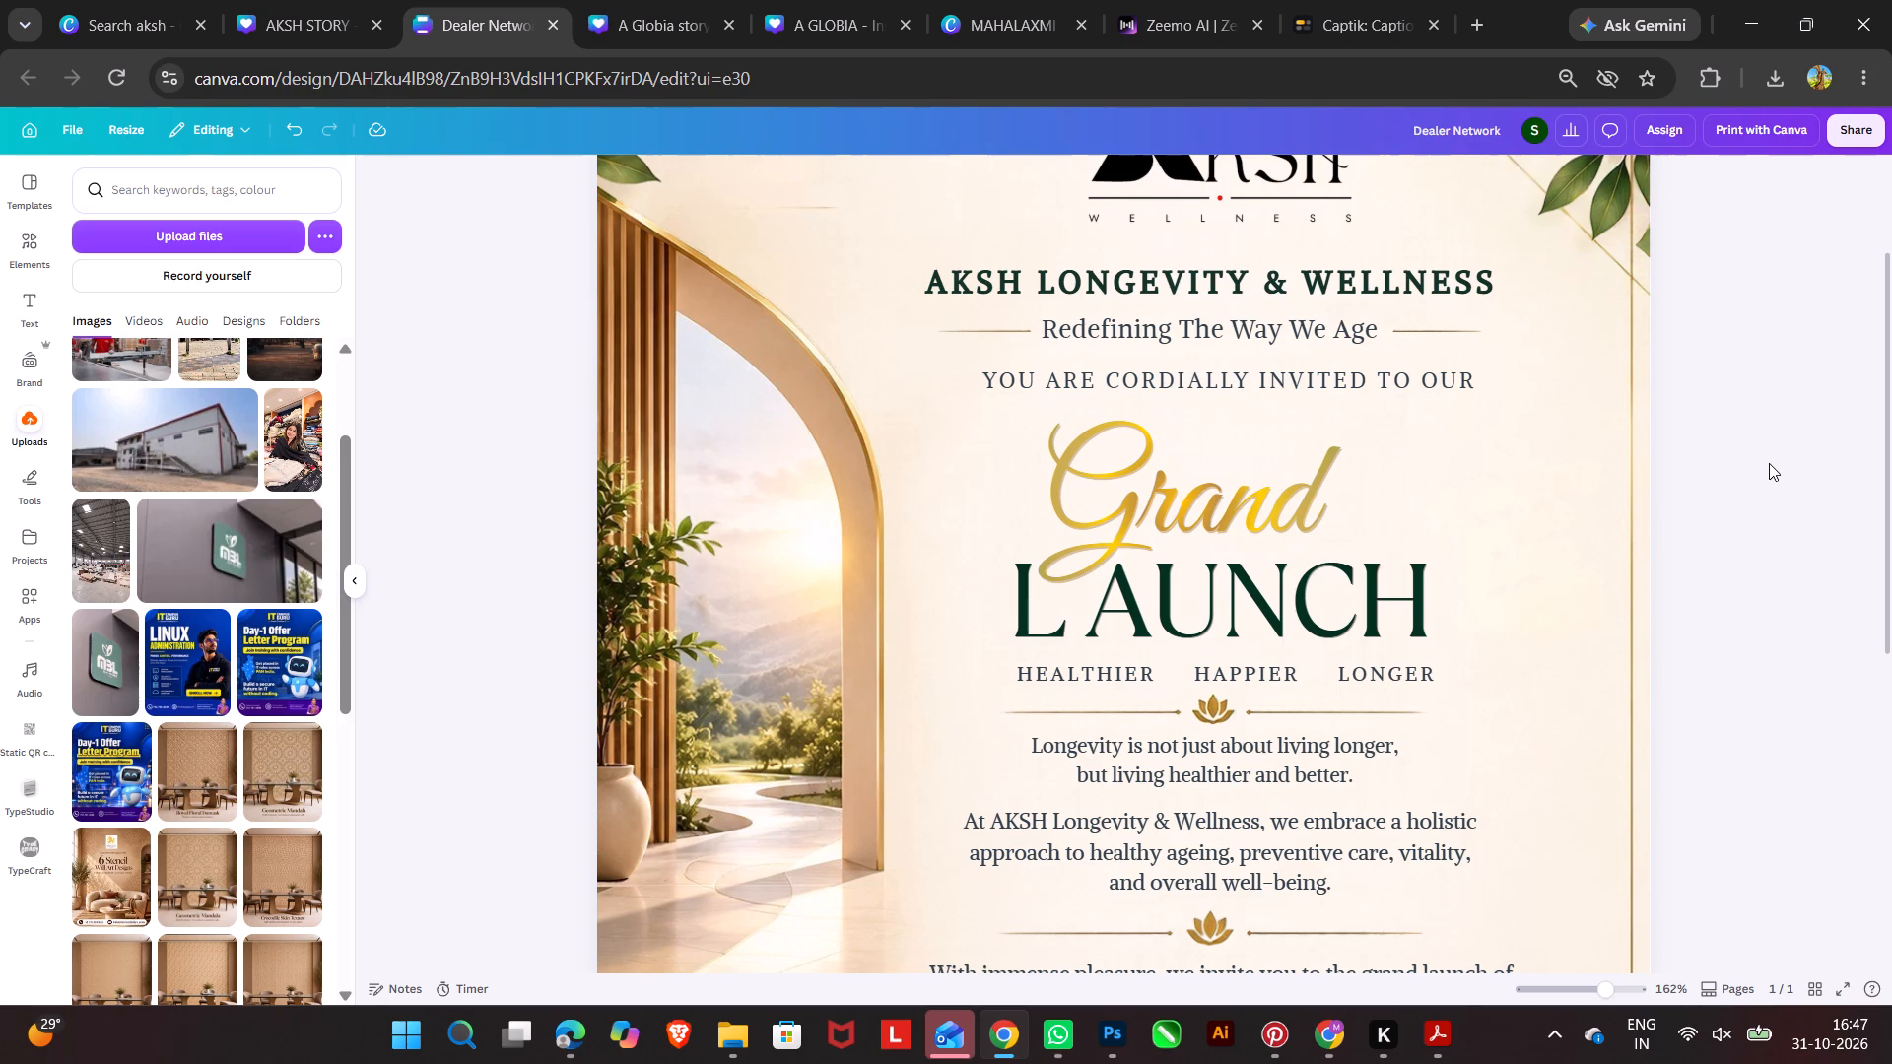
scroll(1769, 463, down, 3)
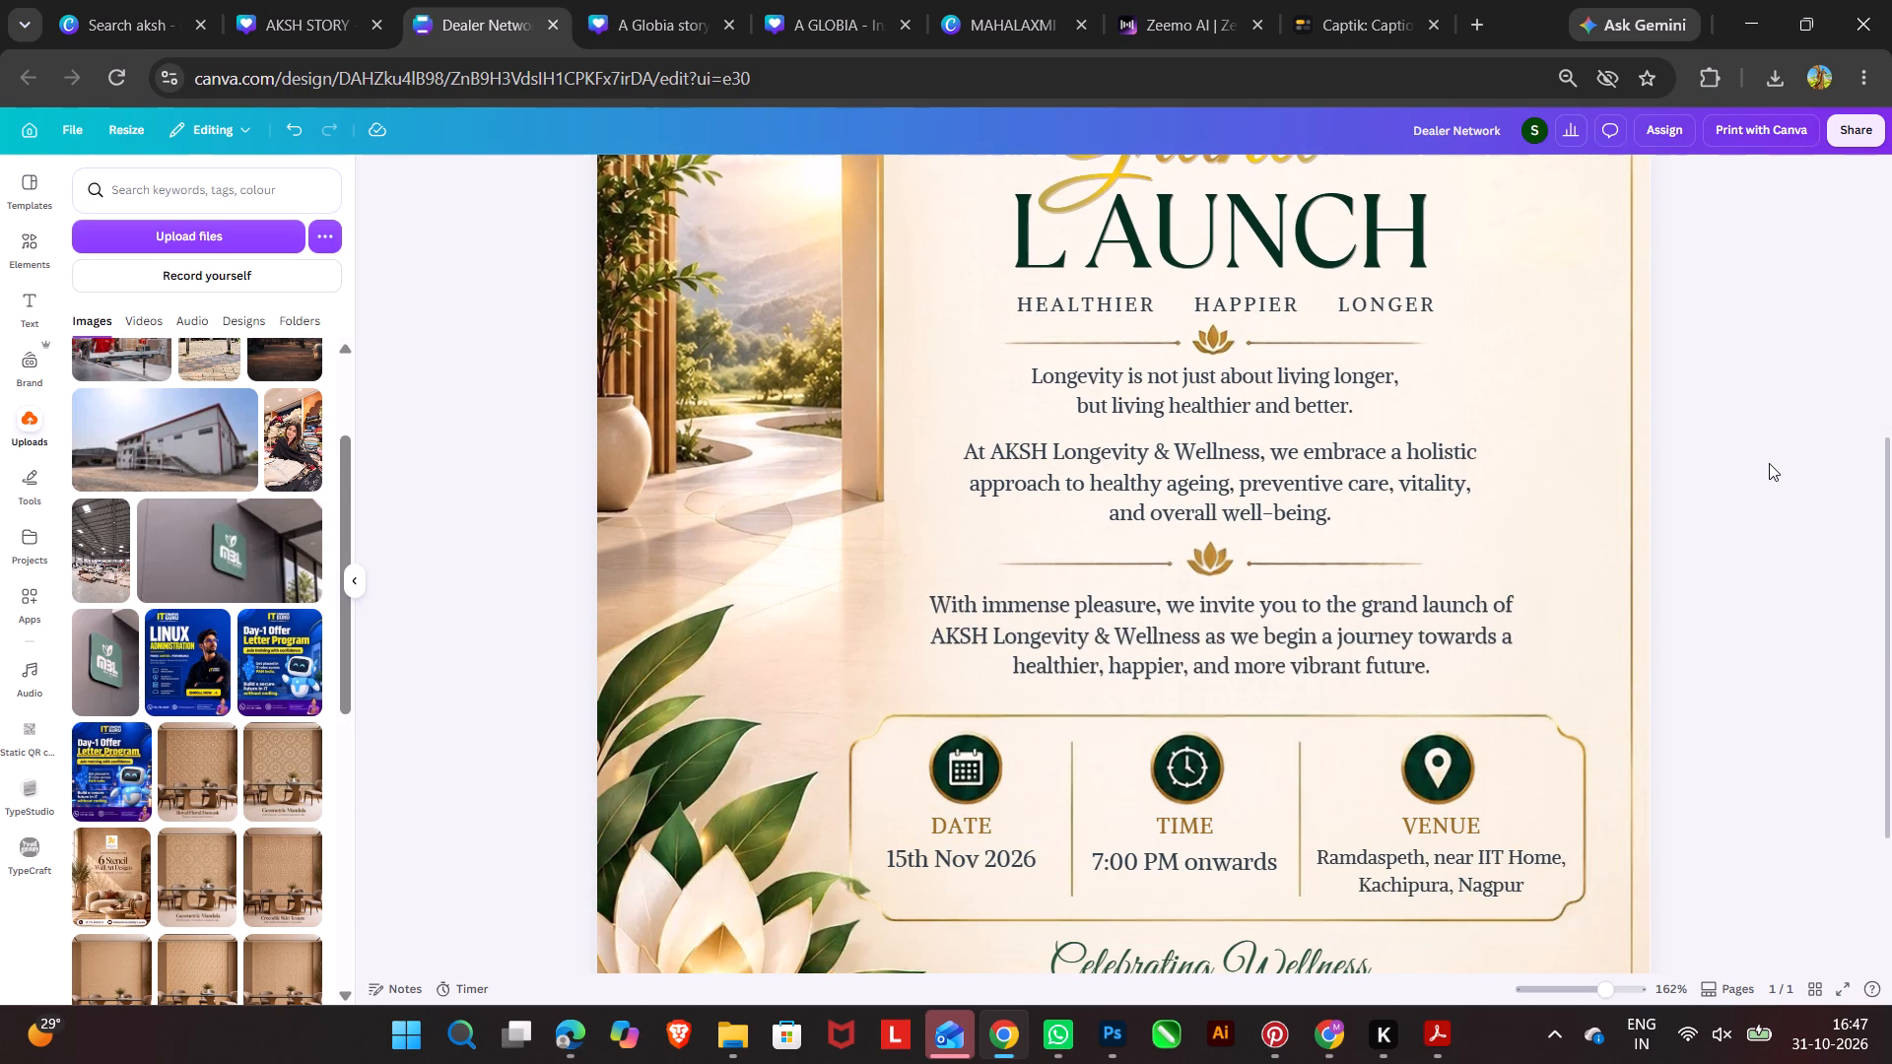
Enlarge the "At AKSH Longevity & Wellness" paragraph to font size 14.1 and widen its text box so it wraps onto three lines.
click(1270, 299)
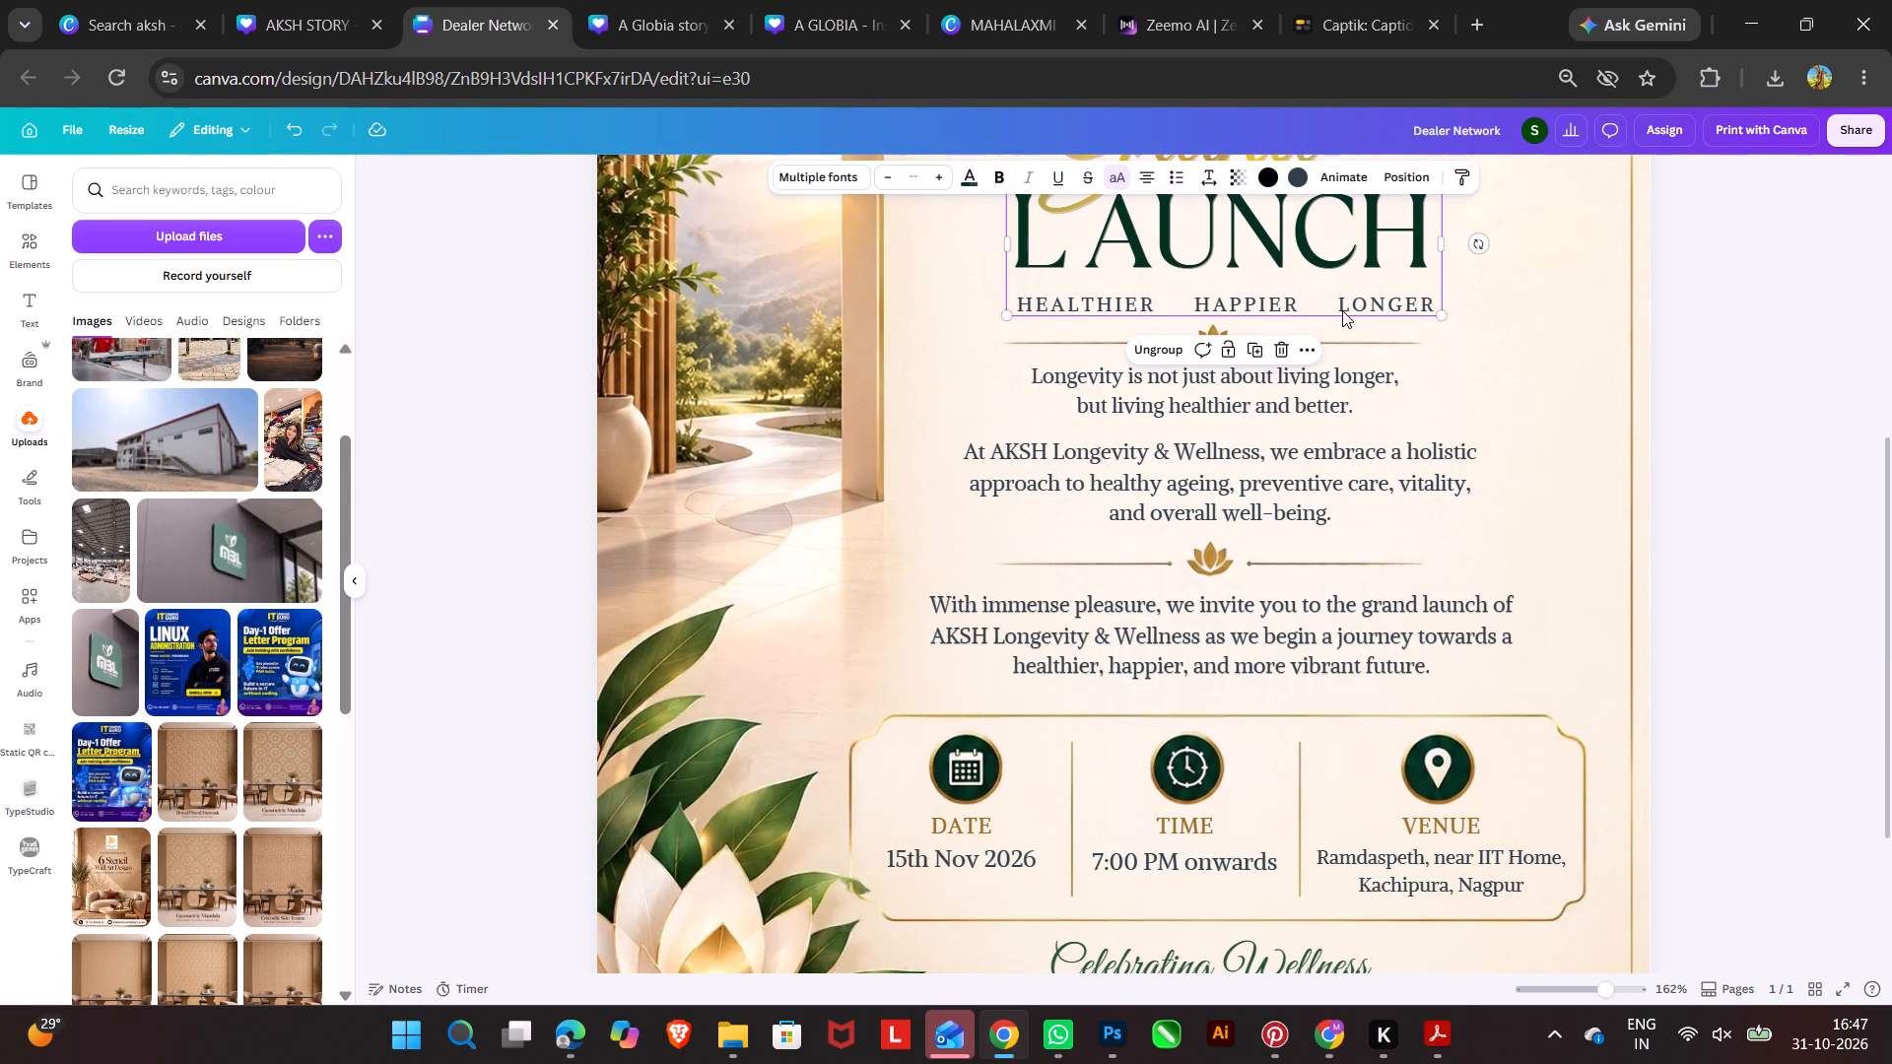
click(1747, 363)
scroll(1739, 437, down, 1)
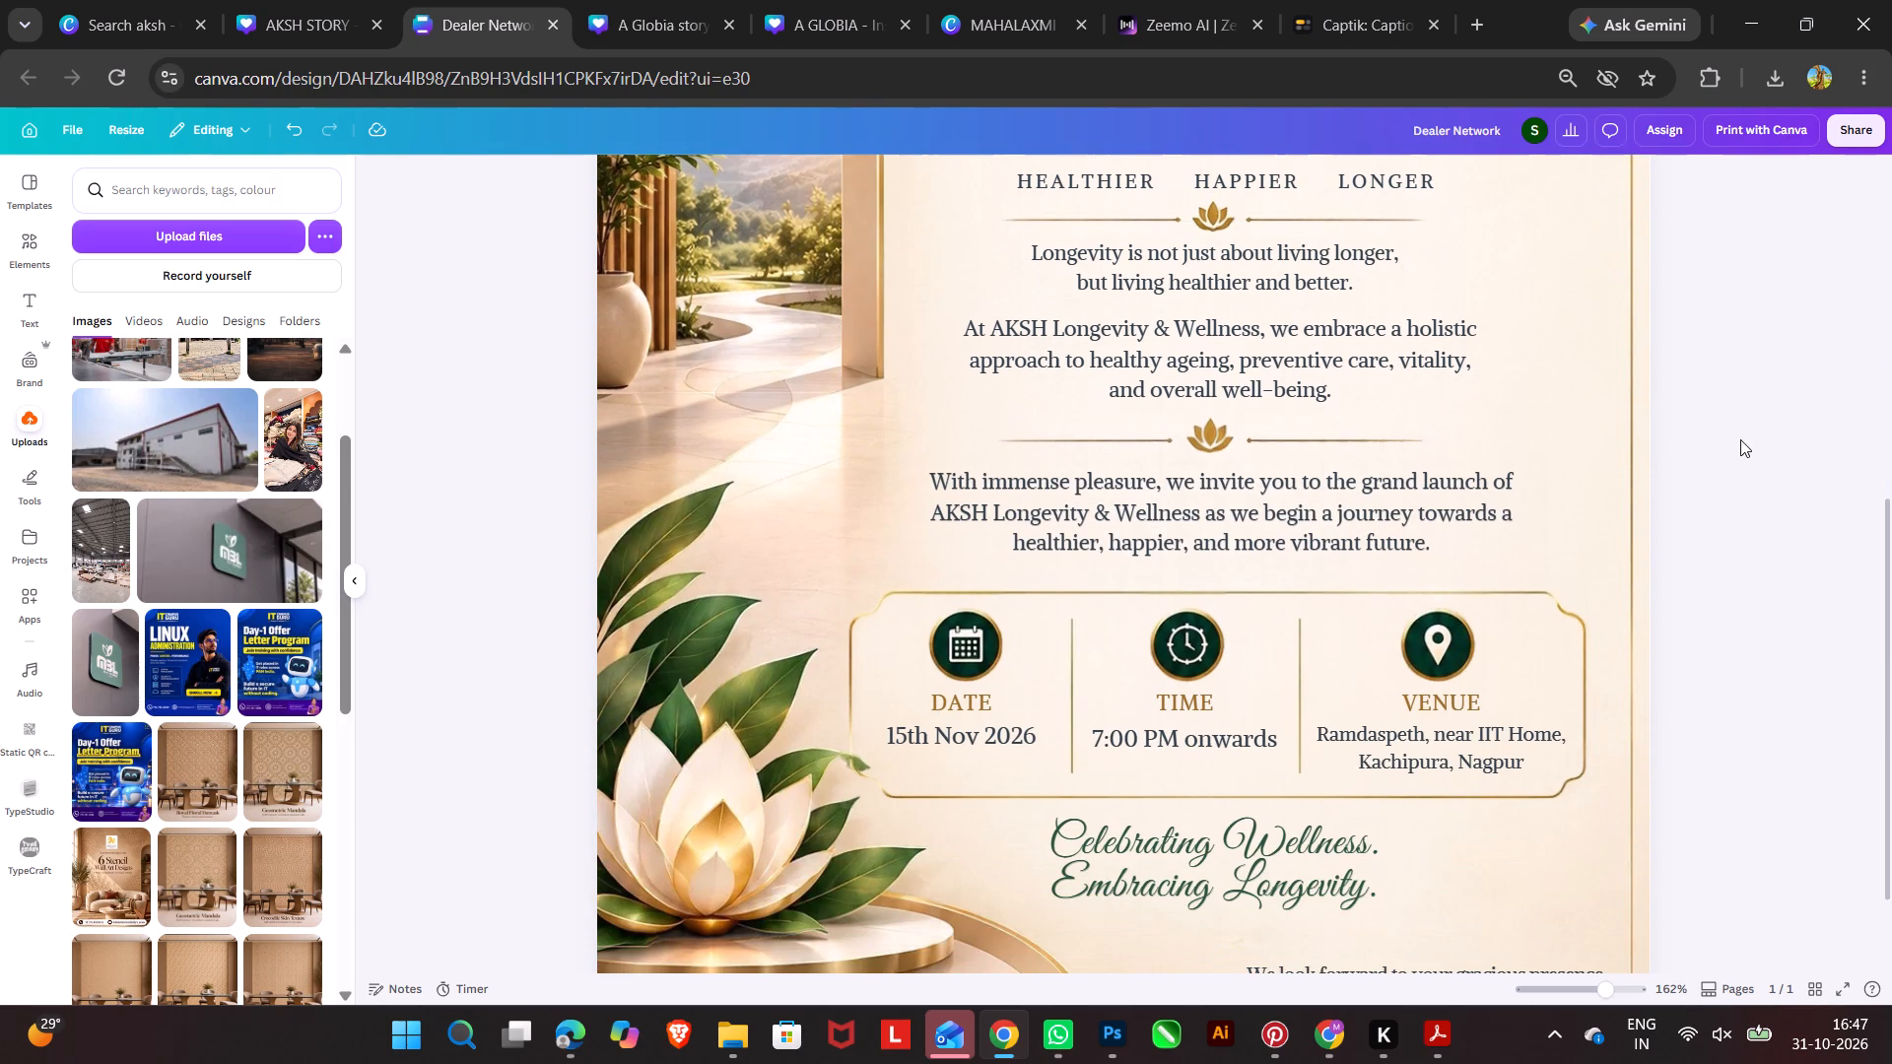
click(1259, 384)
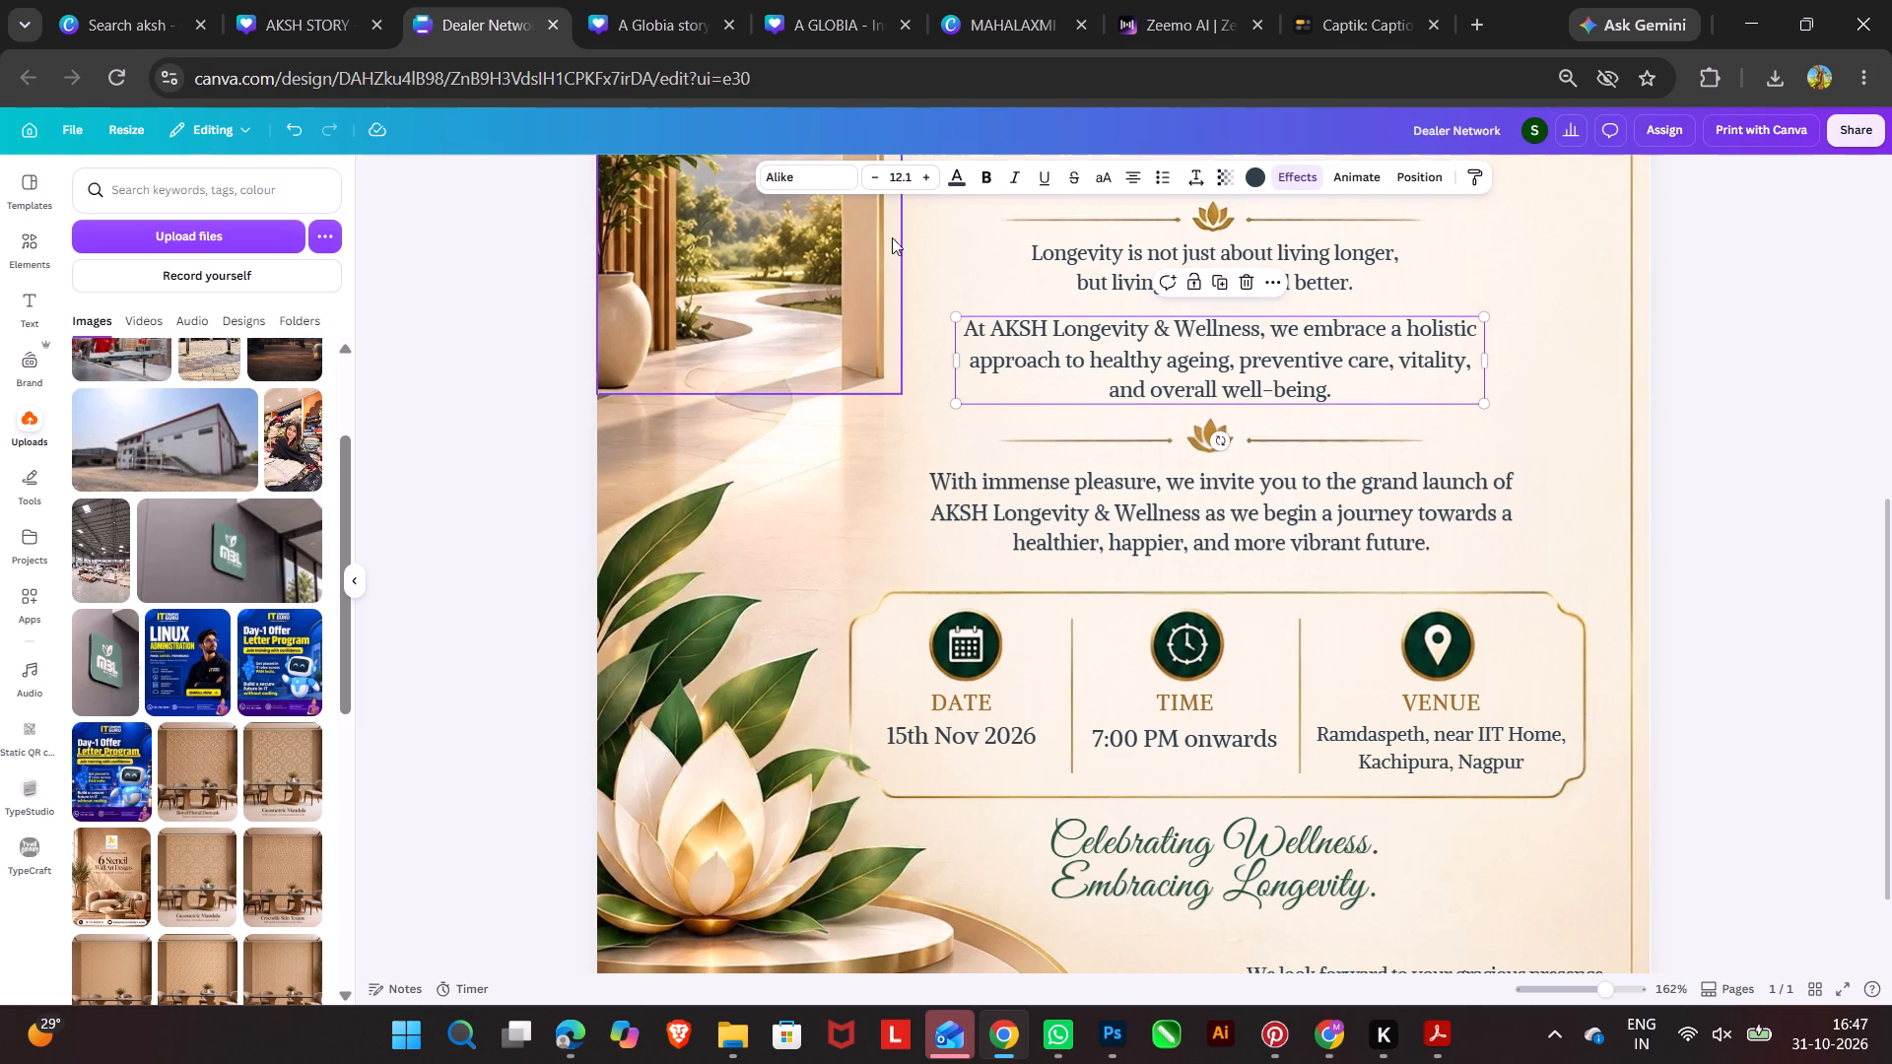
click(931, 173)
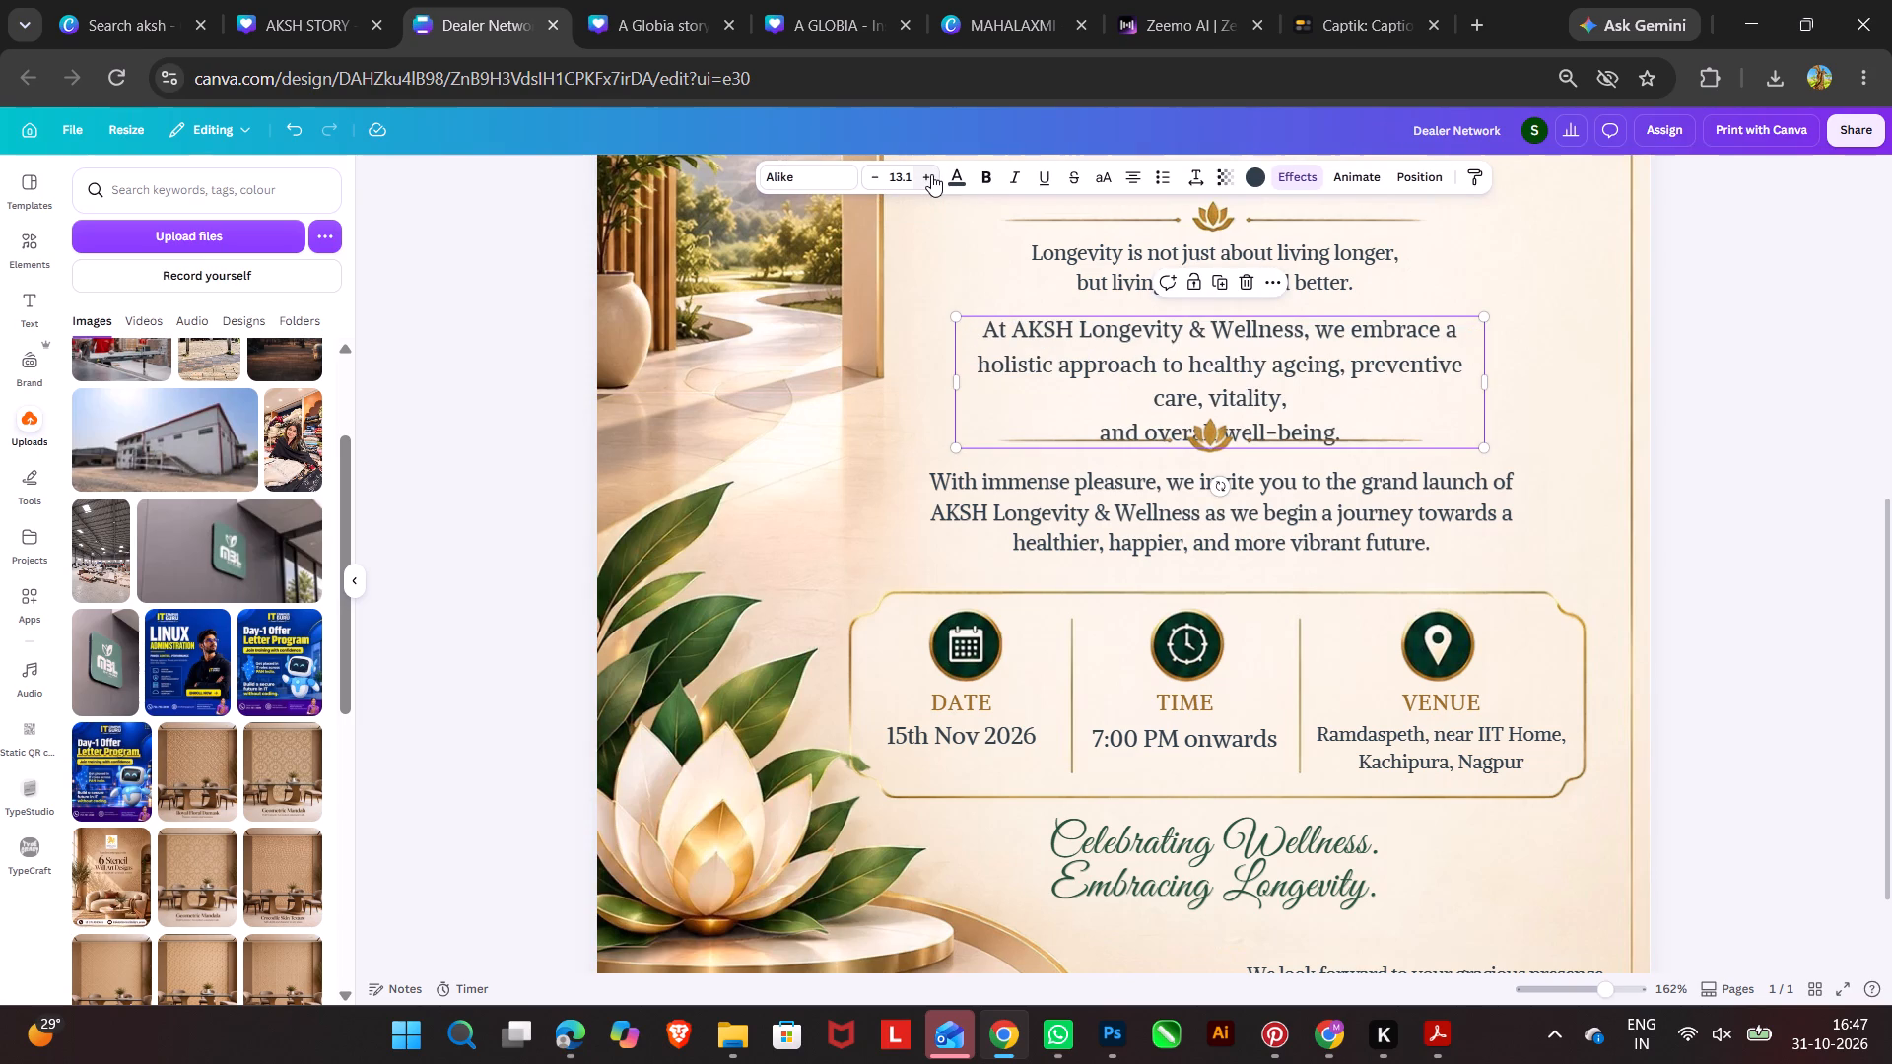
click(931, 174)
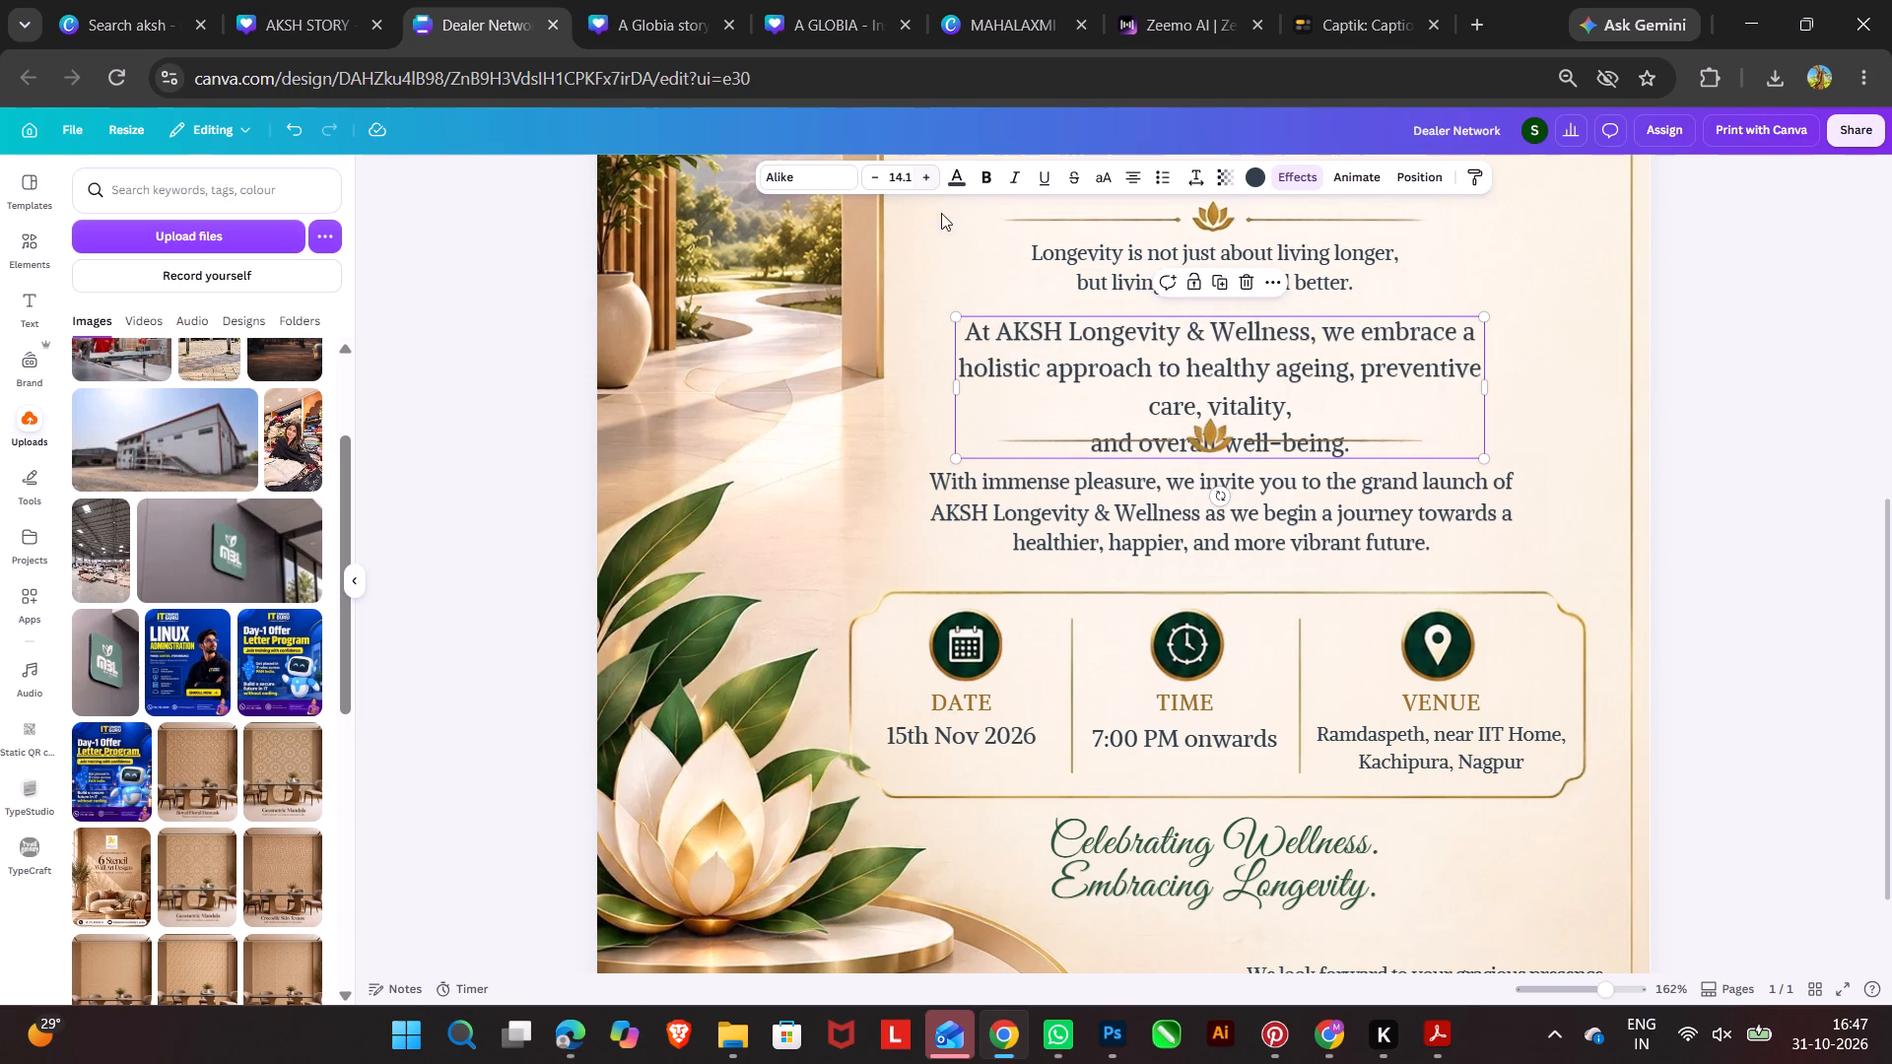
click(953, 387)
drag(953, 387, 934, 385)
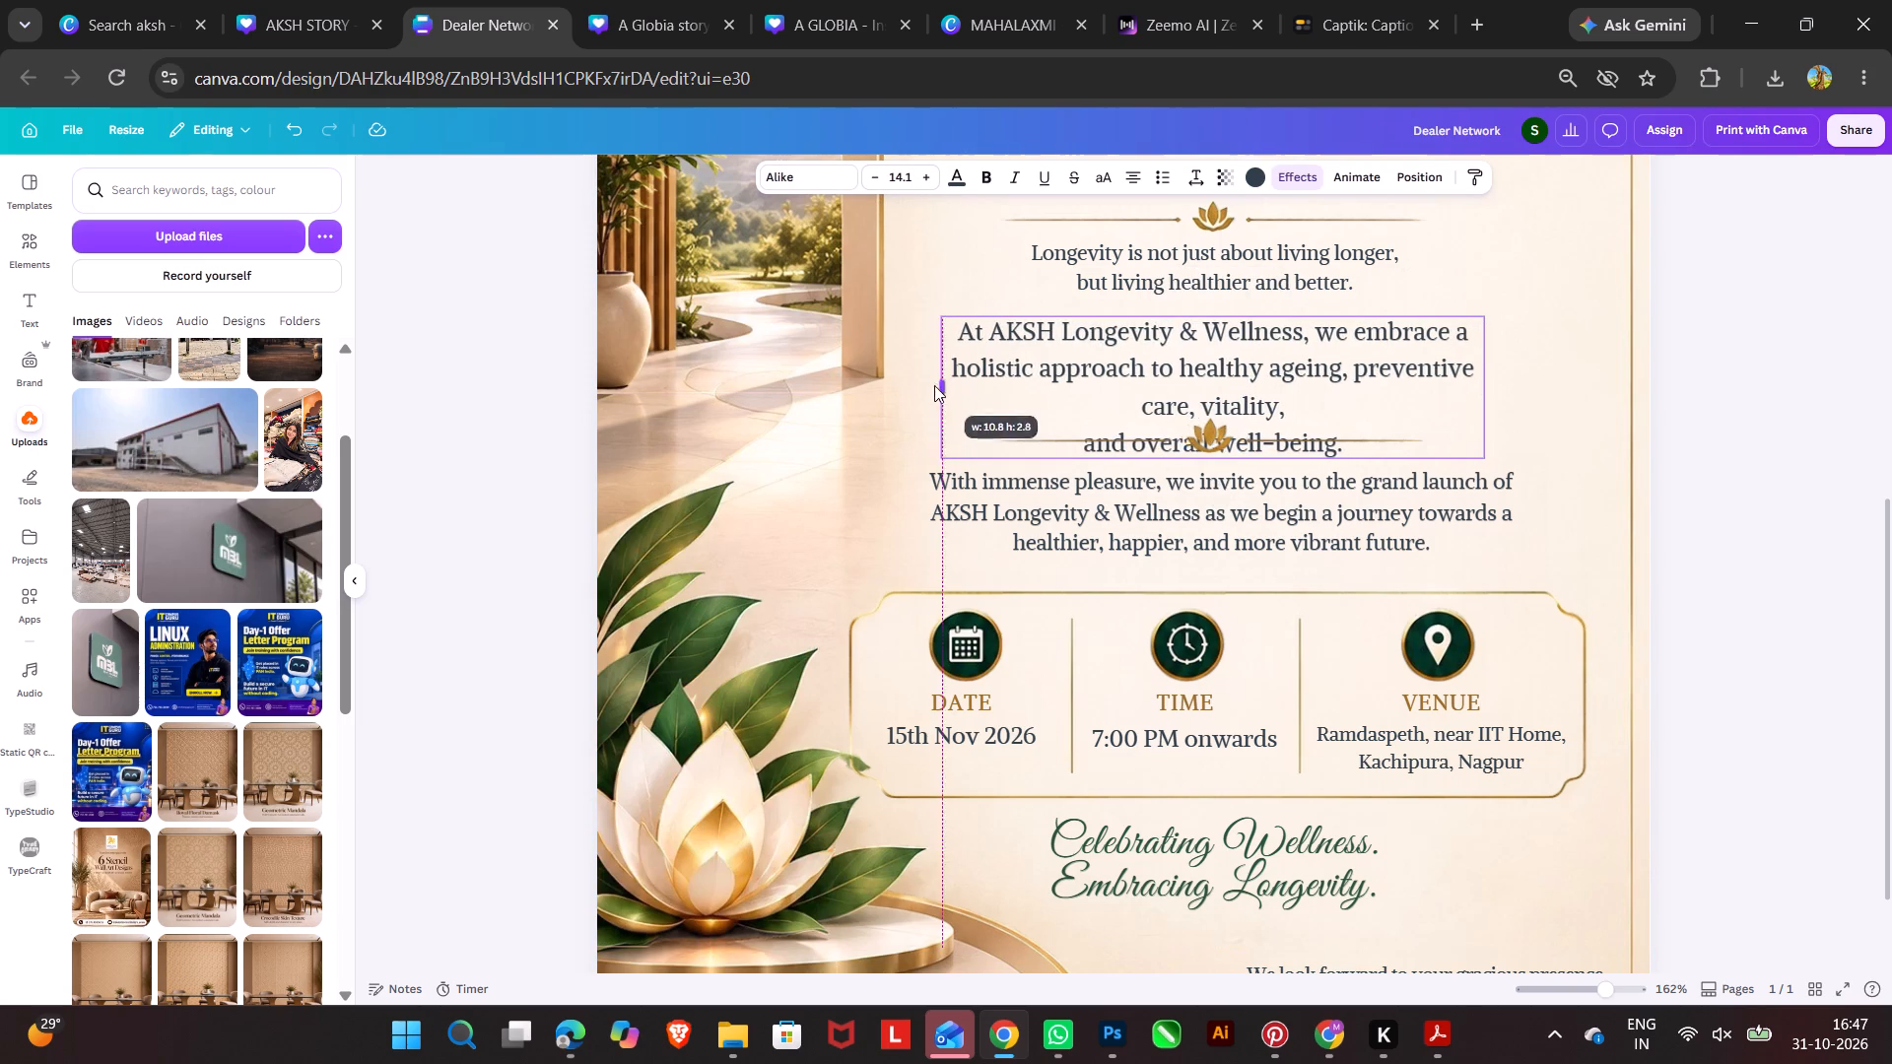
drag(934, 385, 867, 380)
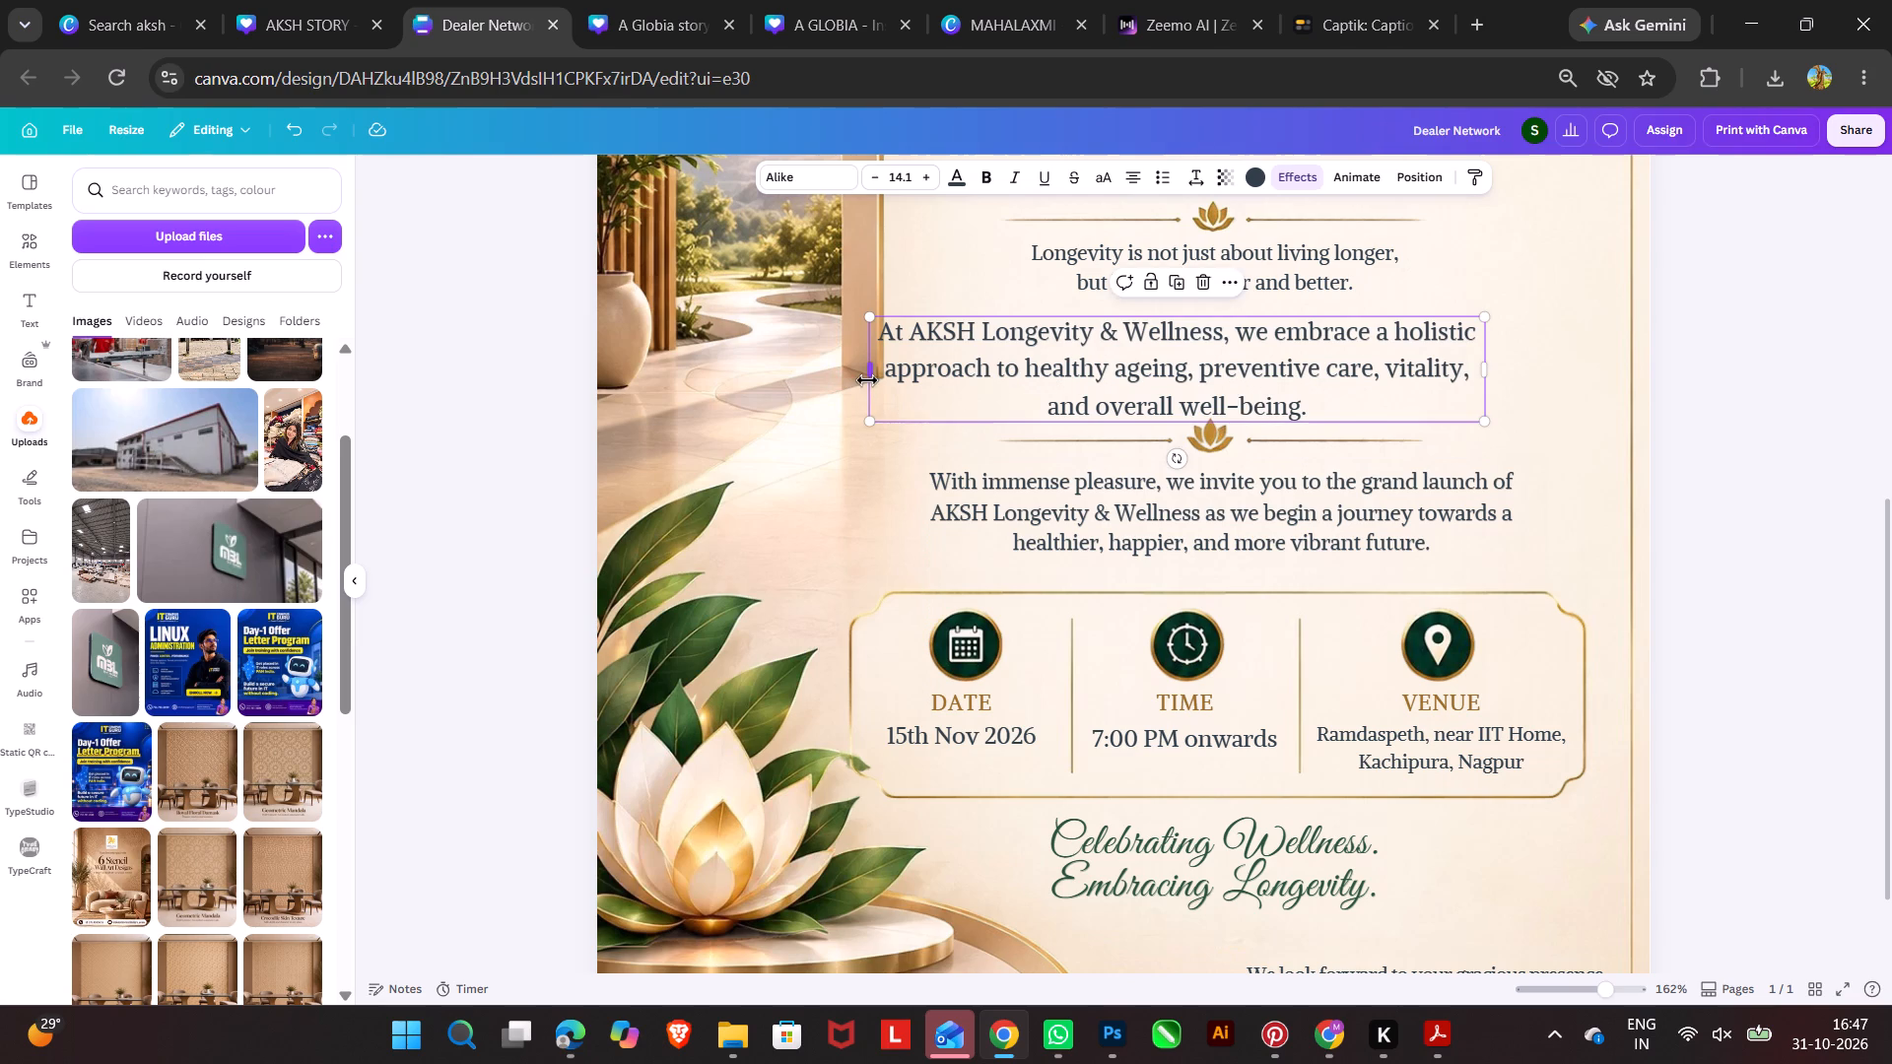
Reposition the enlarged paragraph beneath the Longevity lines, and shift the lotus divider and the "With immense pleasure" paragraph slightly down for even spacing.
drag(993, 389, 1049, 389)
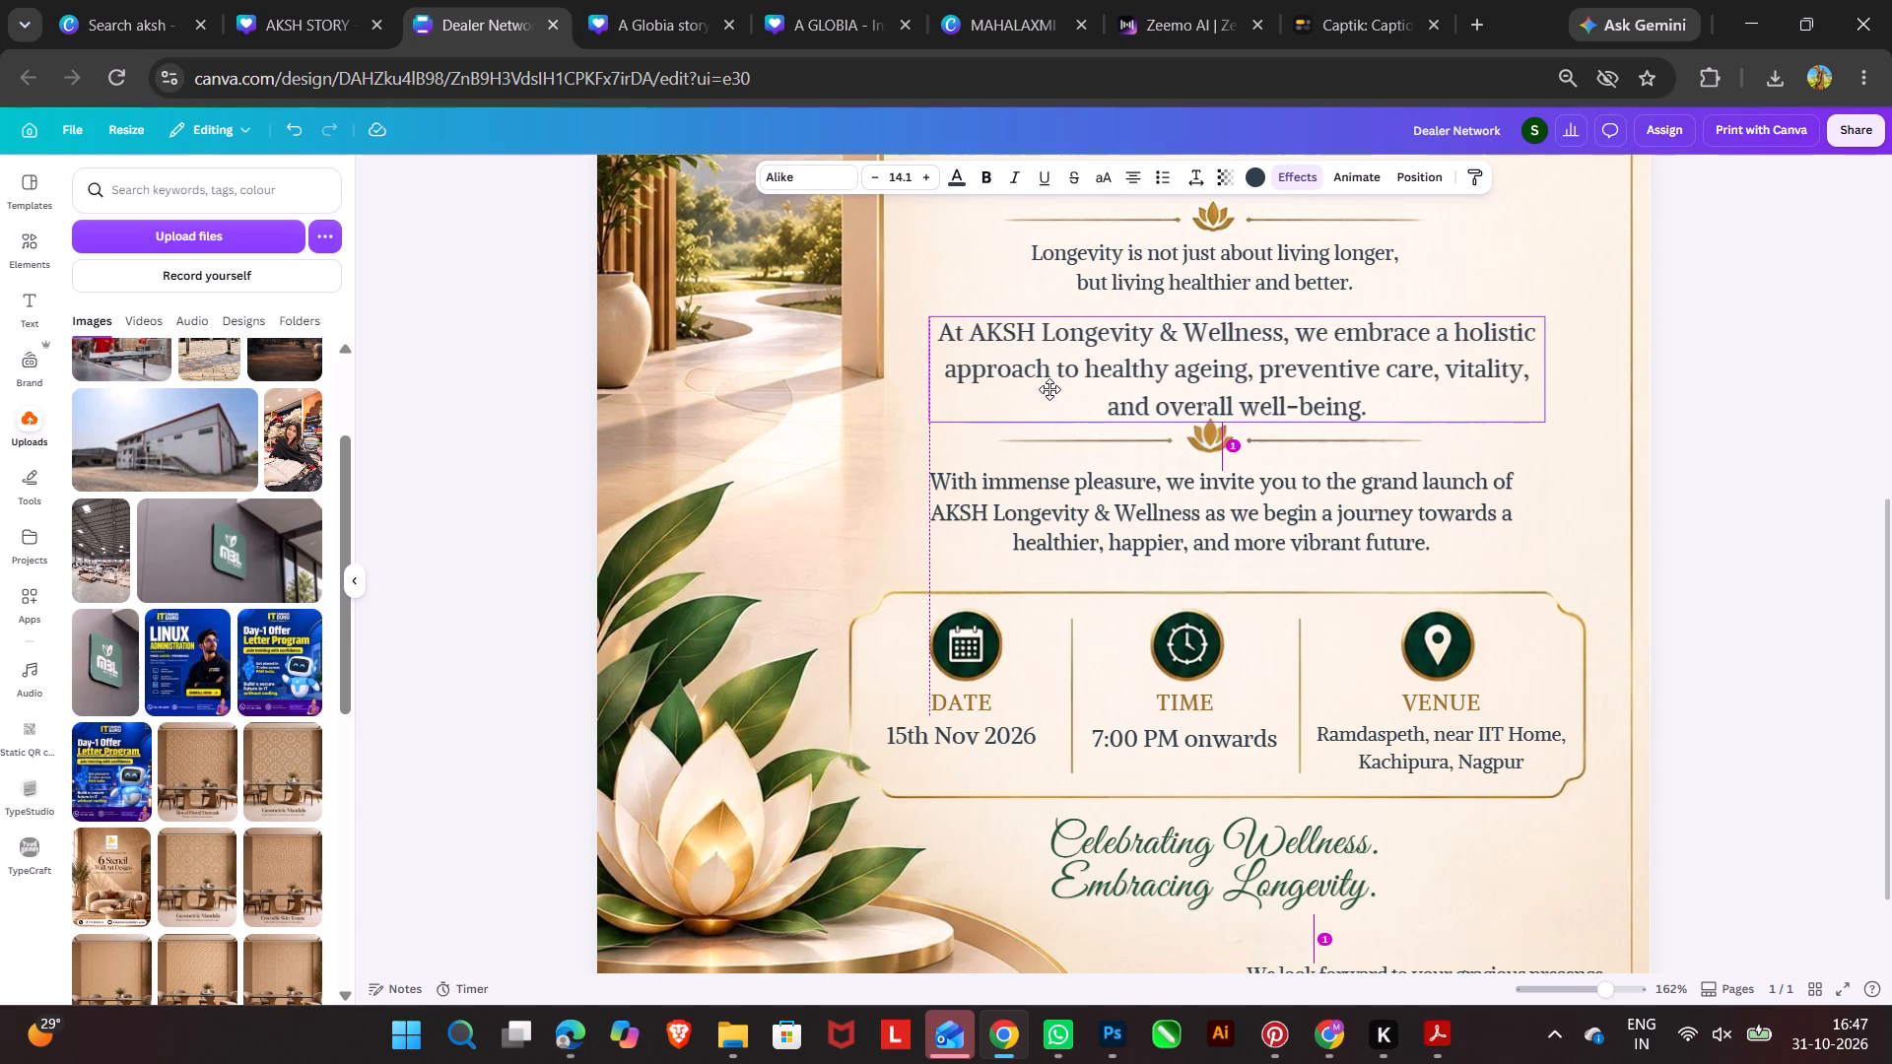
drag(1049, 389, 1049, 384)
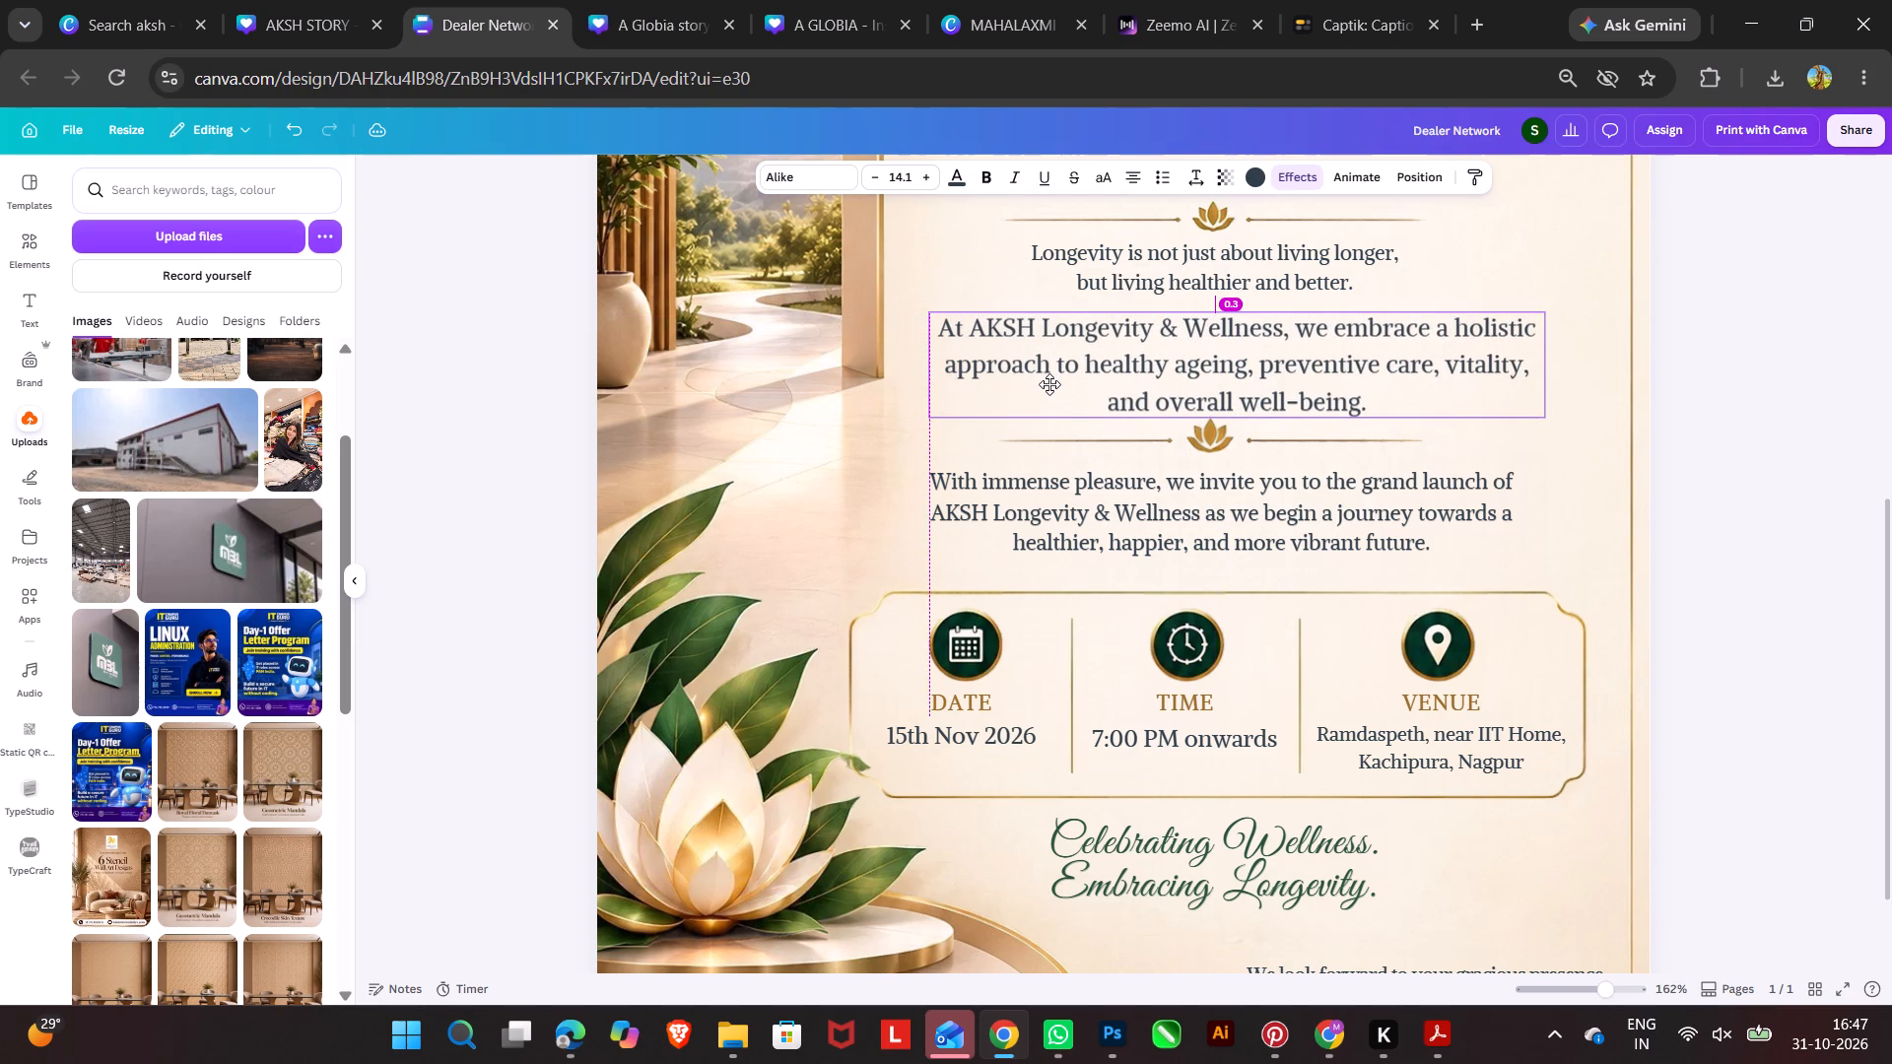
drag(1049, 384, 1049, 381)
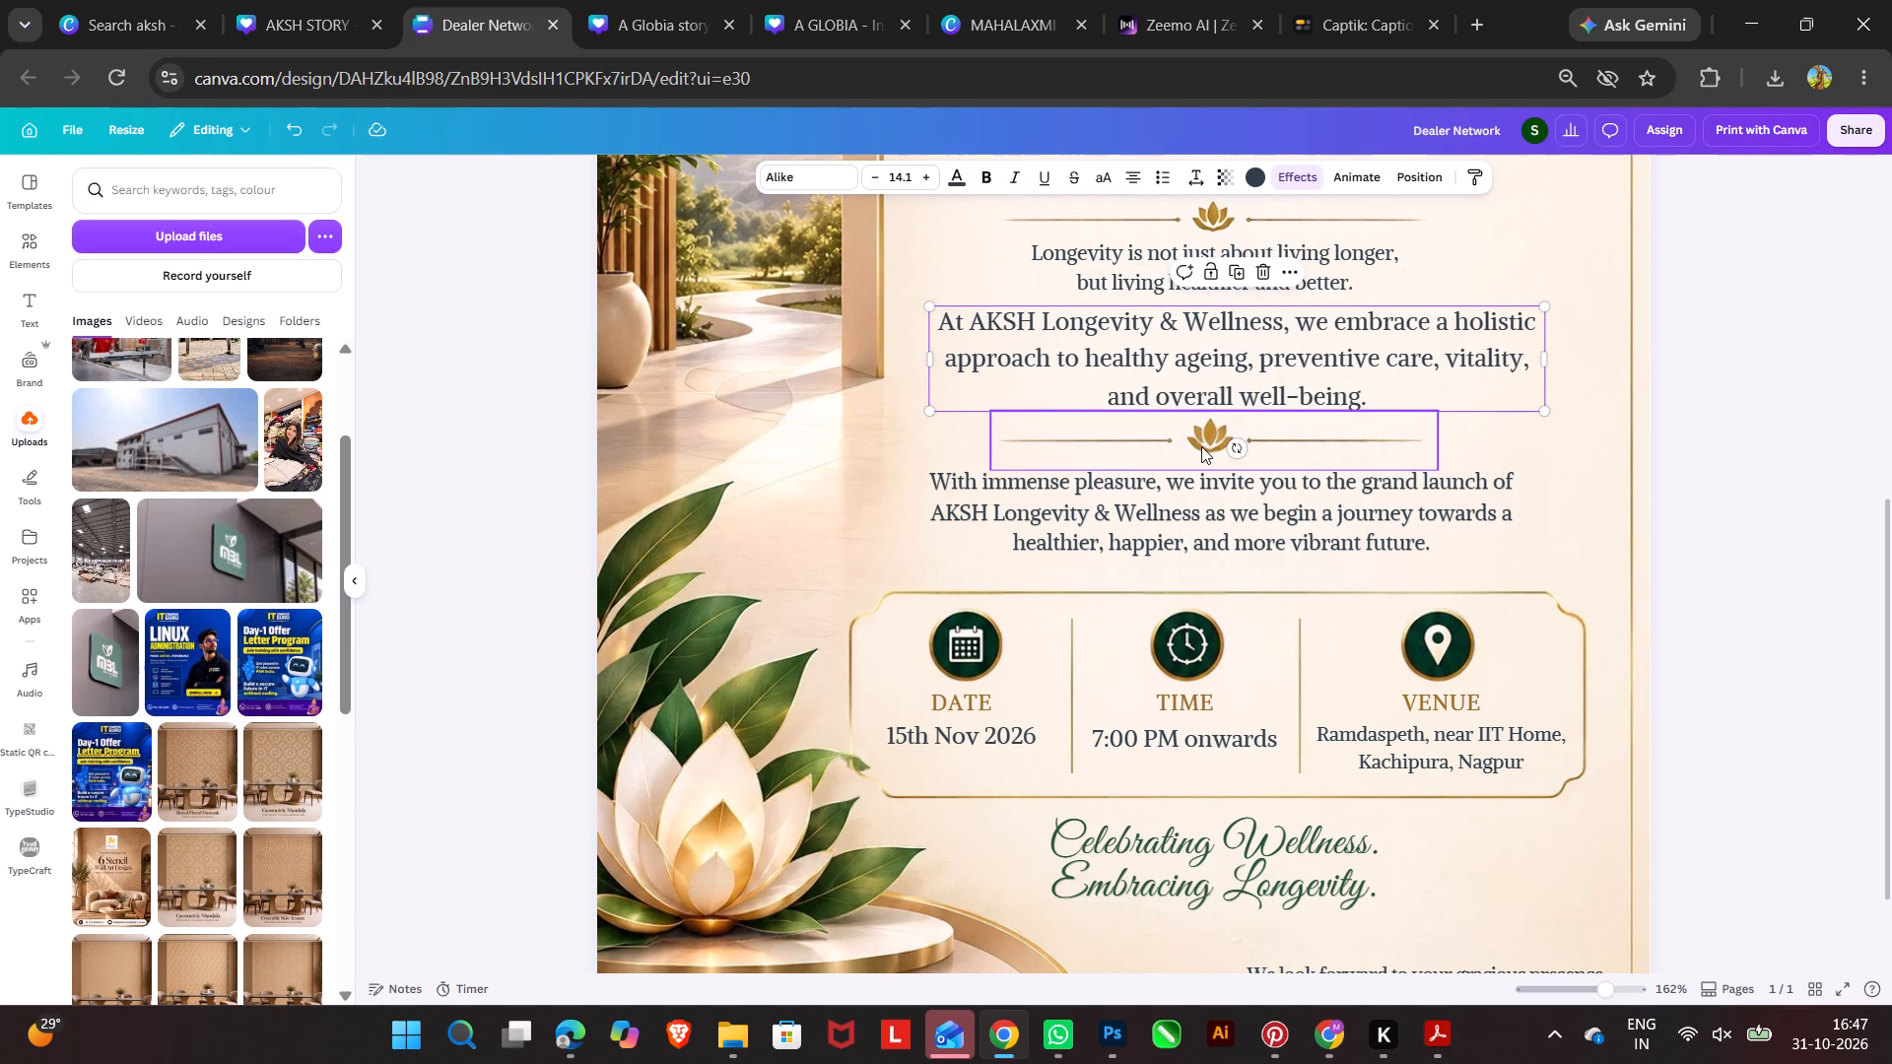
drag(1201, 446, 1202, 452)
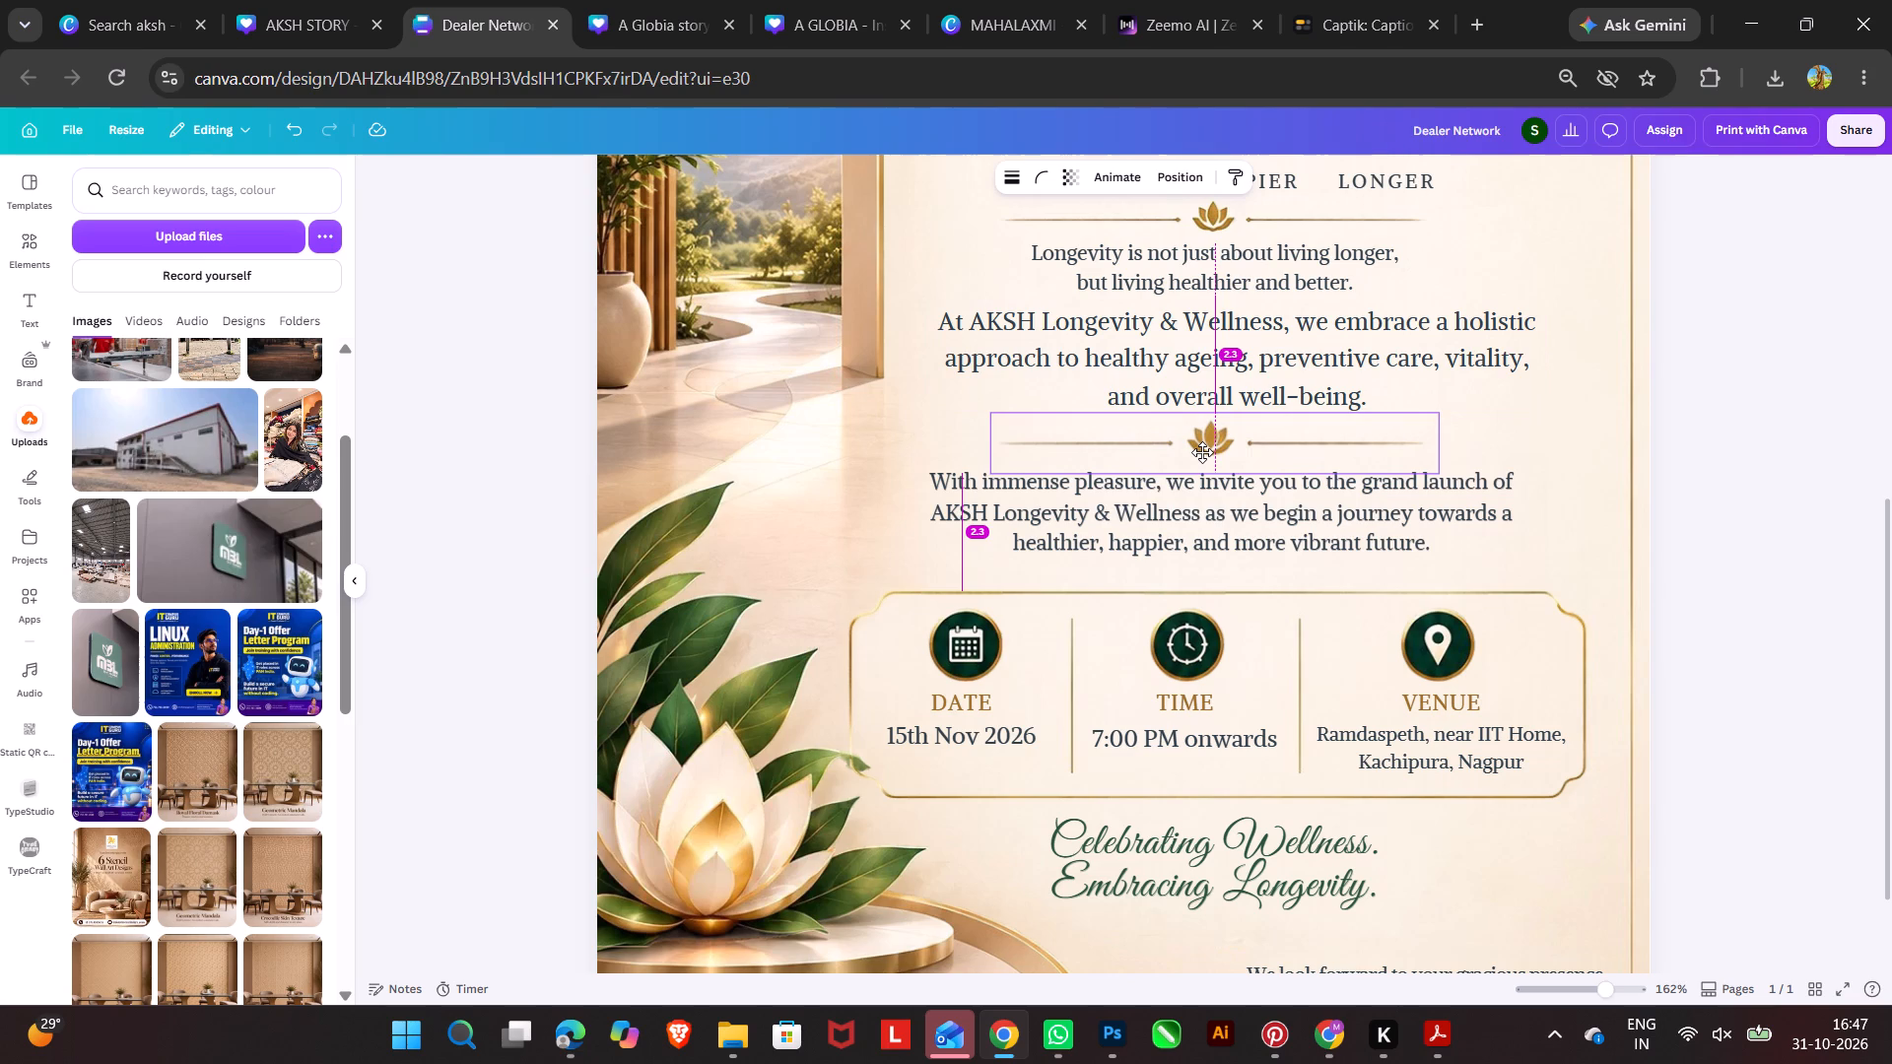
drag(1202, 452, 1206, 455)
click(1206, 455)
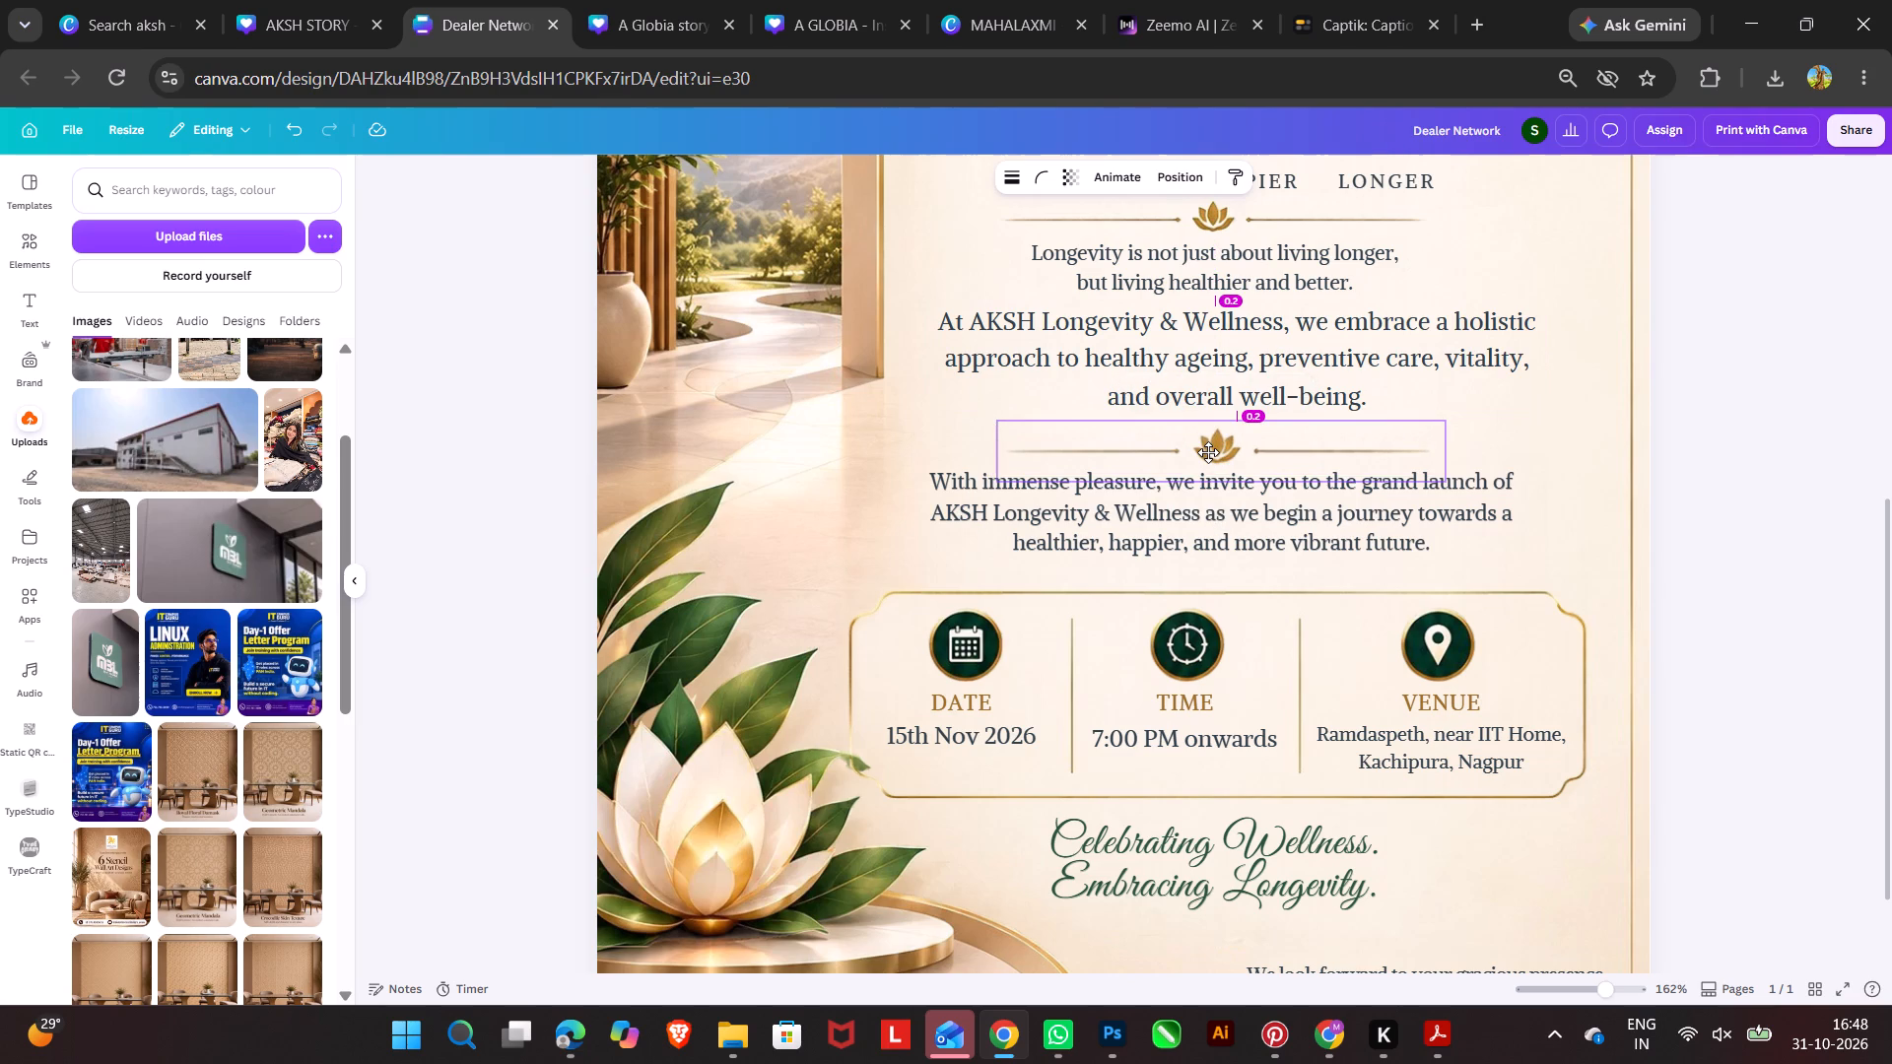
drag(1212, 339, 1212, 345)
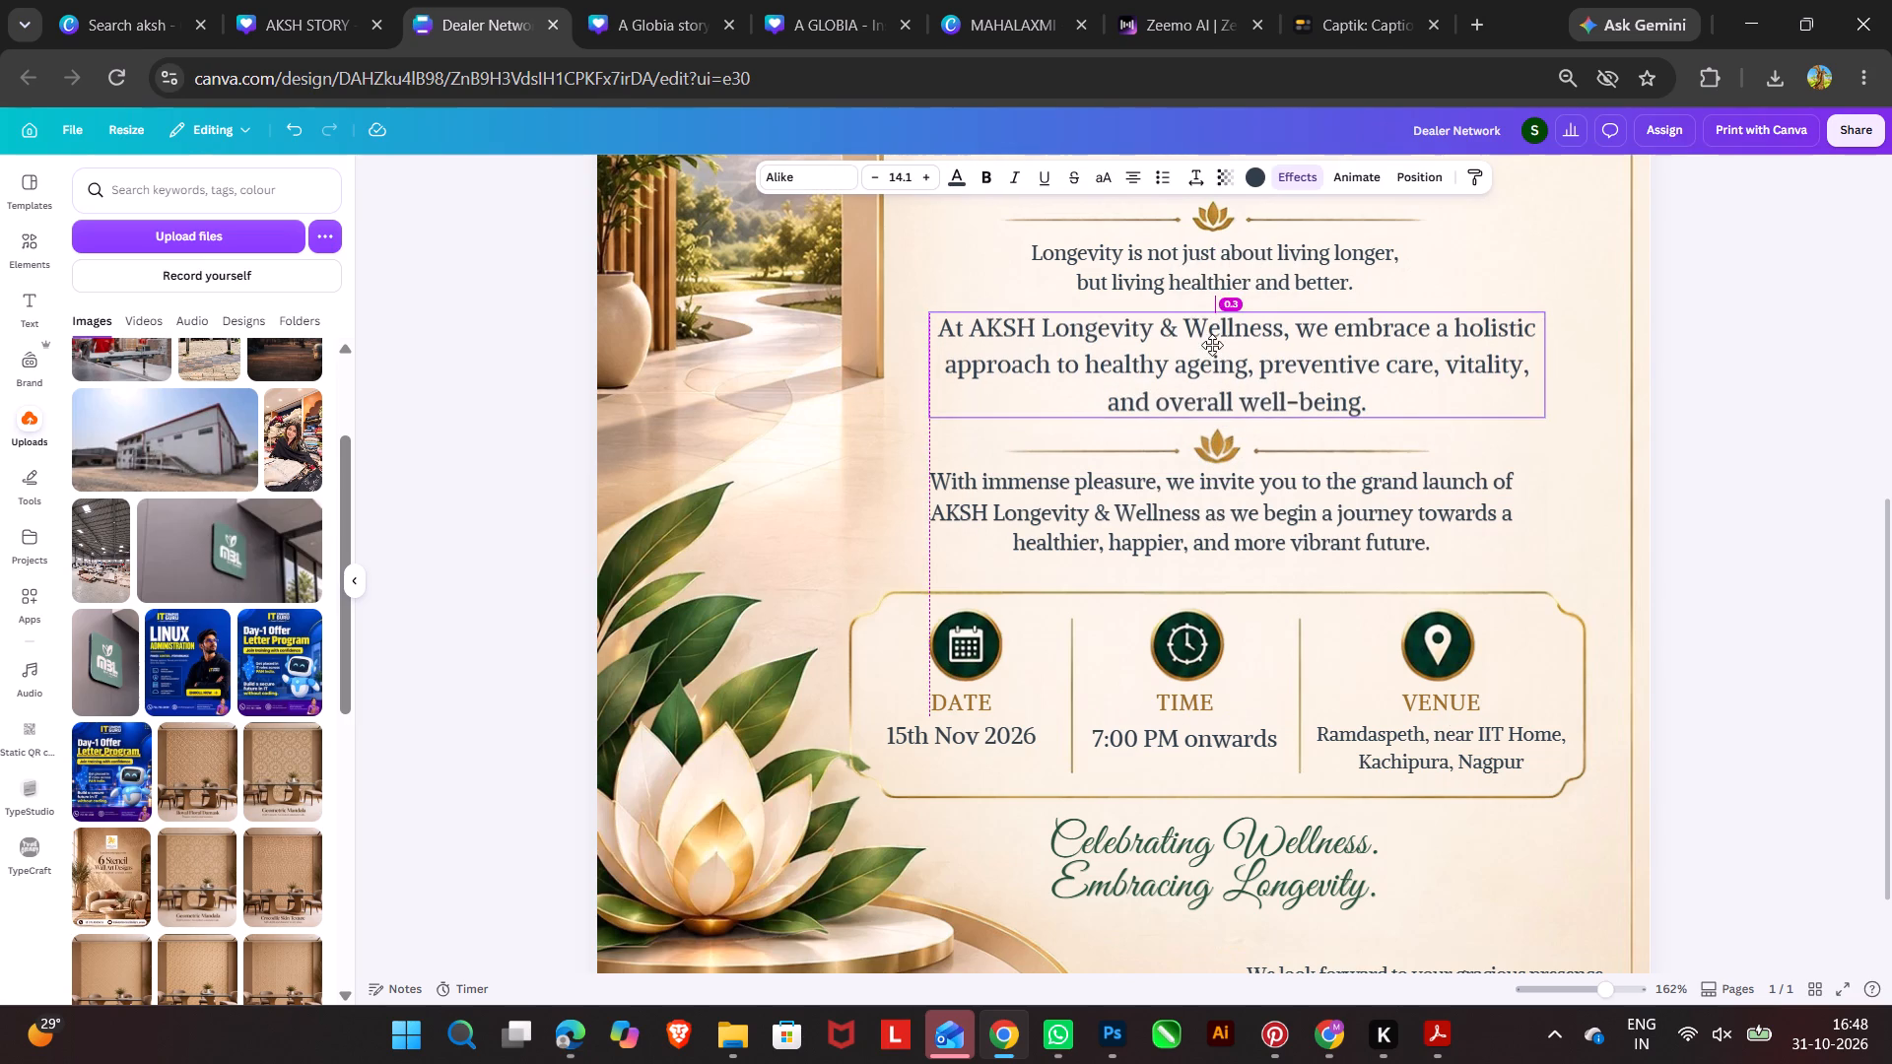
drag(1212, 345, 1212, 348)
drag(1253, 525, 1253, 534)
click(1743, 532)
Move the "Celebrating Wellness. Embracing Longevity." script text slightly down, away from the event details frame.
scroll(1734, 531, down, 2)
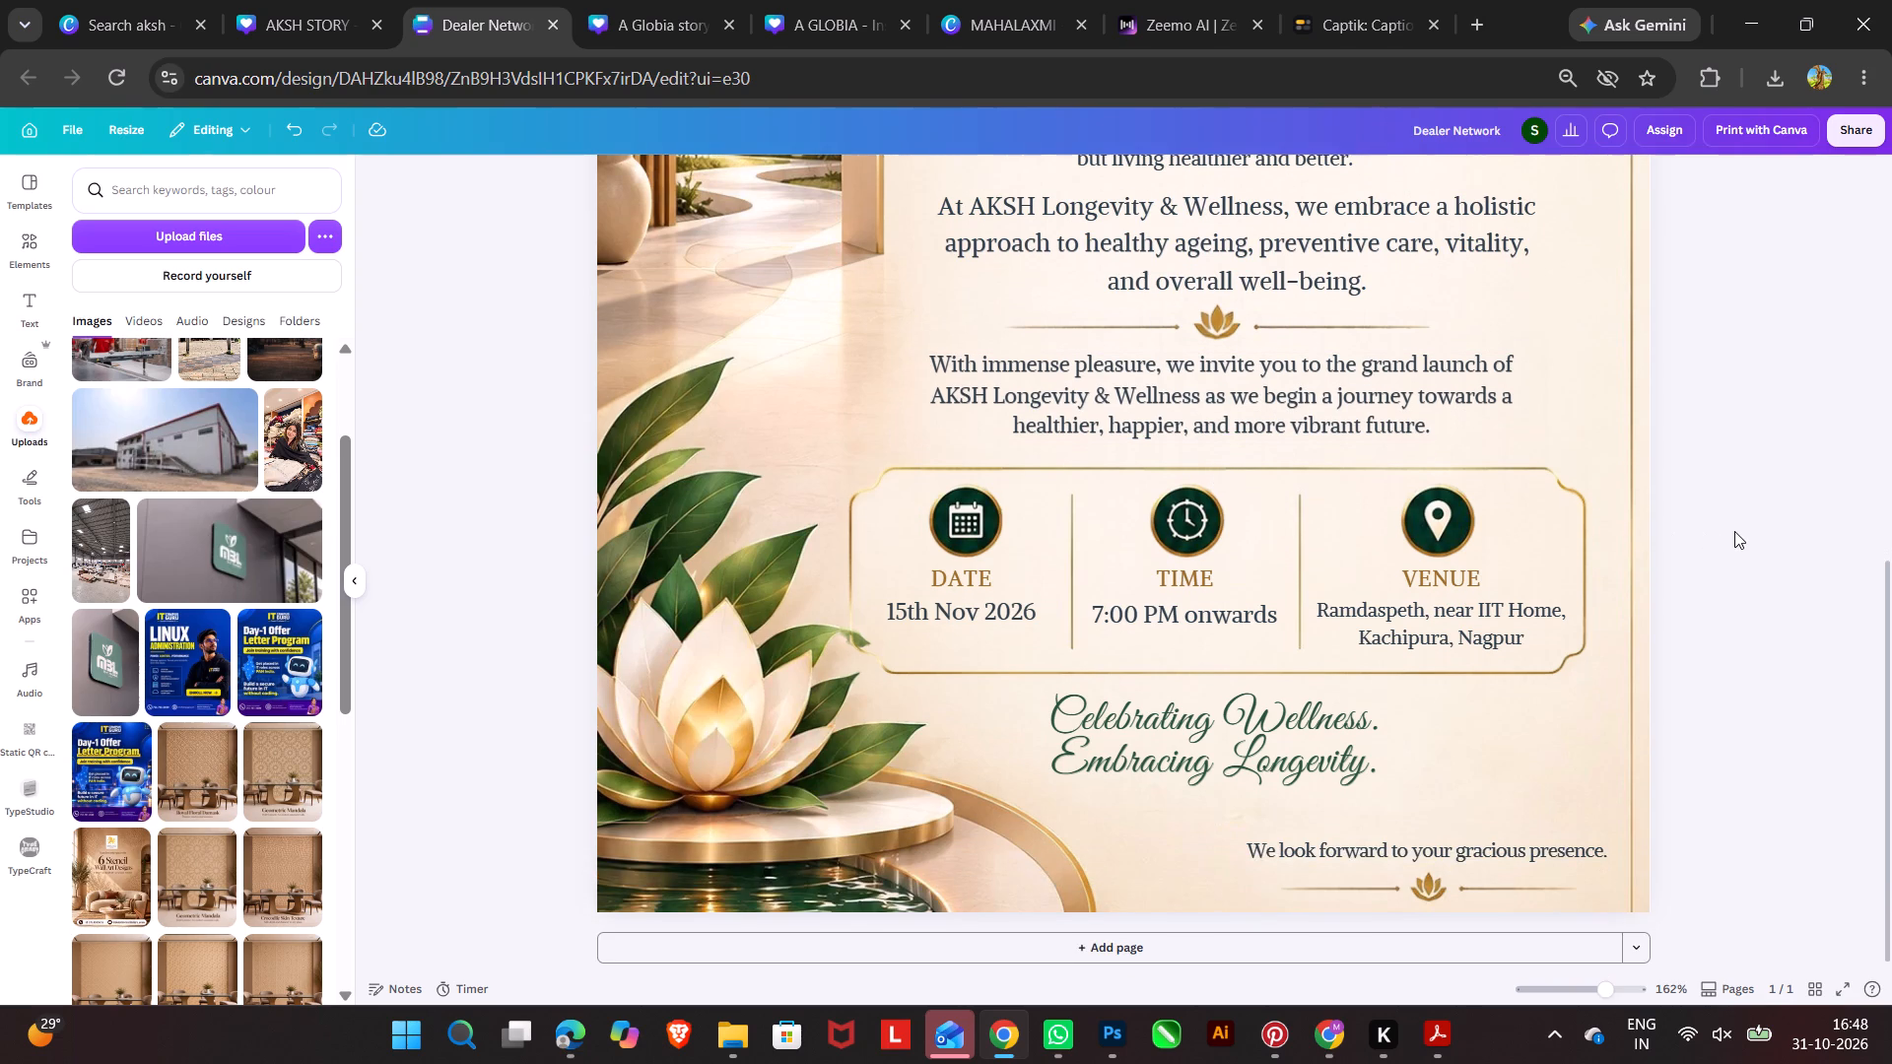
drag(1221, 746, 1221, 762)
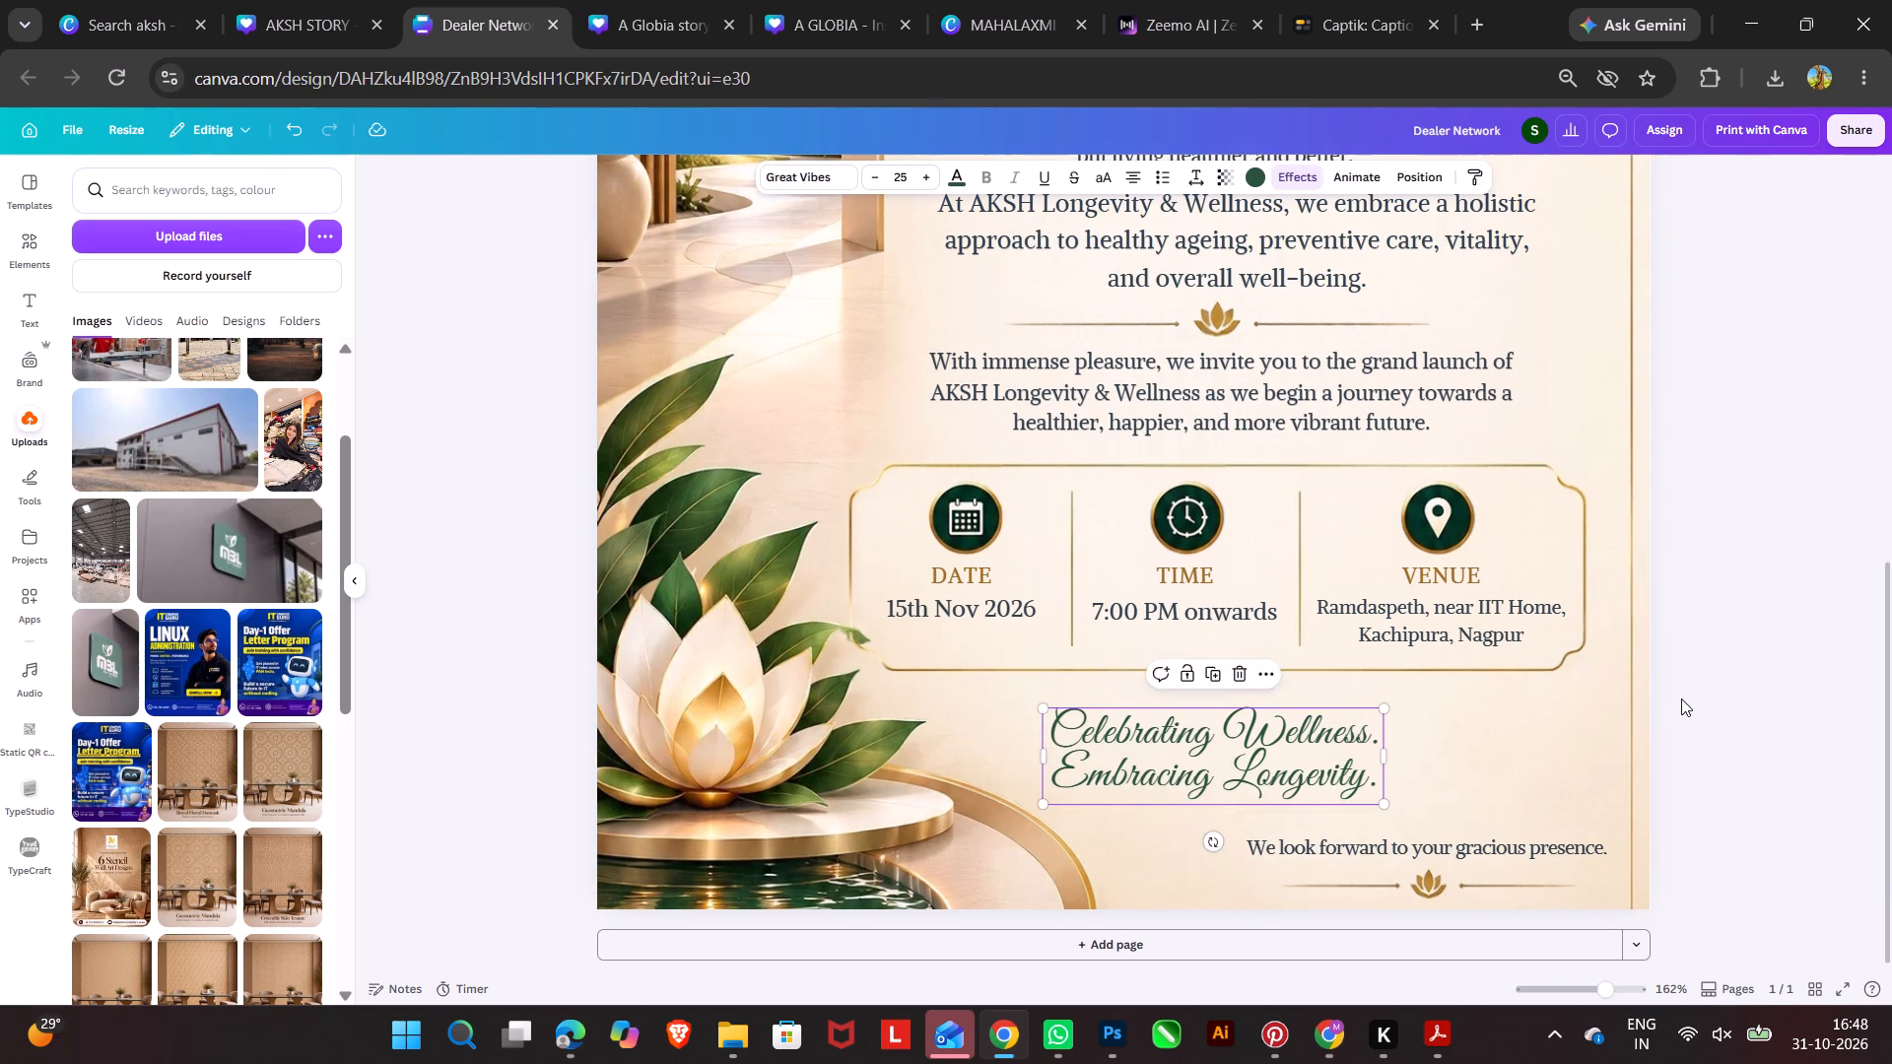
click(1681, 698)
Select the invitation's central elements from the logo to the closing script text and align them to a common horizontal centre.
scroll(1753, 710, up, 3)
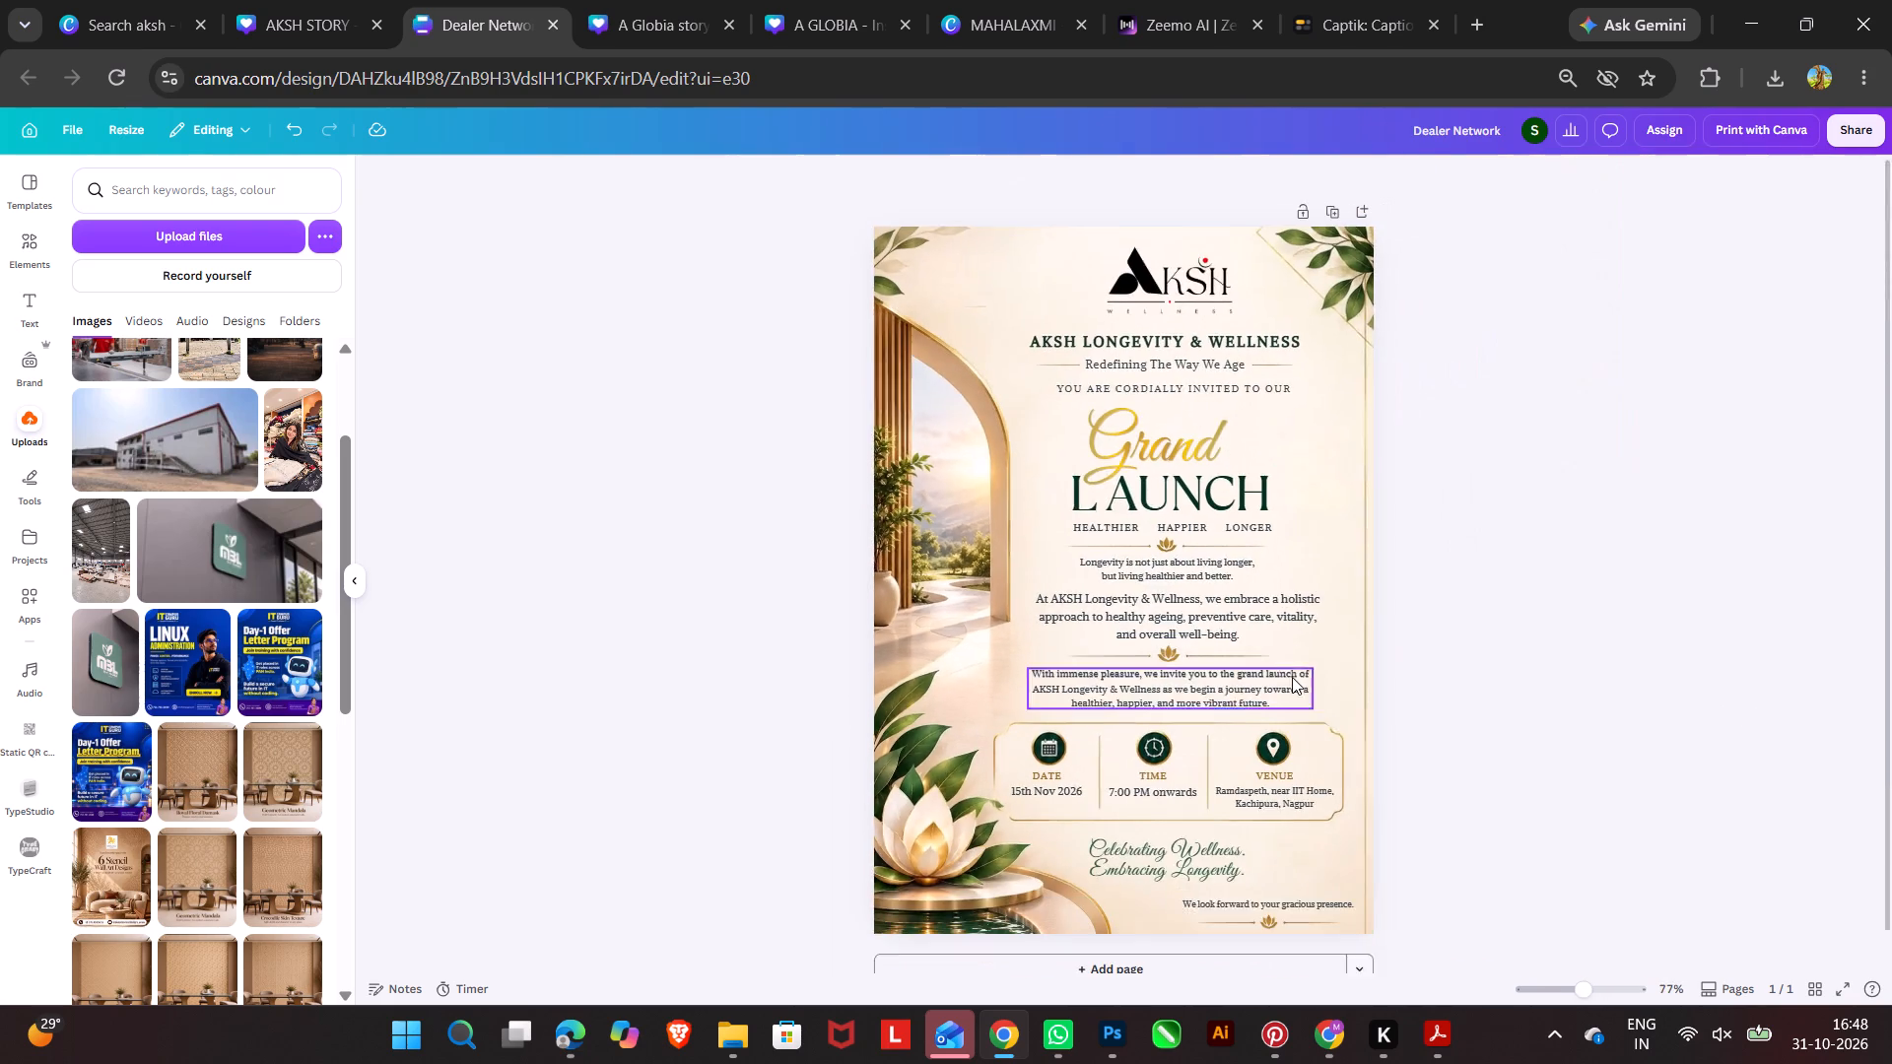
drag(1122, 211, 1184, 426)
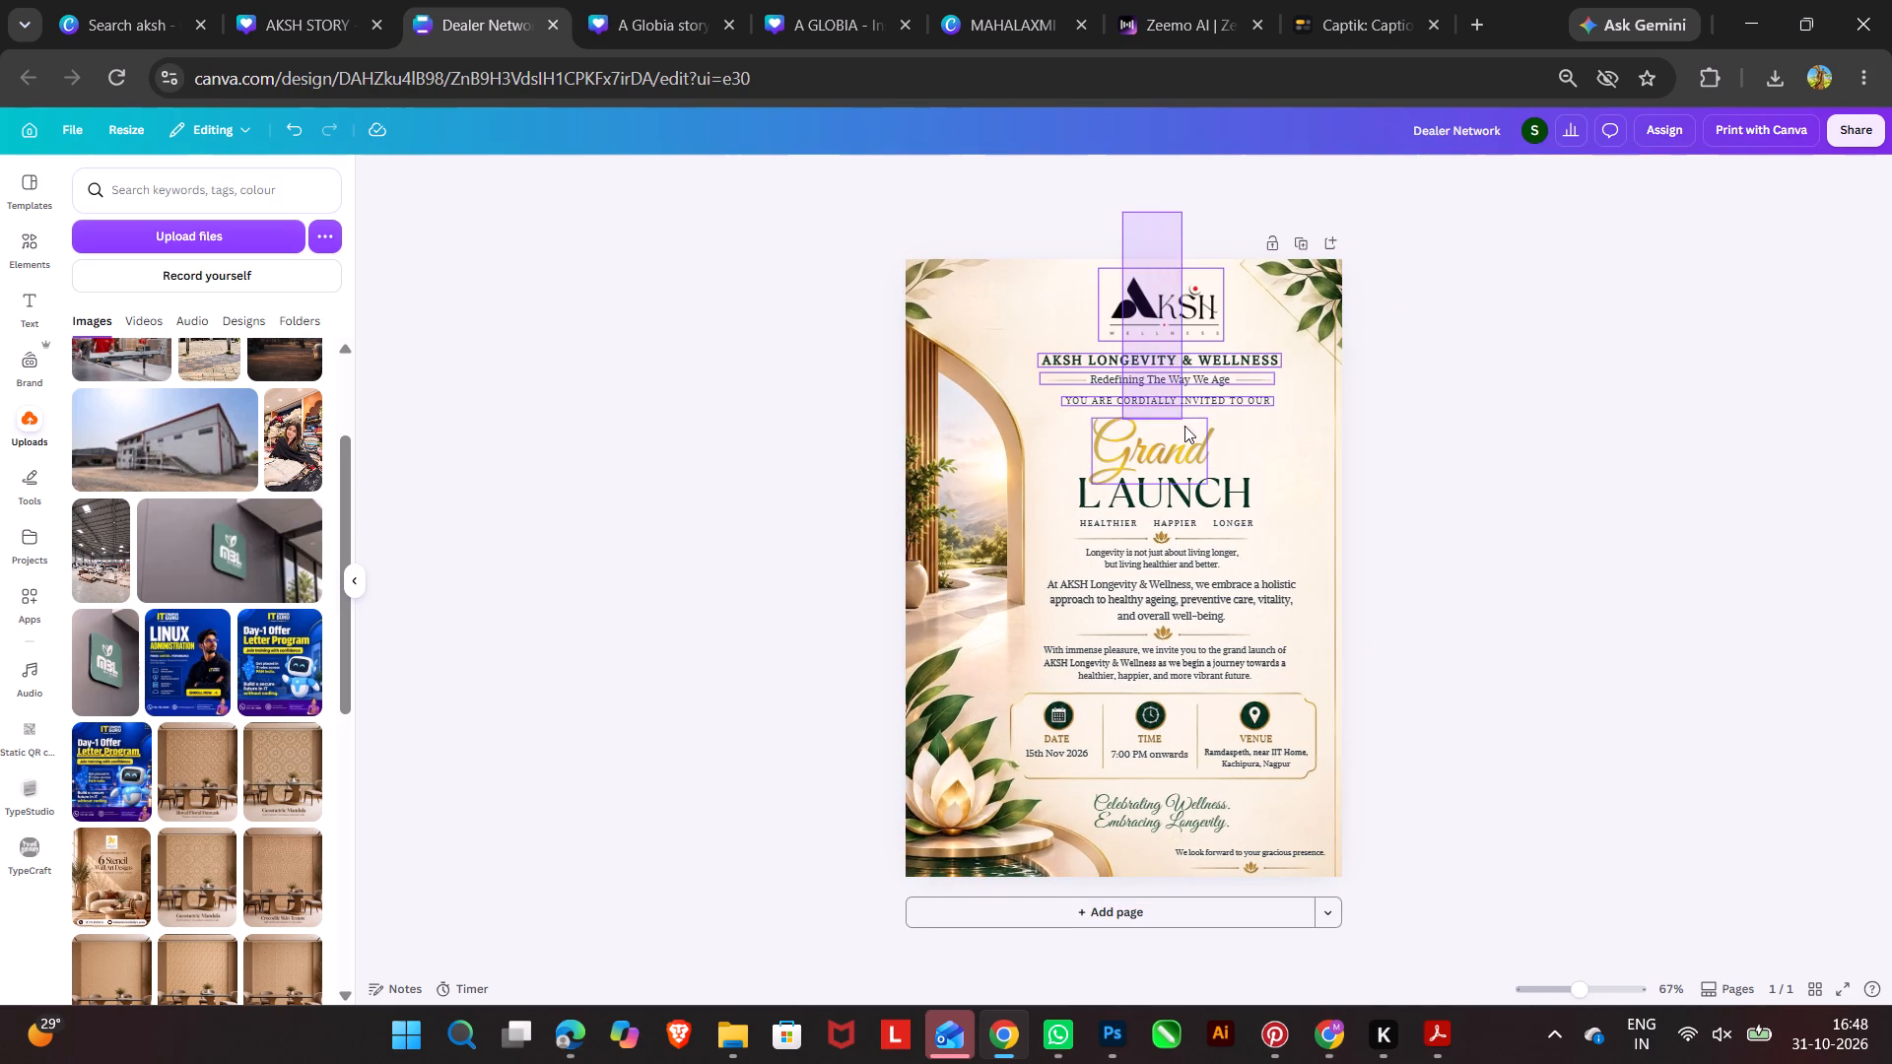
drag(1184, 426, 1224, 819)
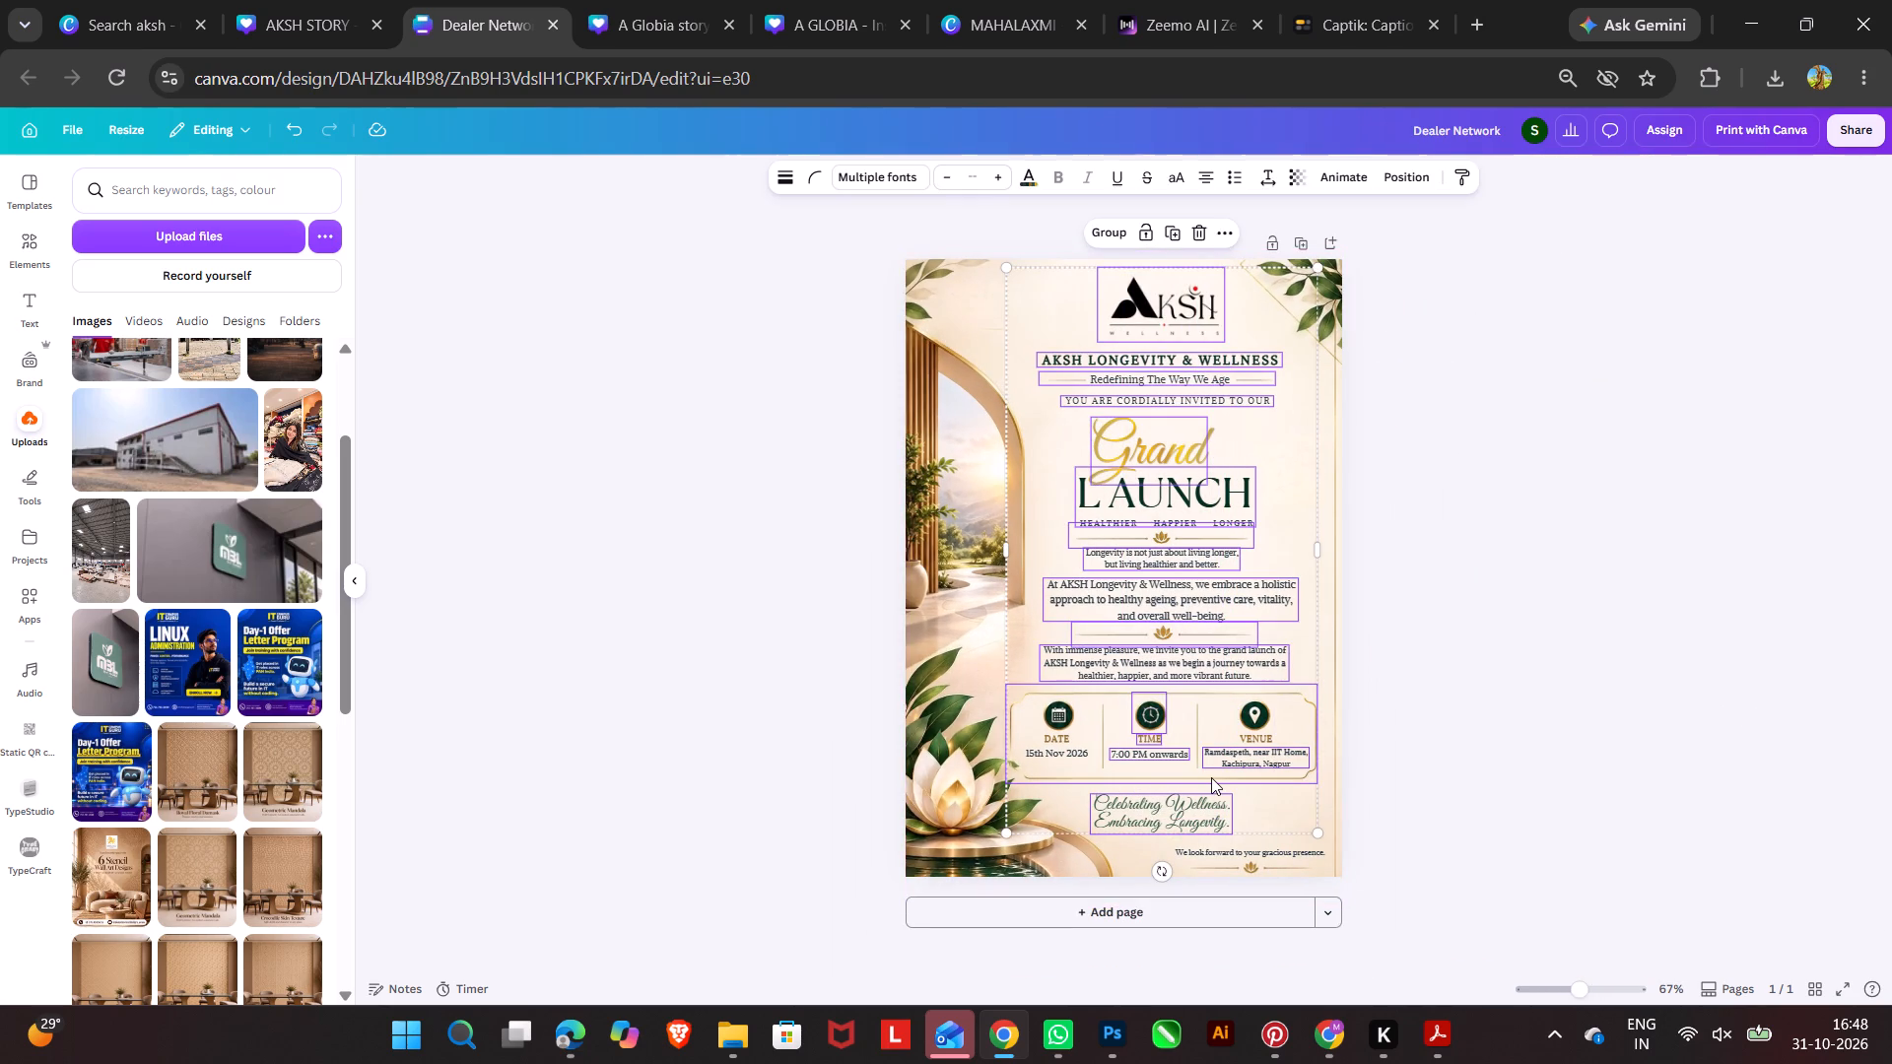
right_click(1220, 801)
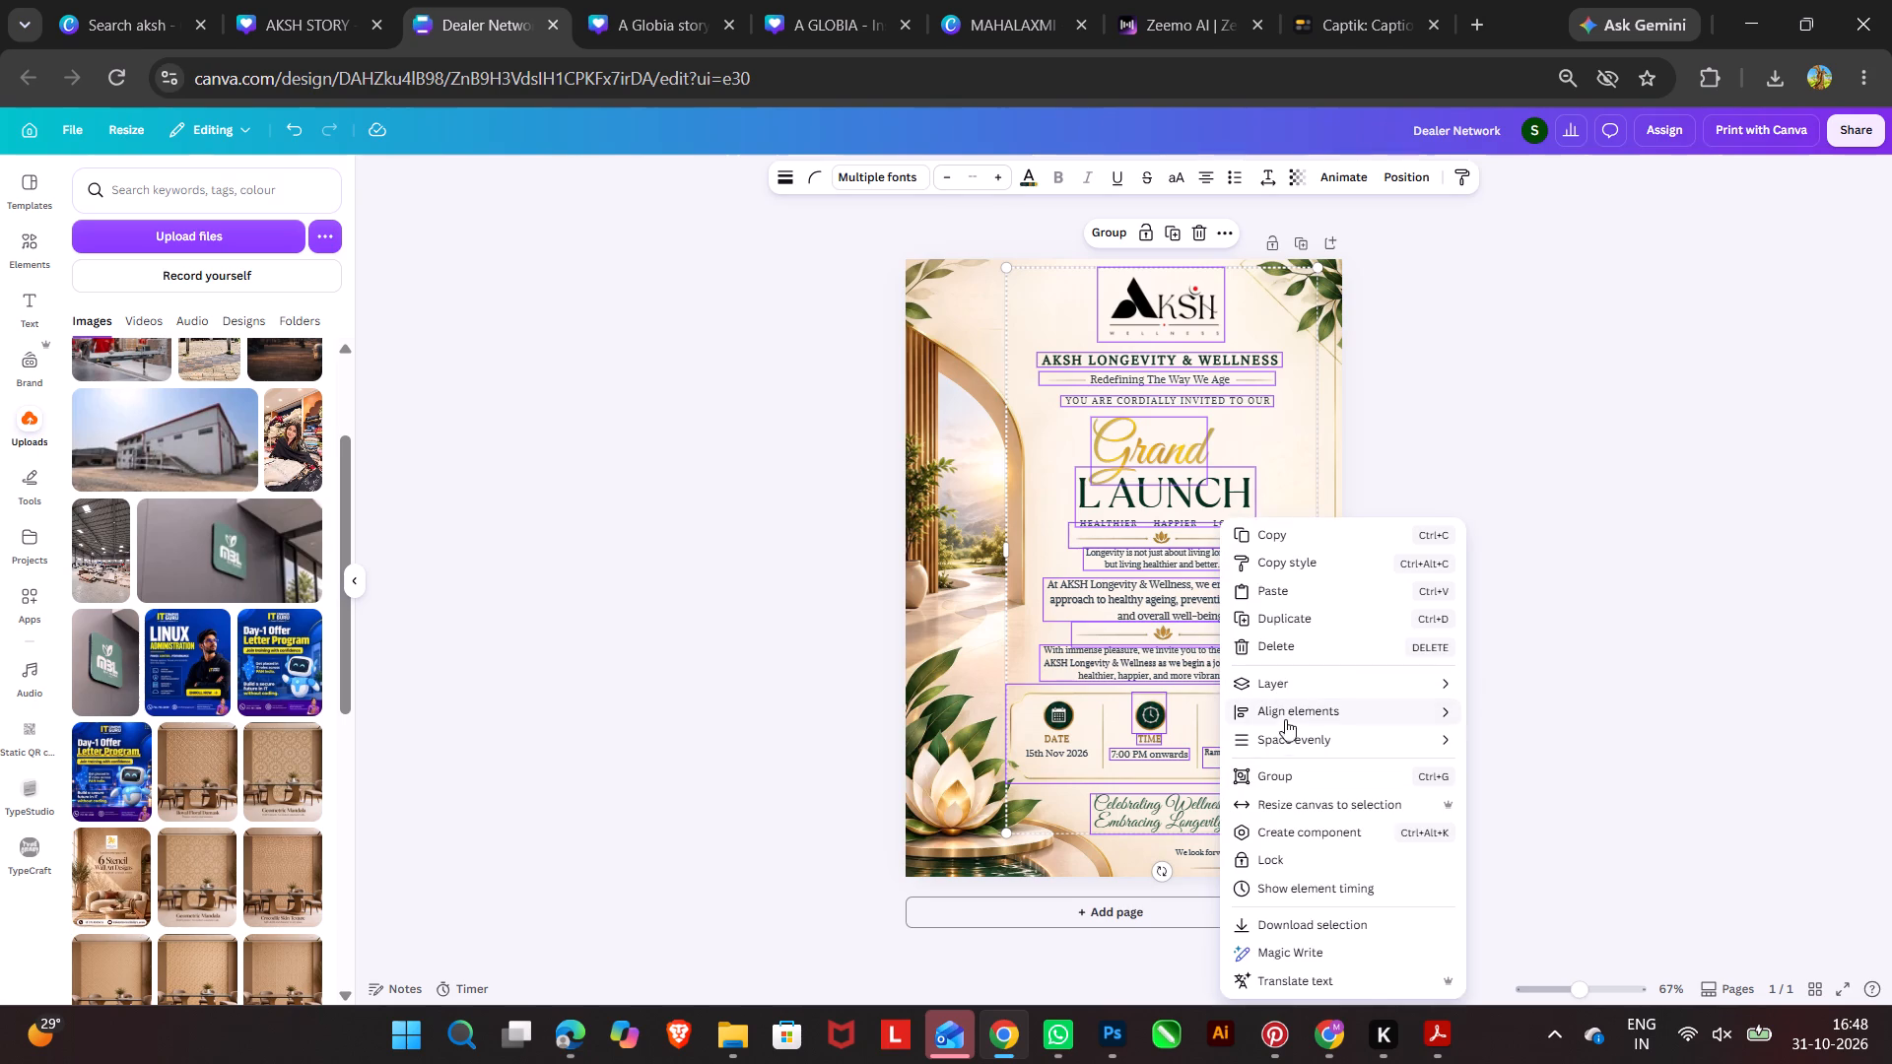
click(1292, 713)
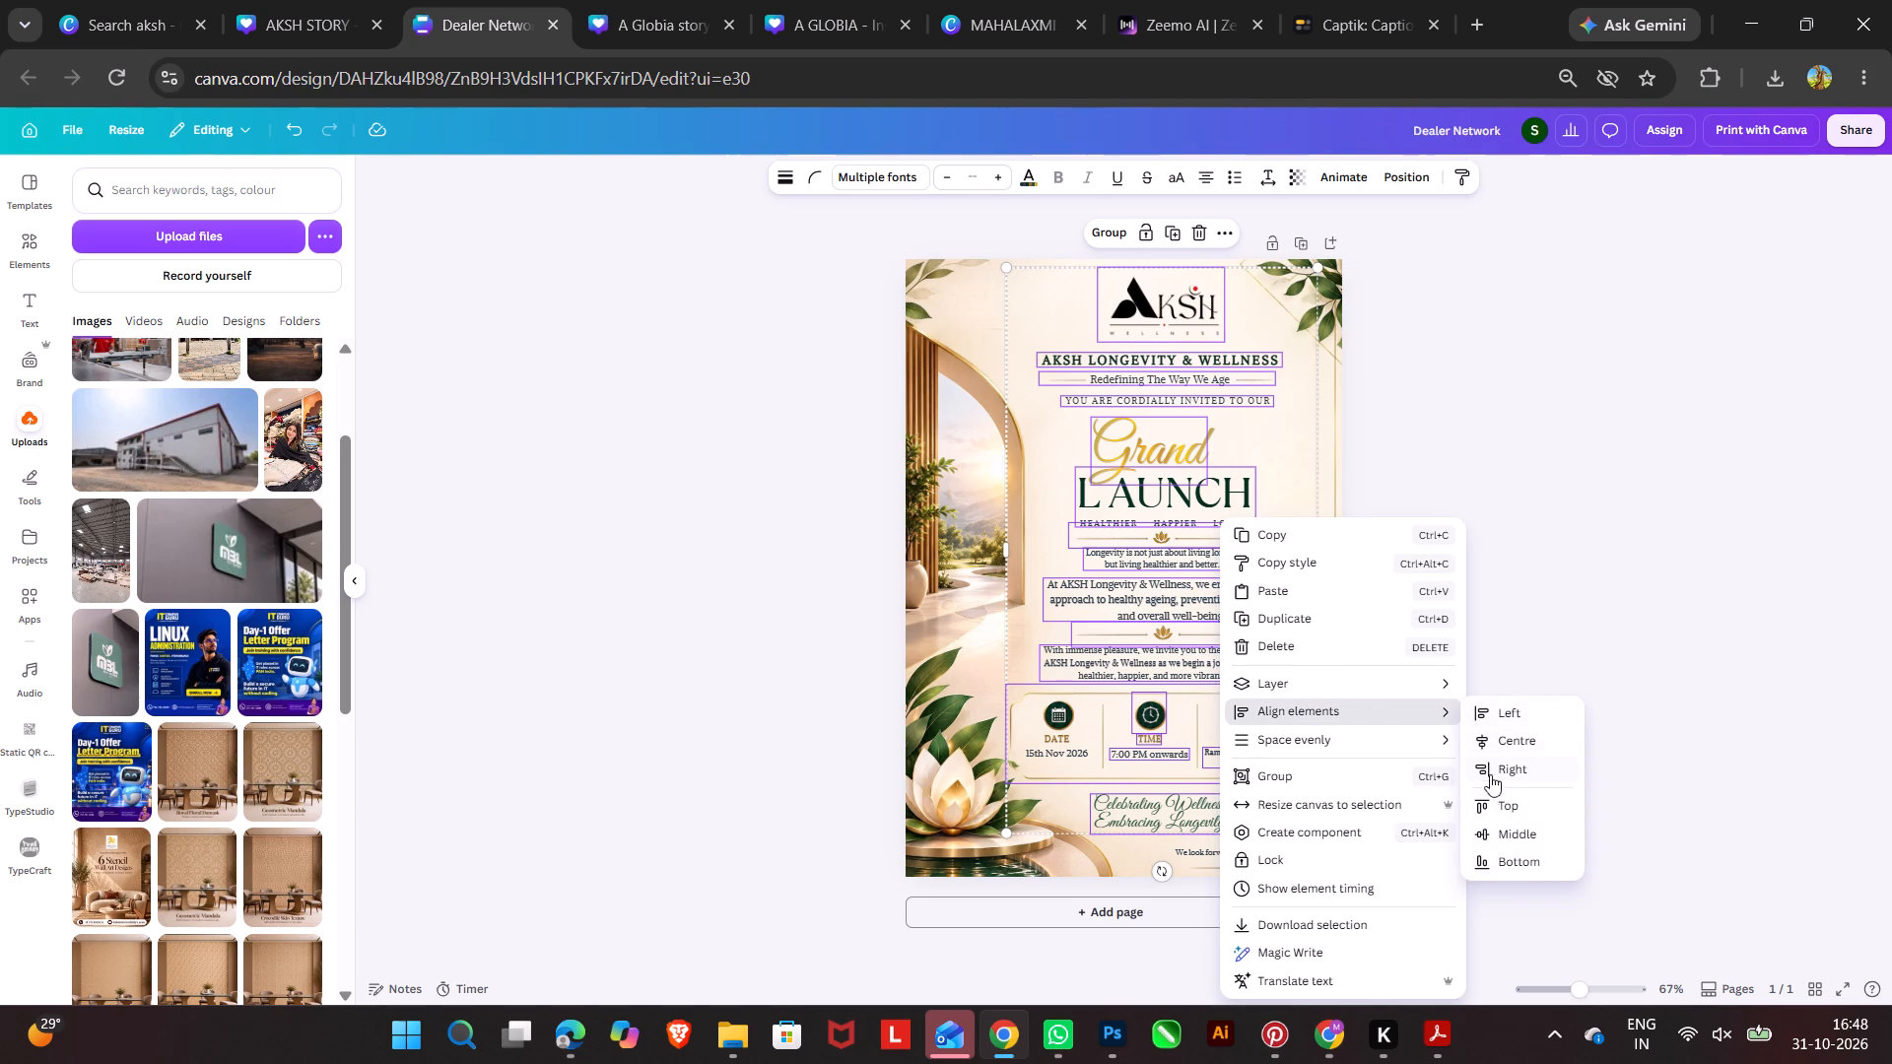
click(1532, 740)
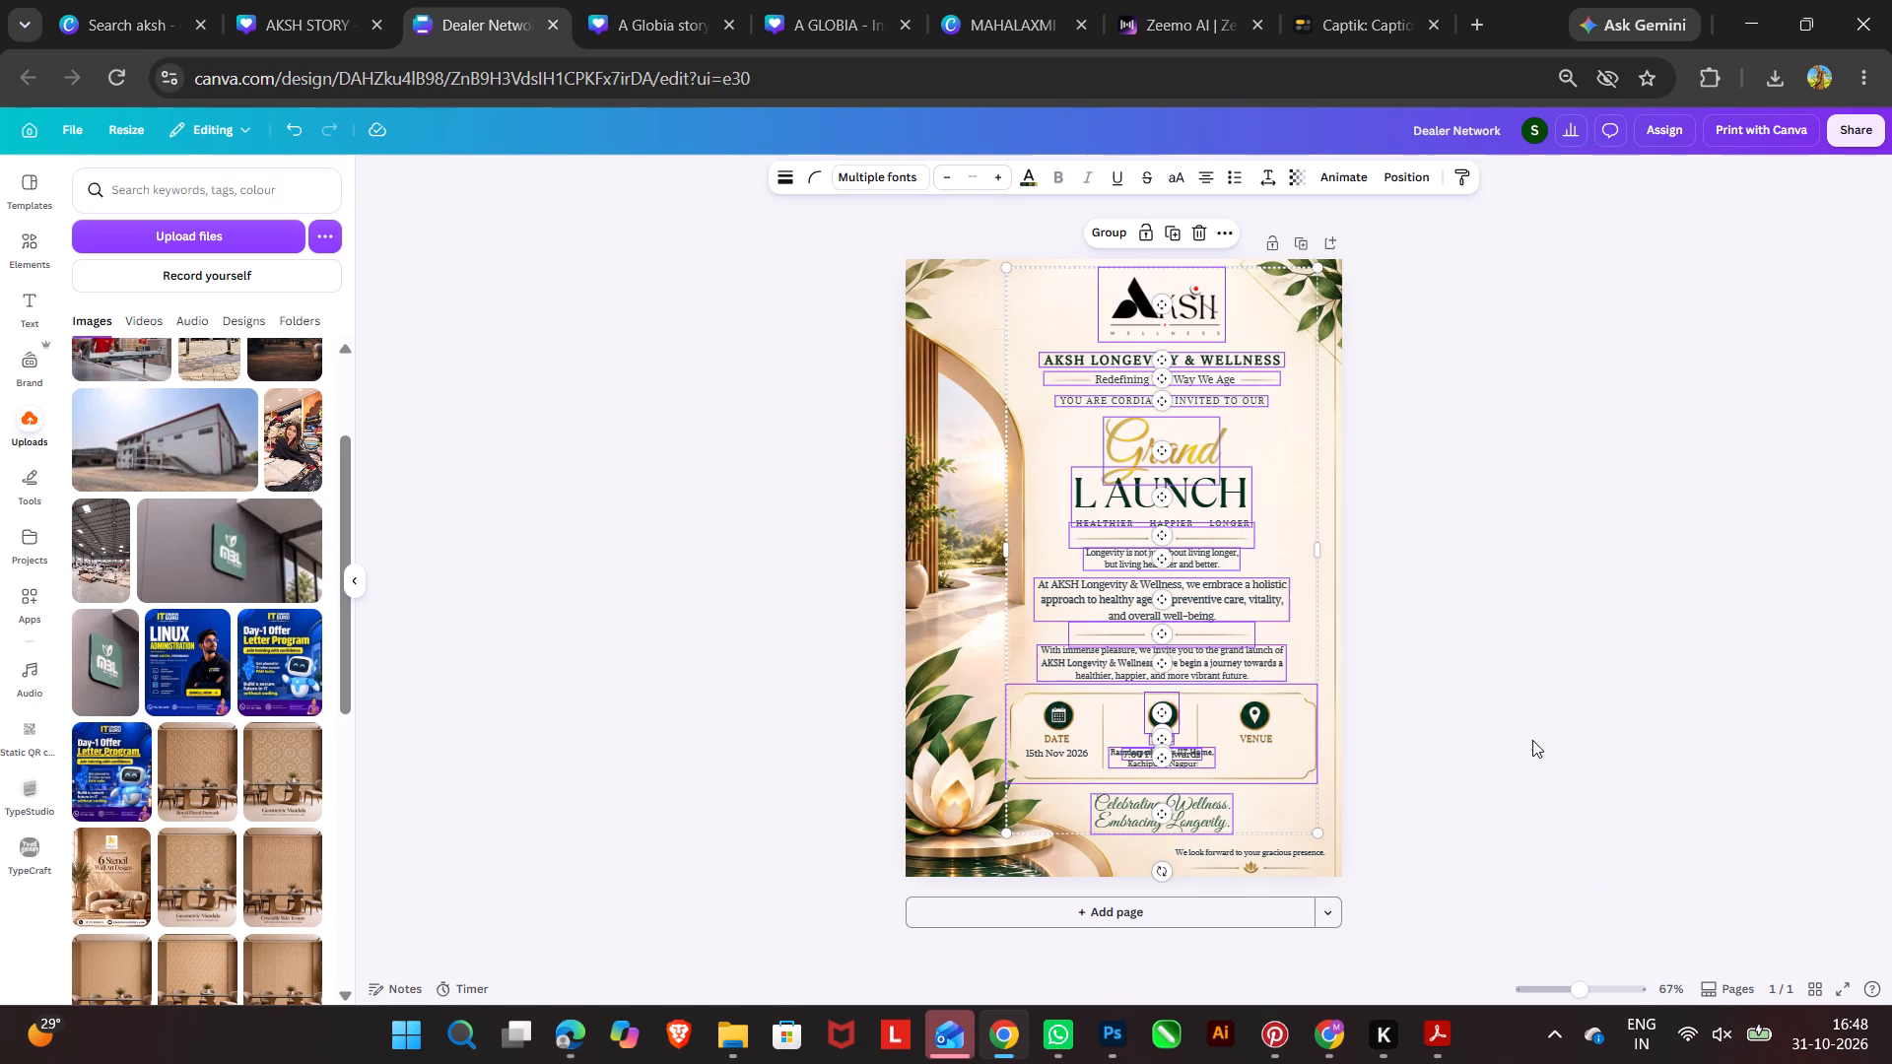
click(1514, 661)
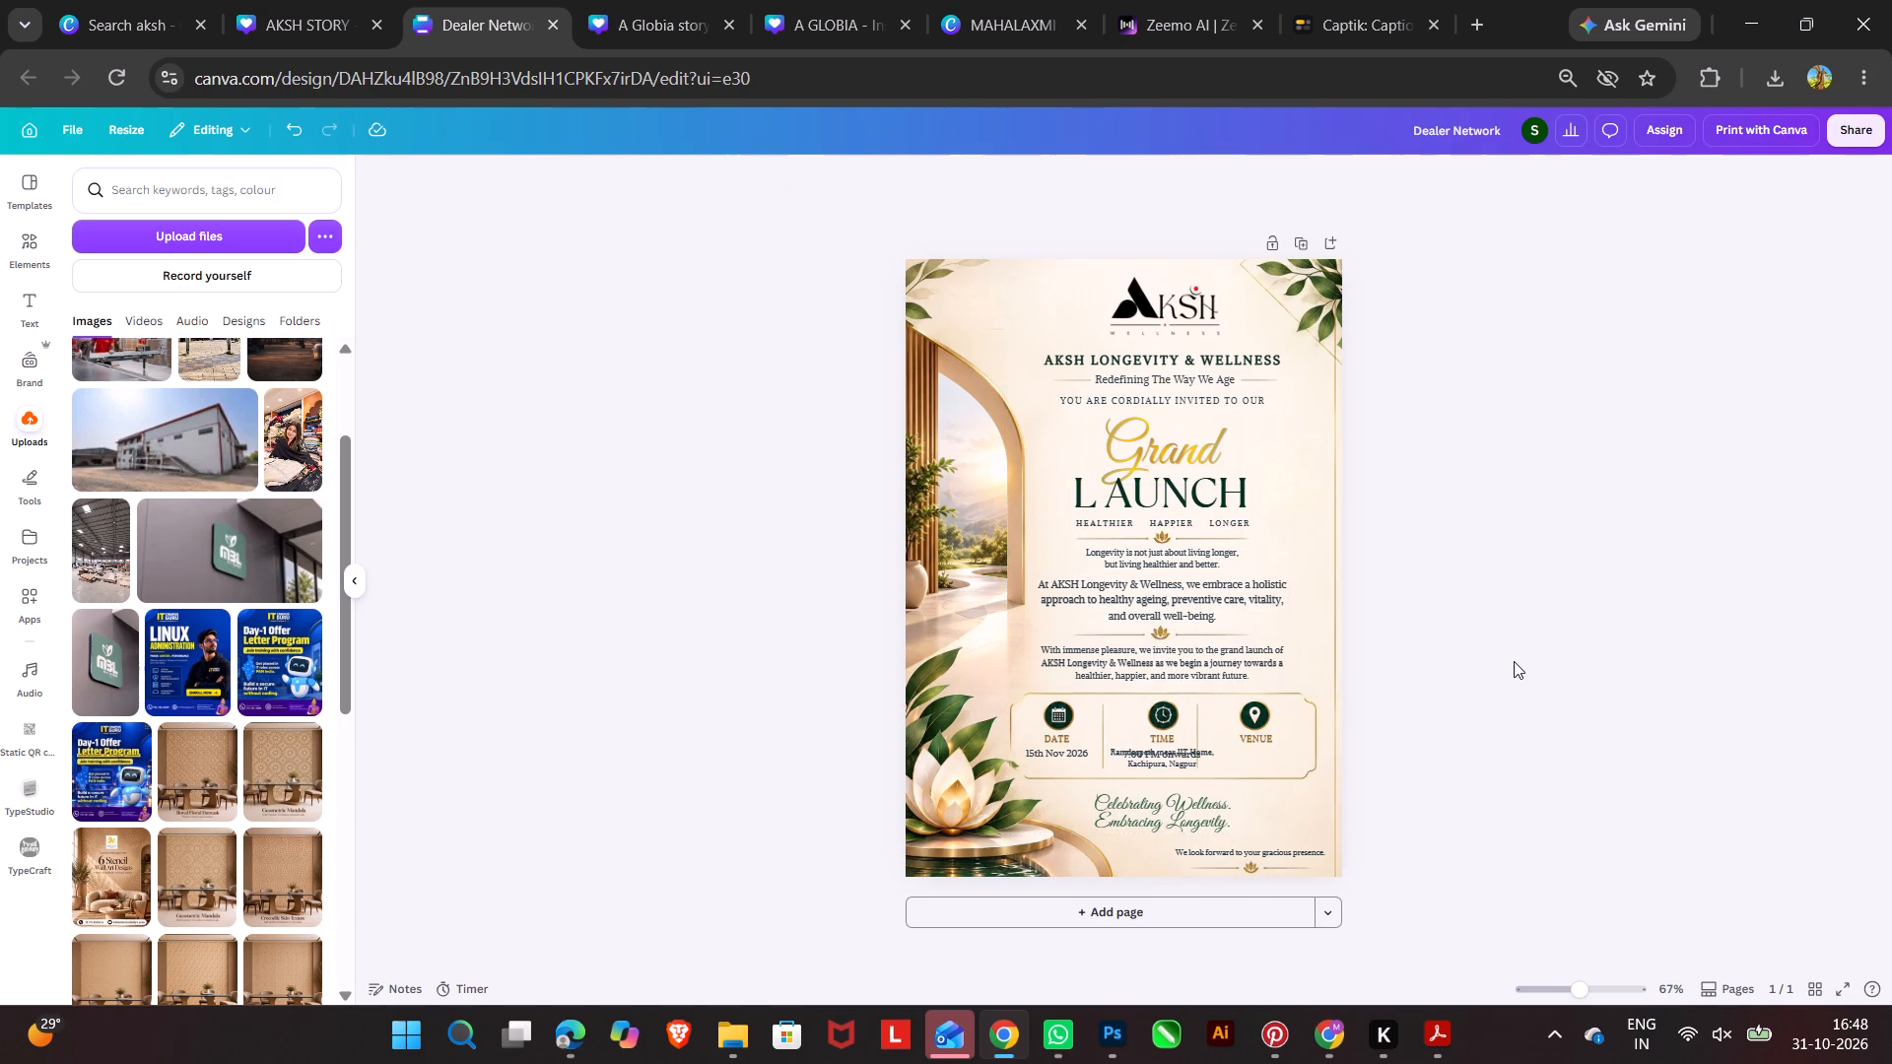
click(1514, 661)
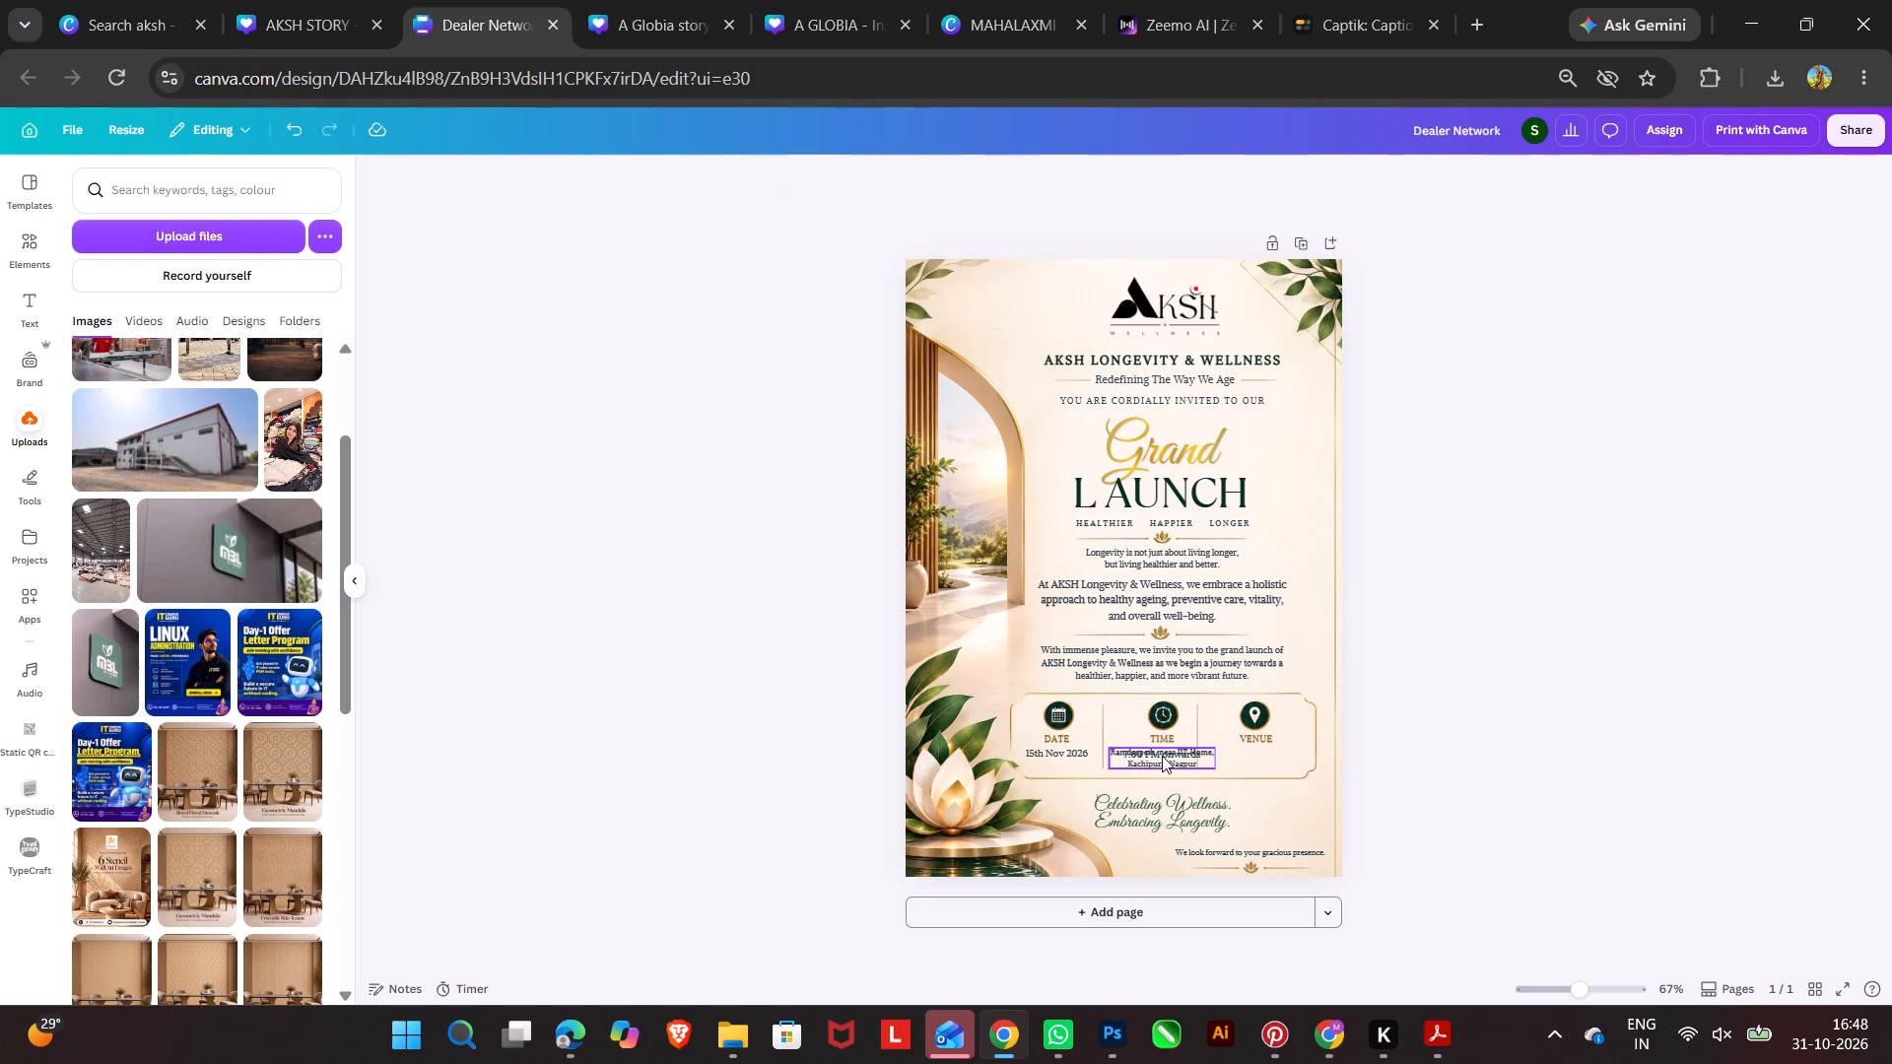
Move the venue address "Ramdaspeth, near IIT Home, Kachipura, Nagpur" back beneath the VENUE label.
click(1162, 756)
drag(1166, 758, 1189, 758)
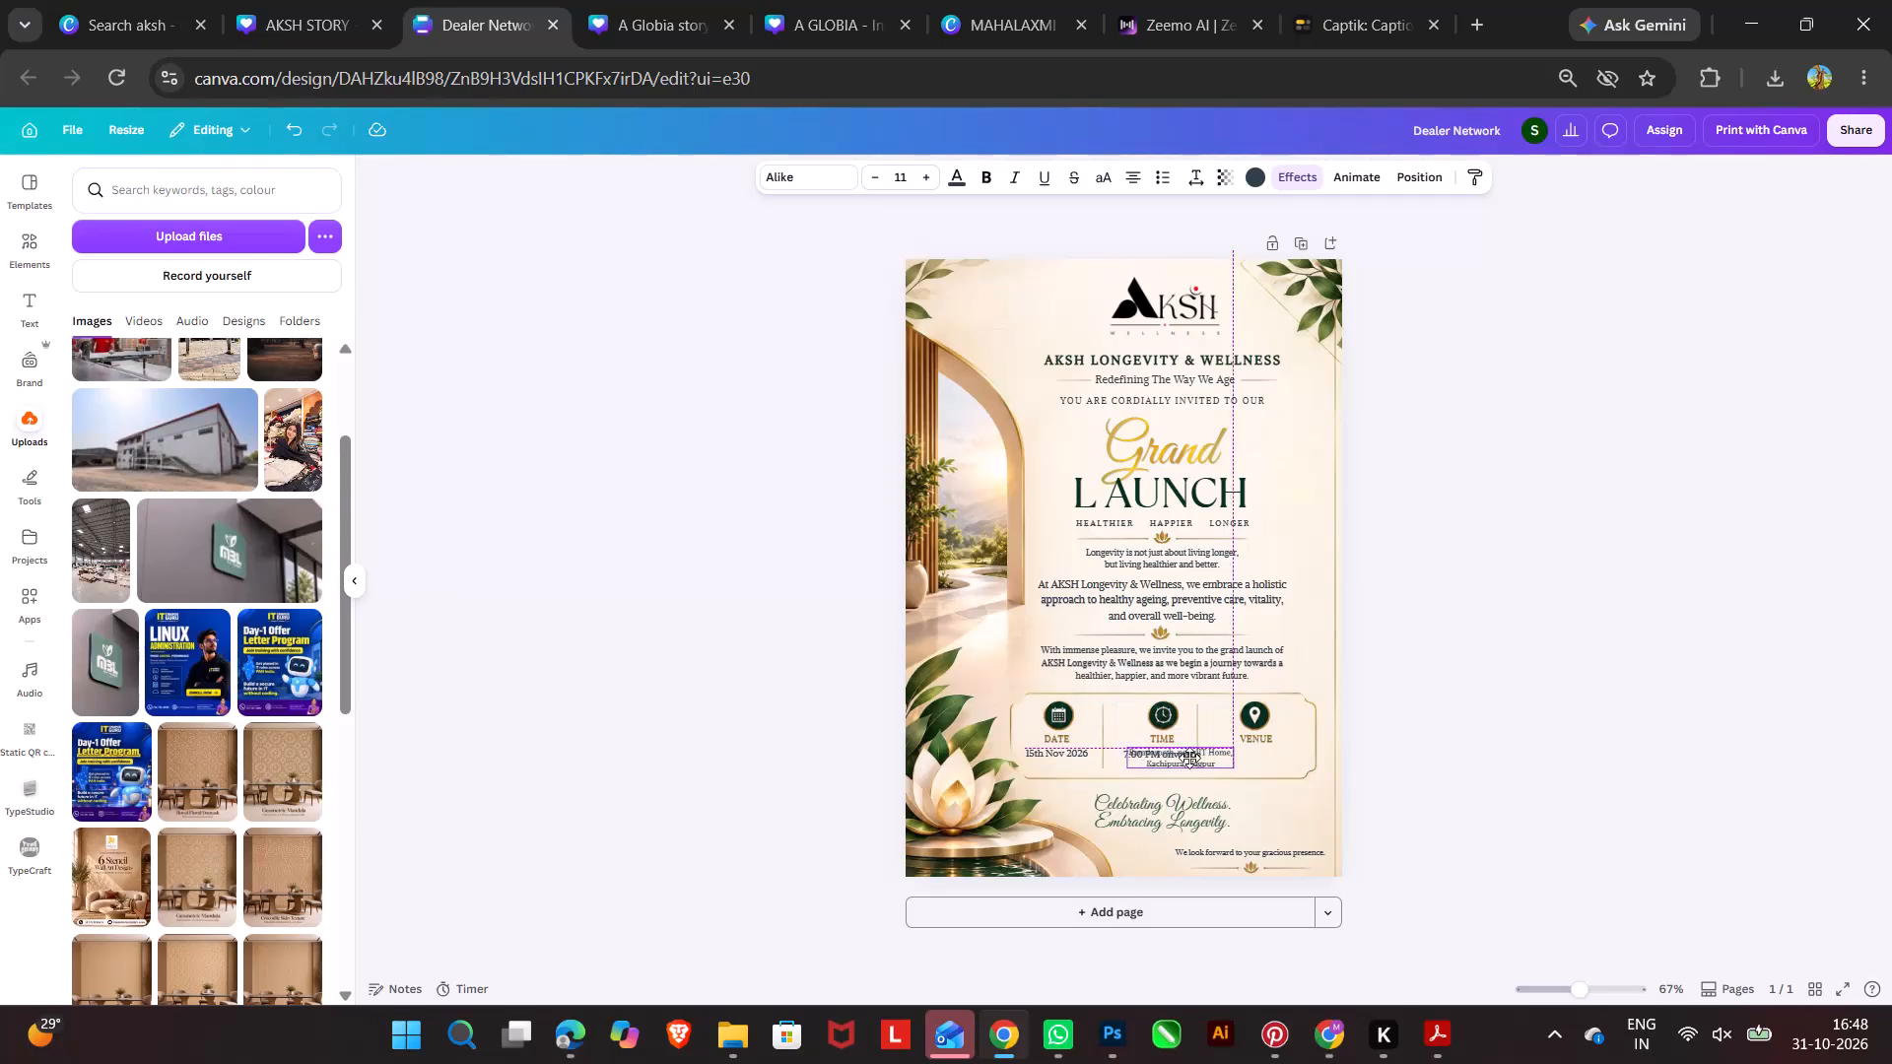
drag(1189, 758, 1263, 758)
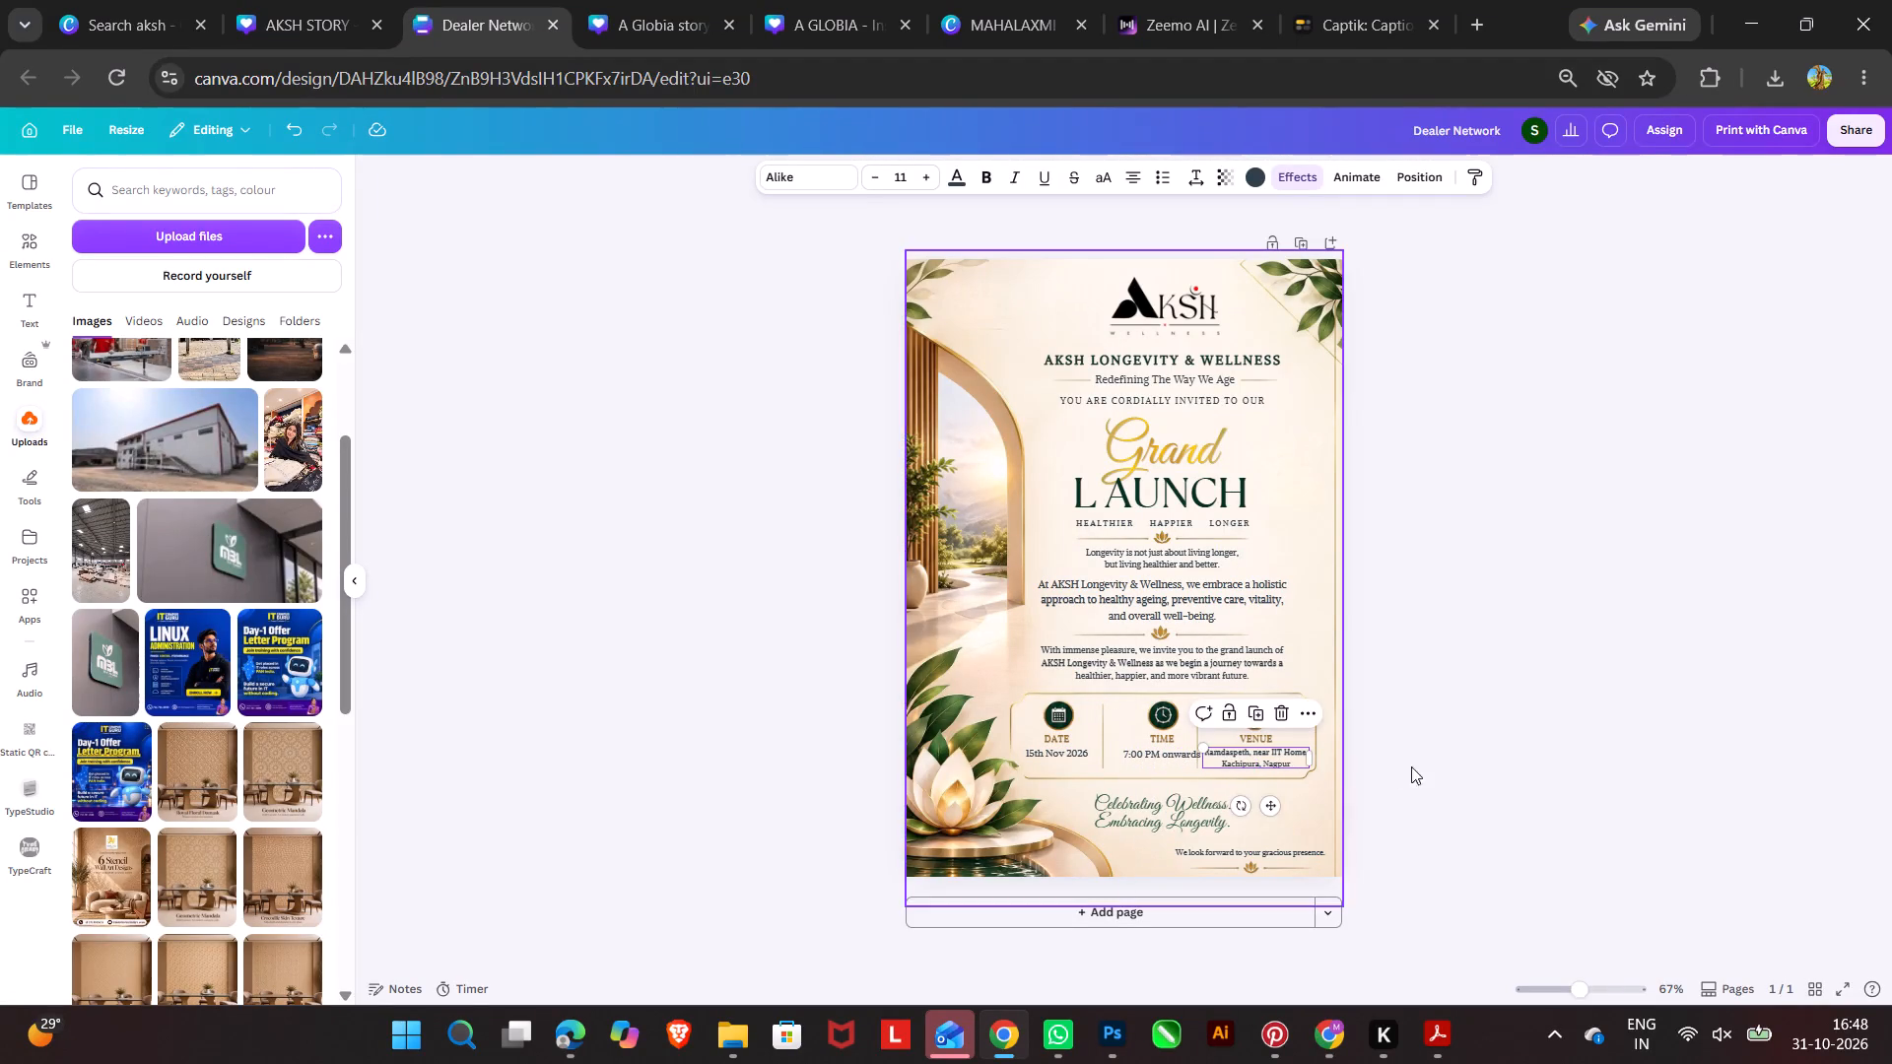
click(1444, 752)
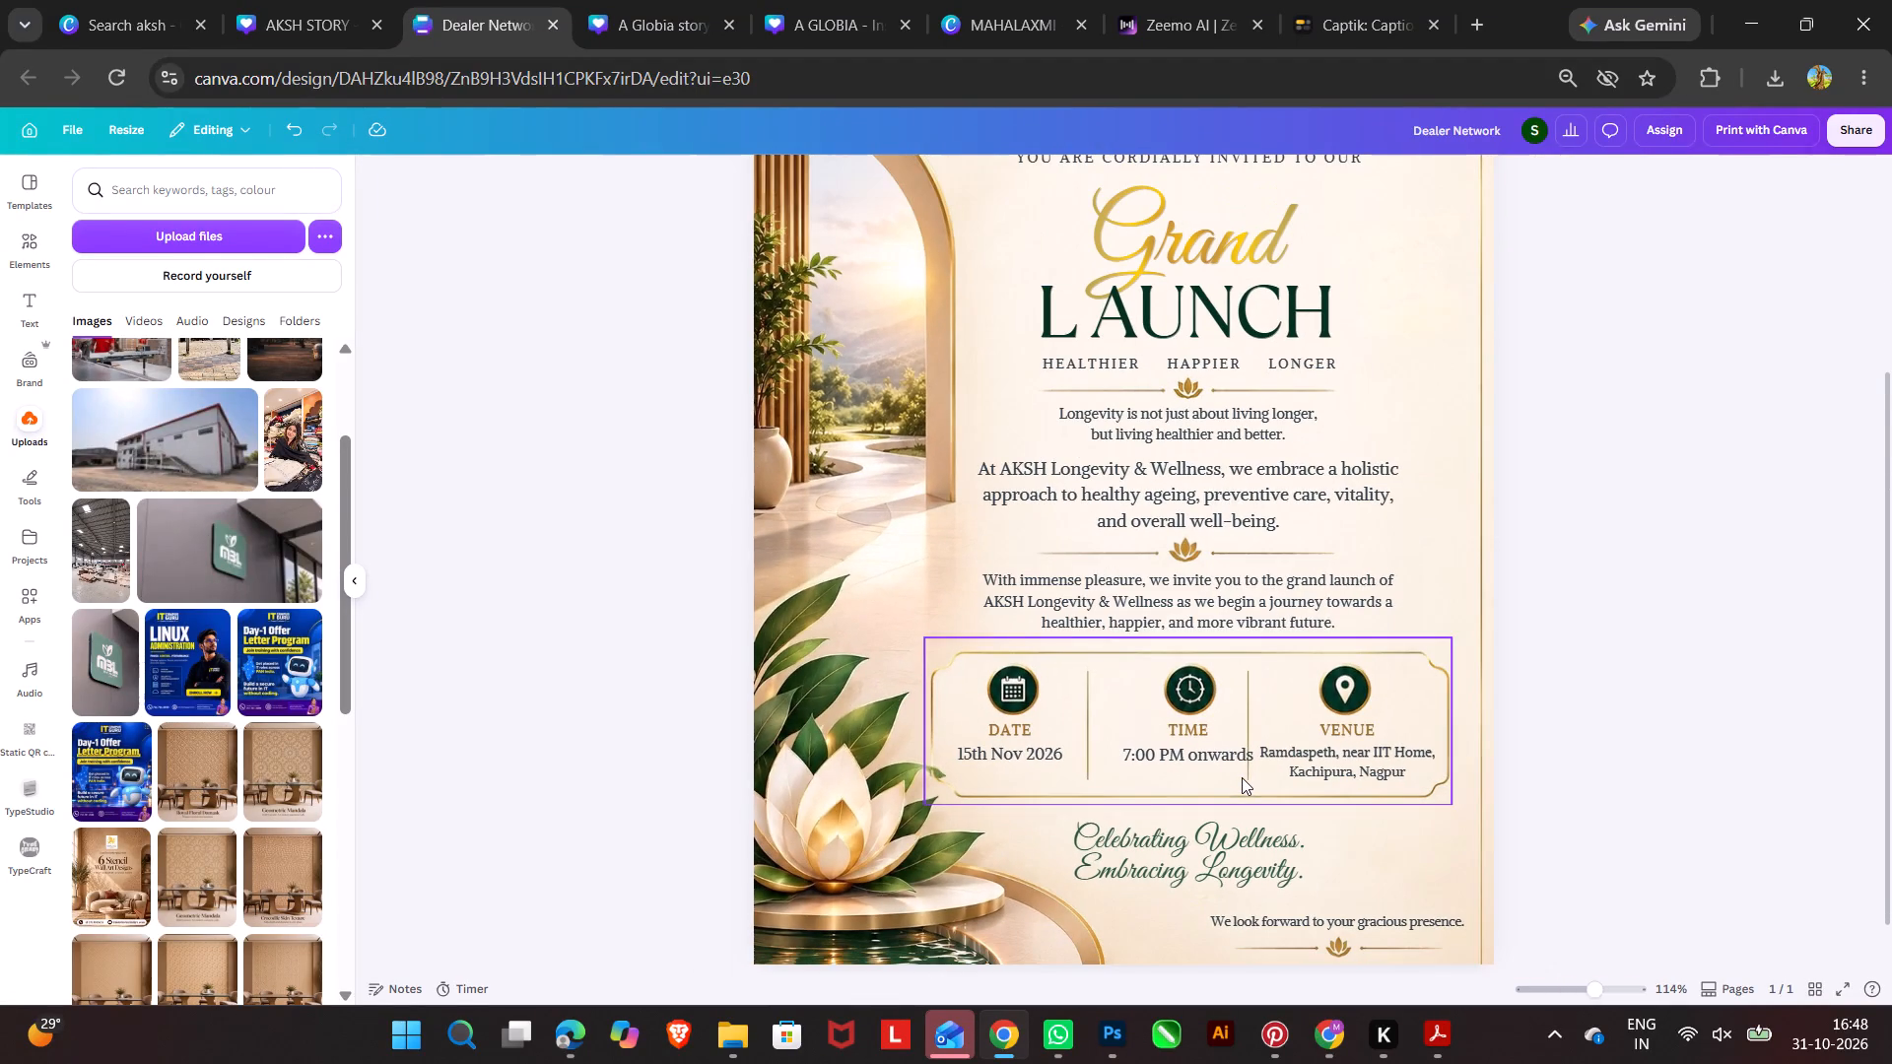
Centre the clock icon, the TIME label and "7:00 PM onwards" between the two dividers of the event details frame.
click(971, 536)
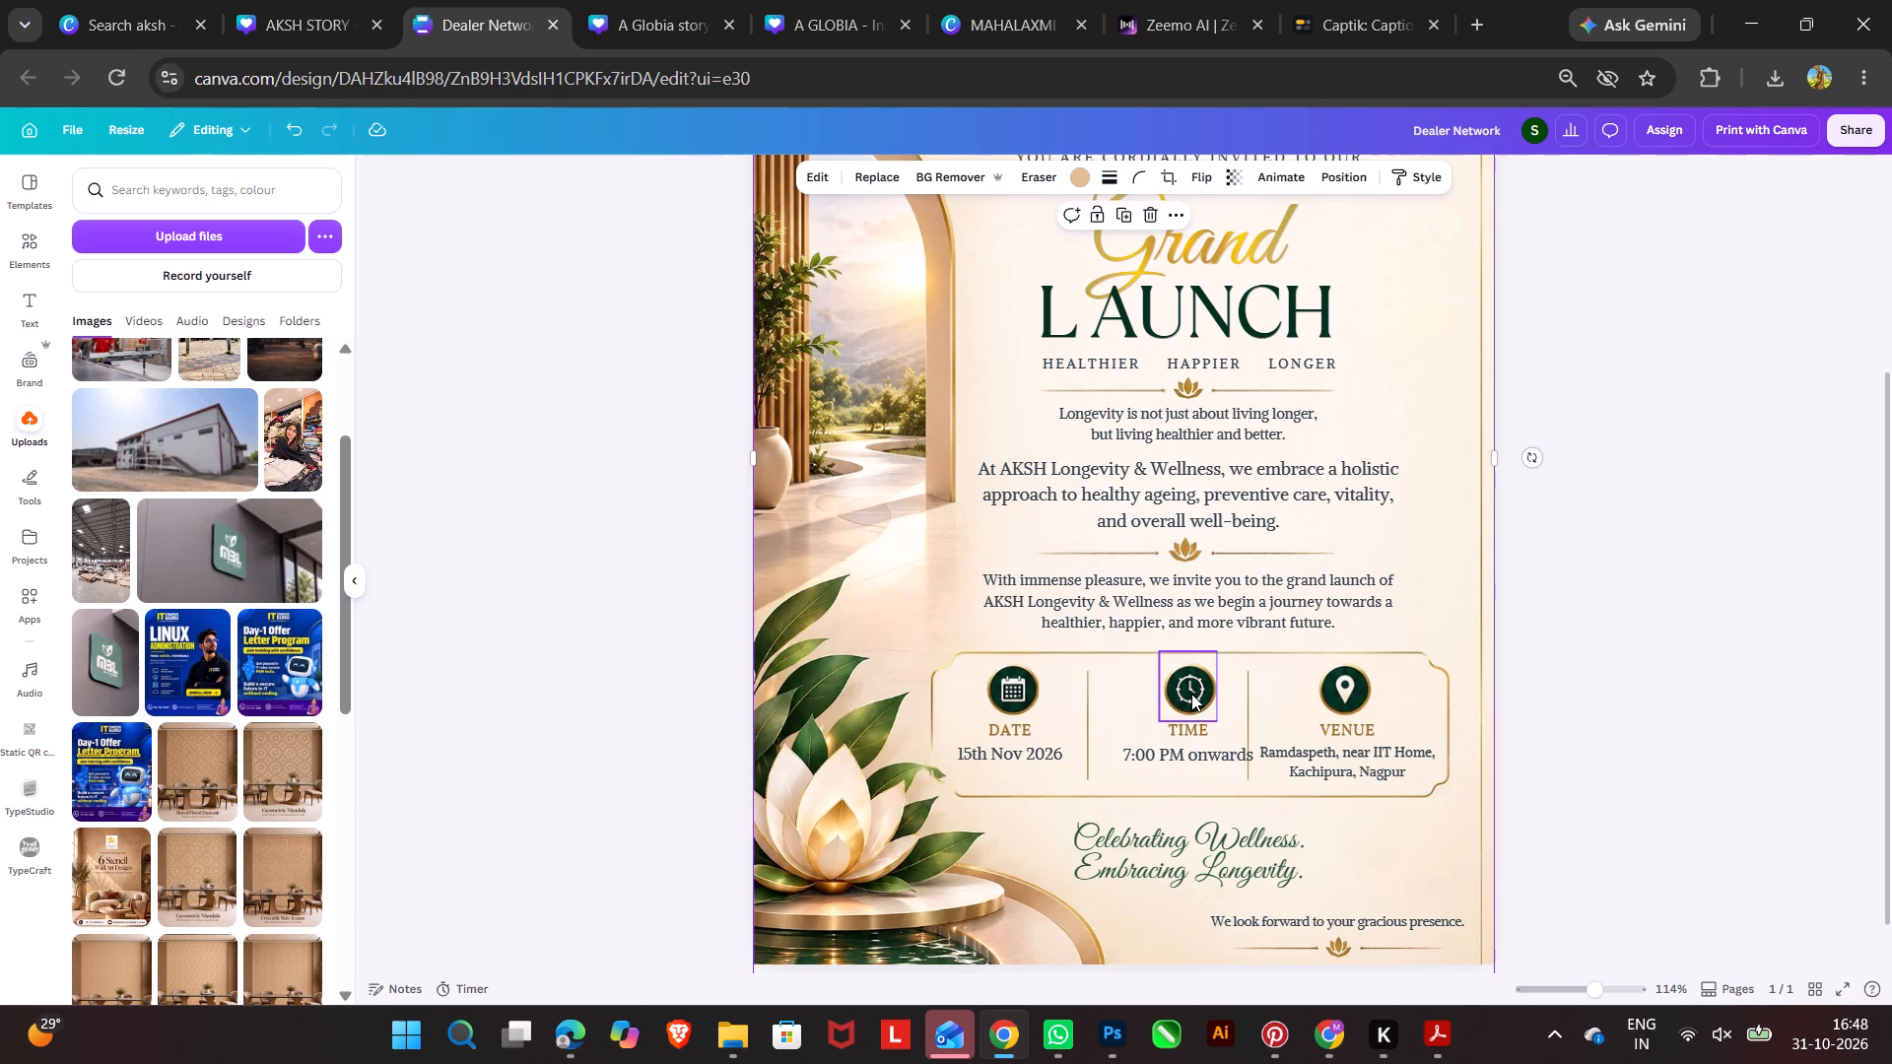
drag(1191, 694, 1175, 693)
drag(1184, 755, 1168, 754)
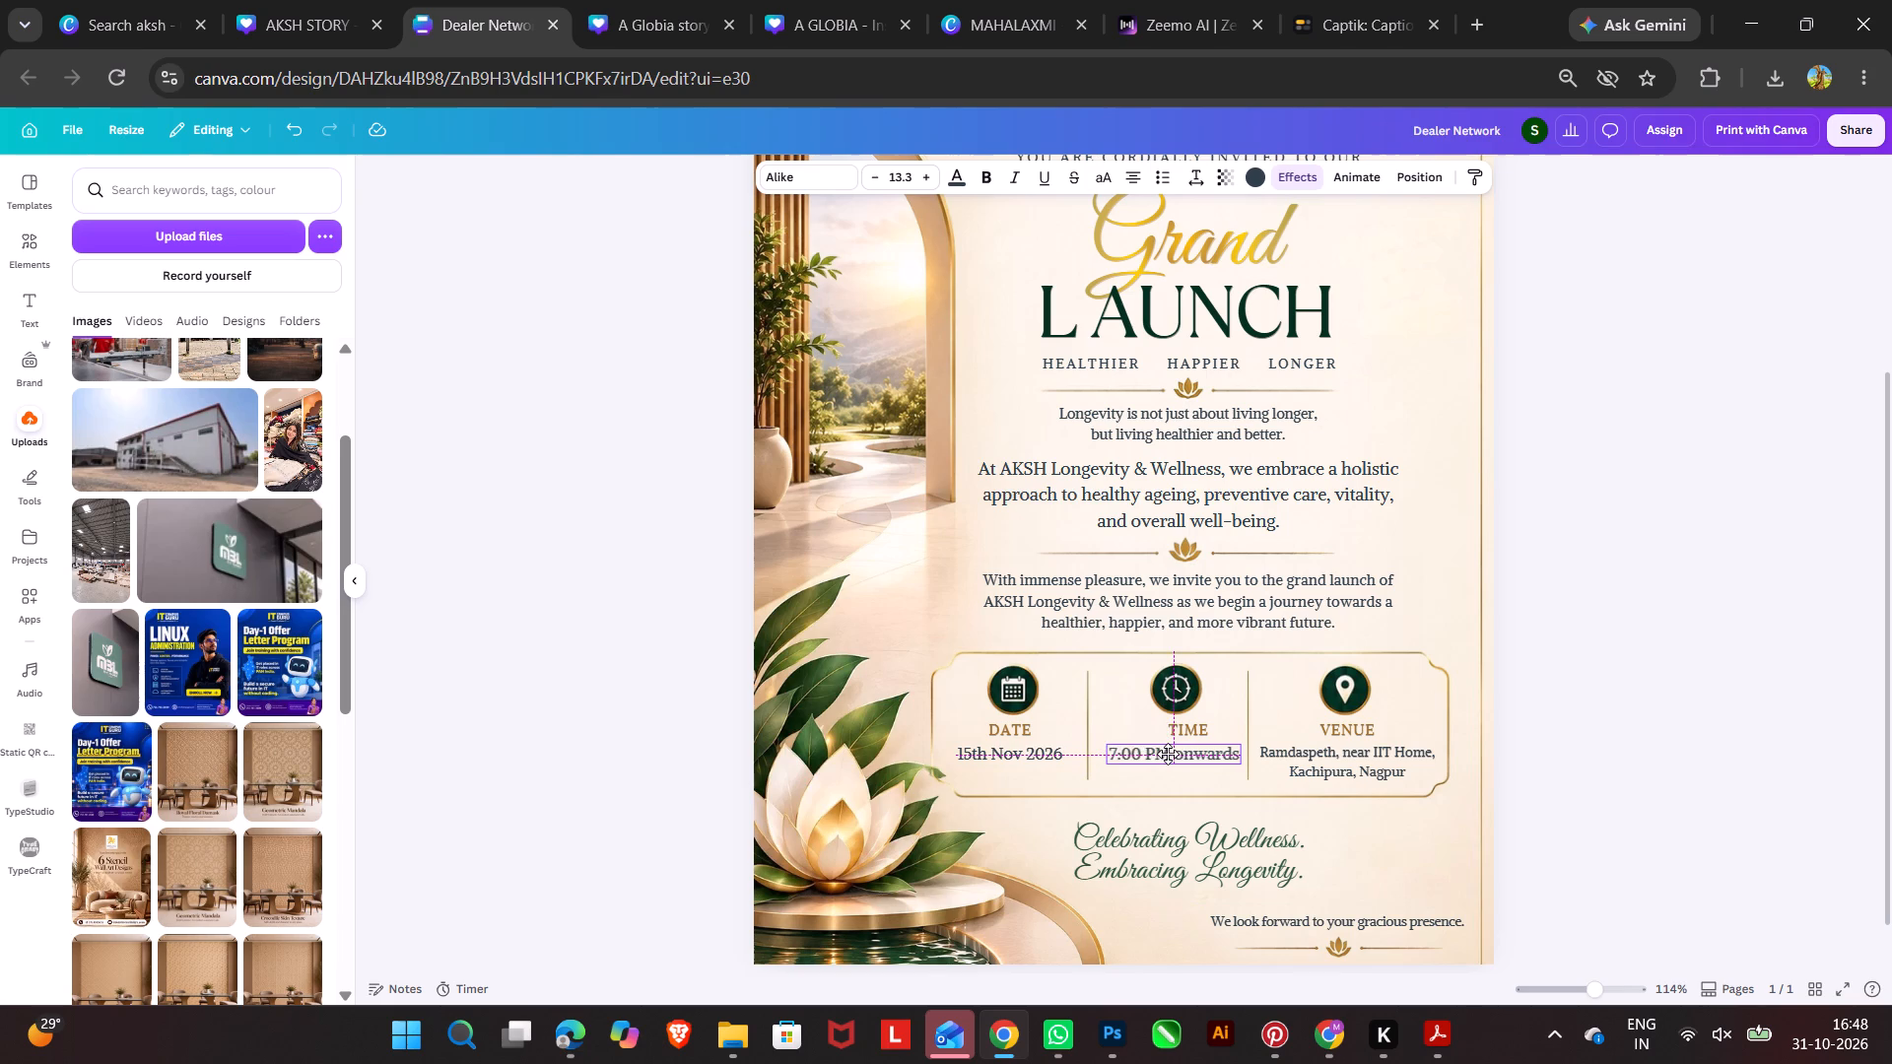
drag(1168, 754, 1164, 754)
drag(1188, 732, 1172, 732)
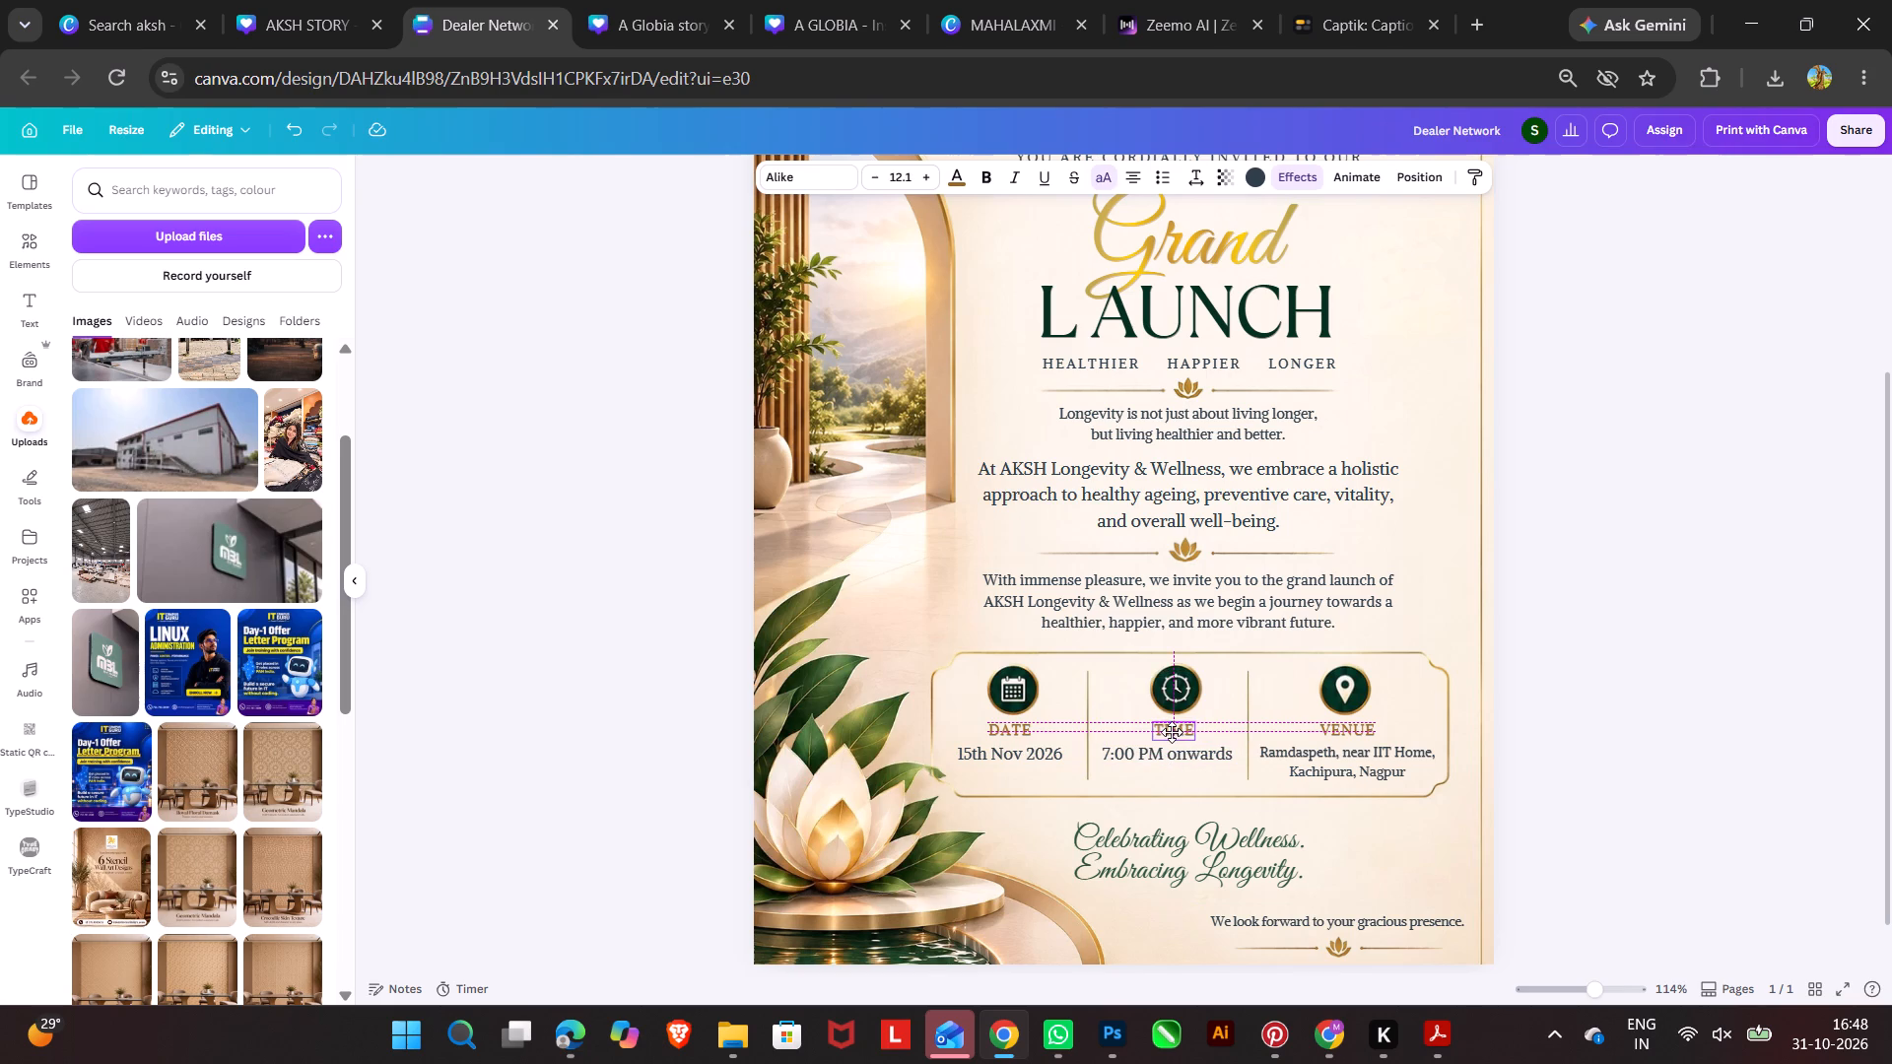
drag(1172, 732, 1171, 732)
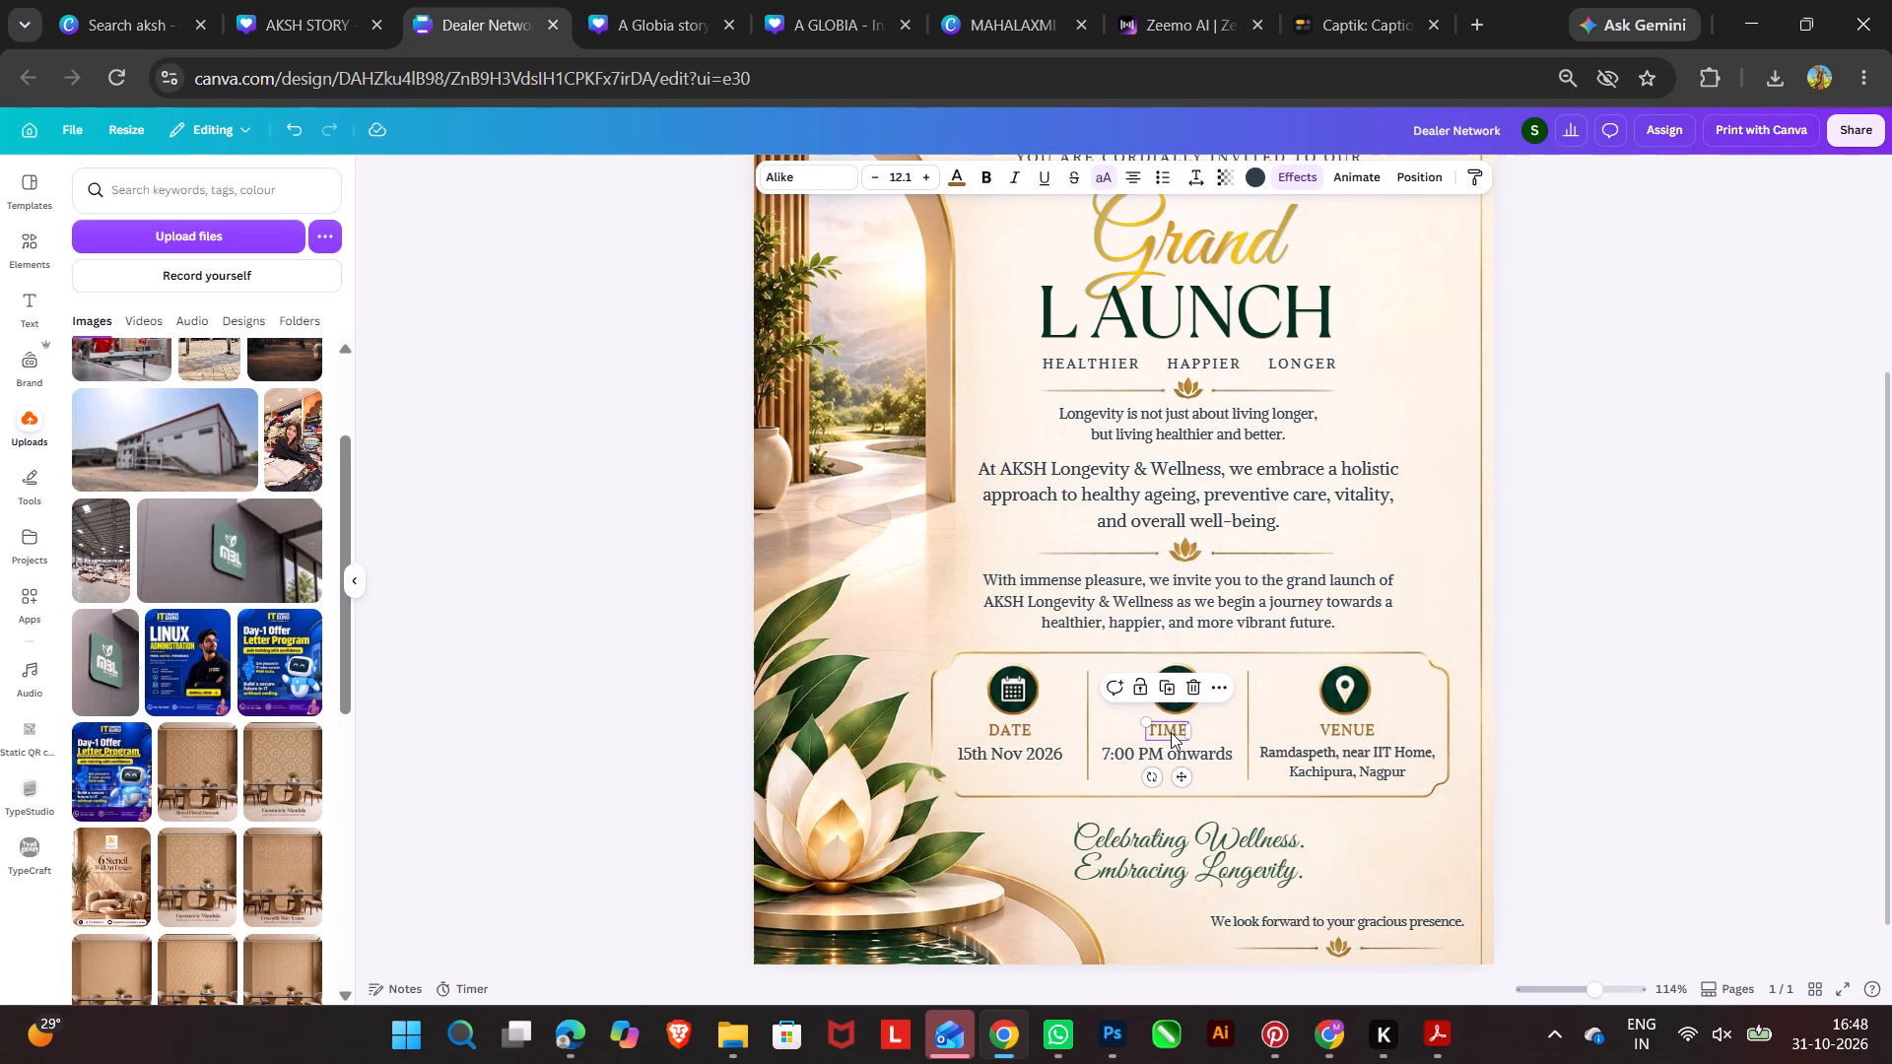
click(1172, 708)
click(1572, 737)
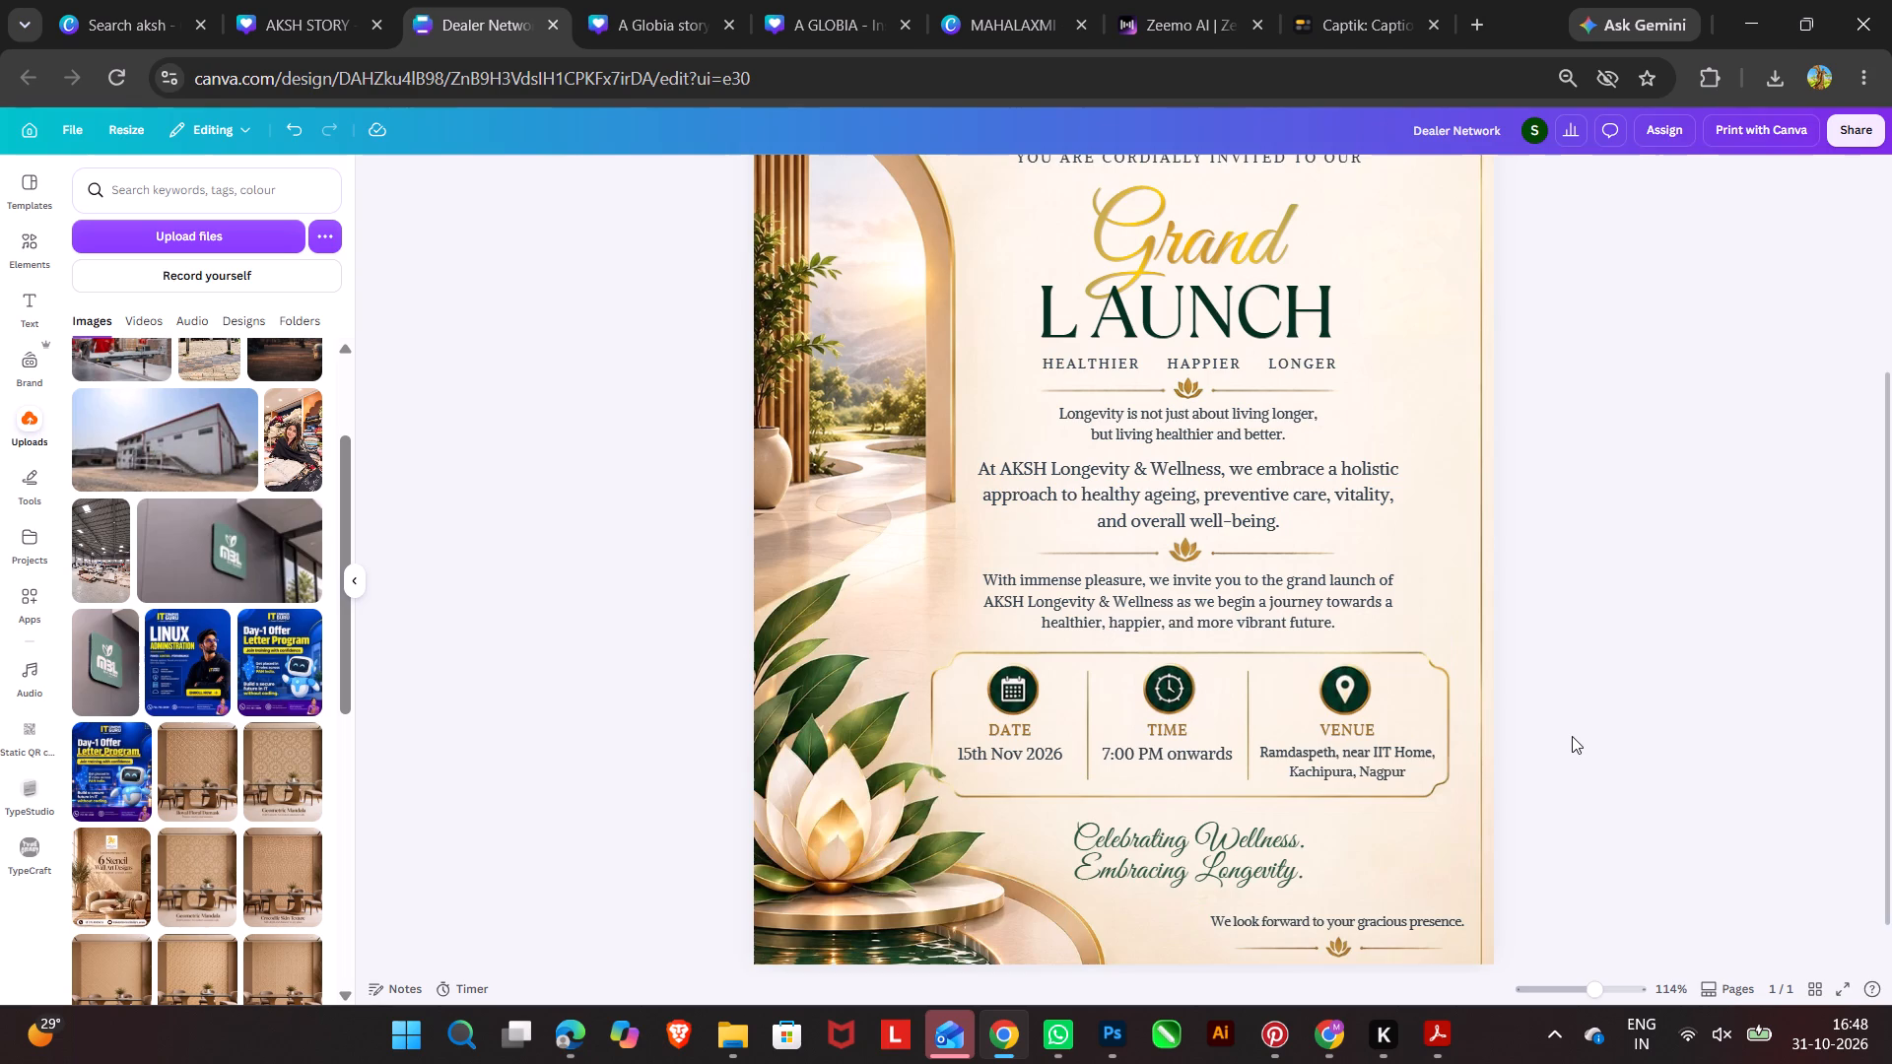
Make the "At AKSH Longevity & Wellness" paragraph bold.
scroll(1572, 736, up, 2)
scroll(1572, 736, down, 2)
scroll(1572, 736, up, 1)
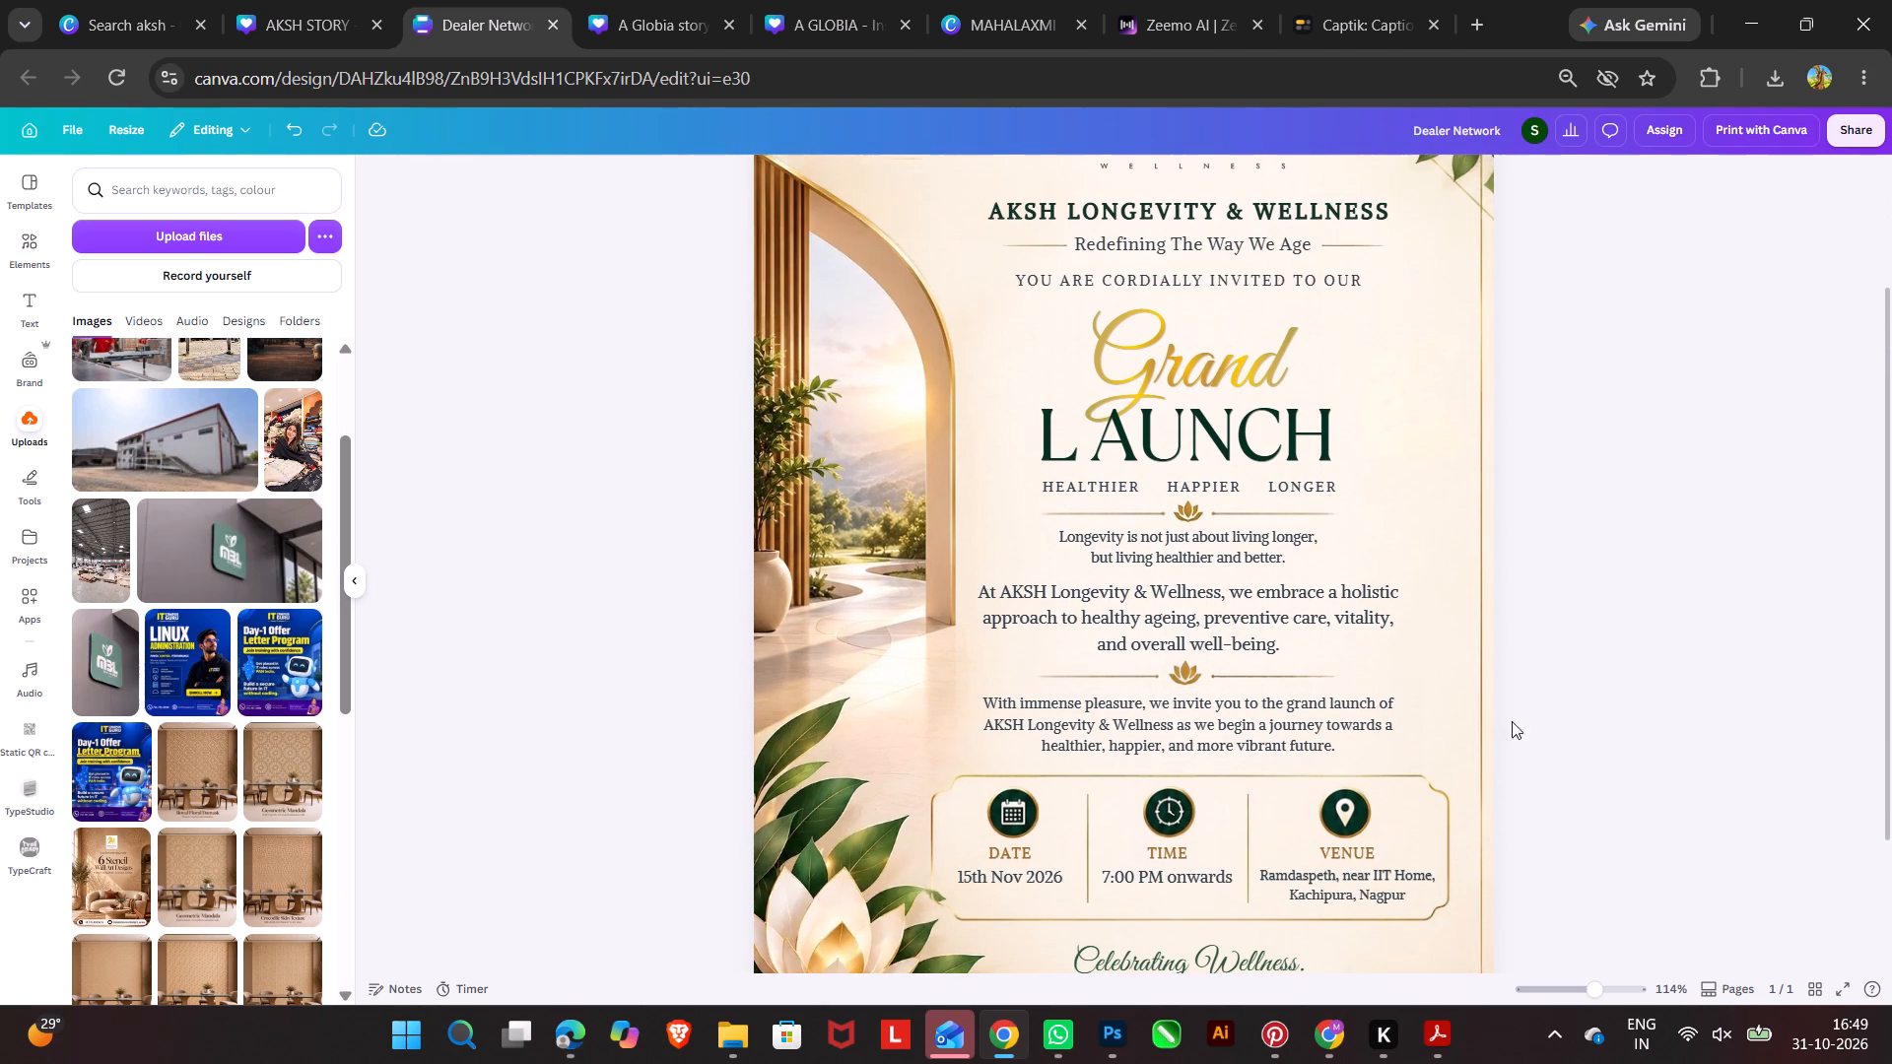
click(1209, 589)
click(987, 172)
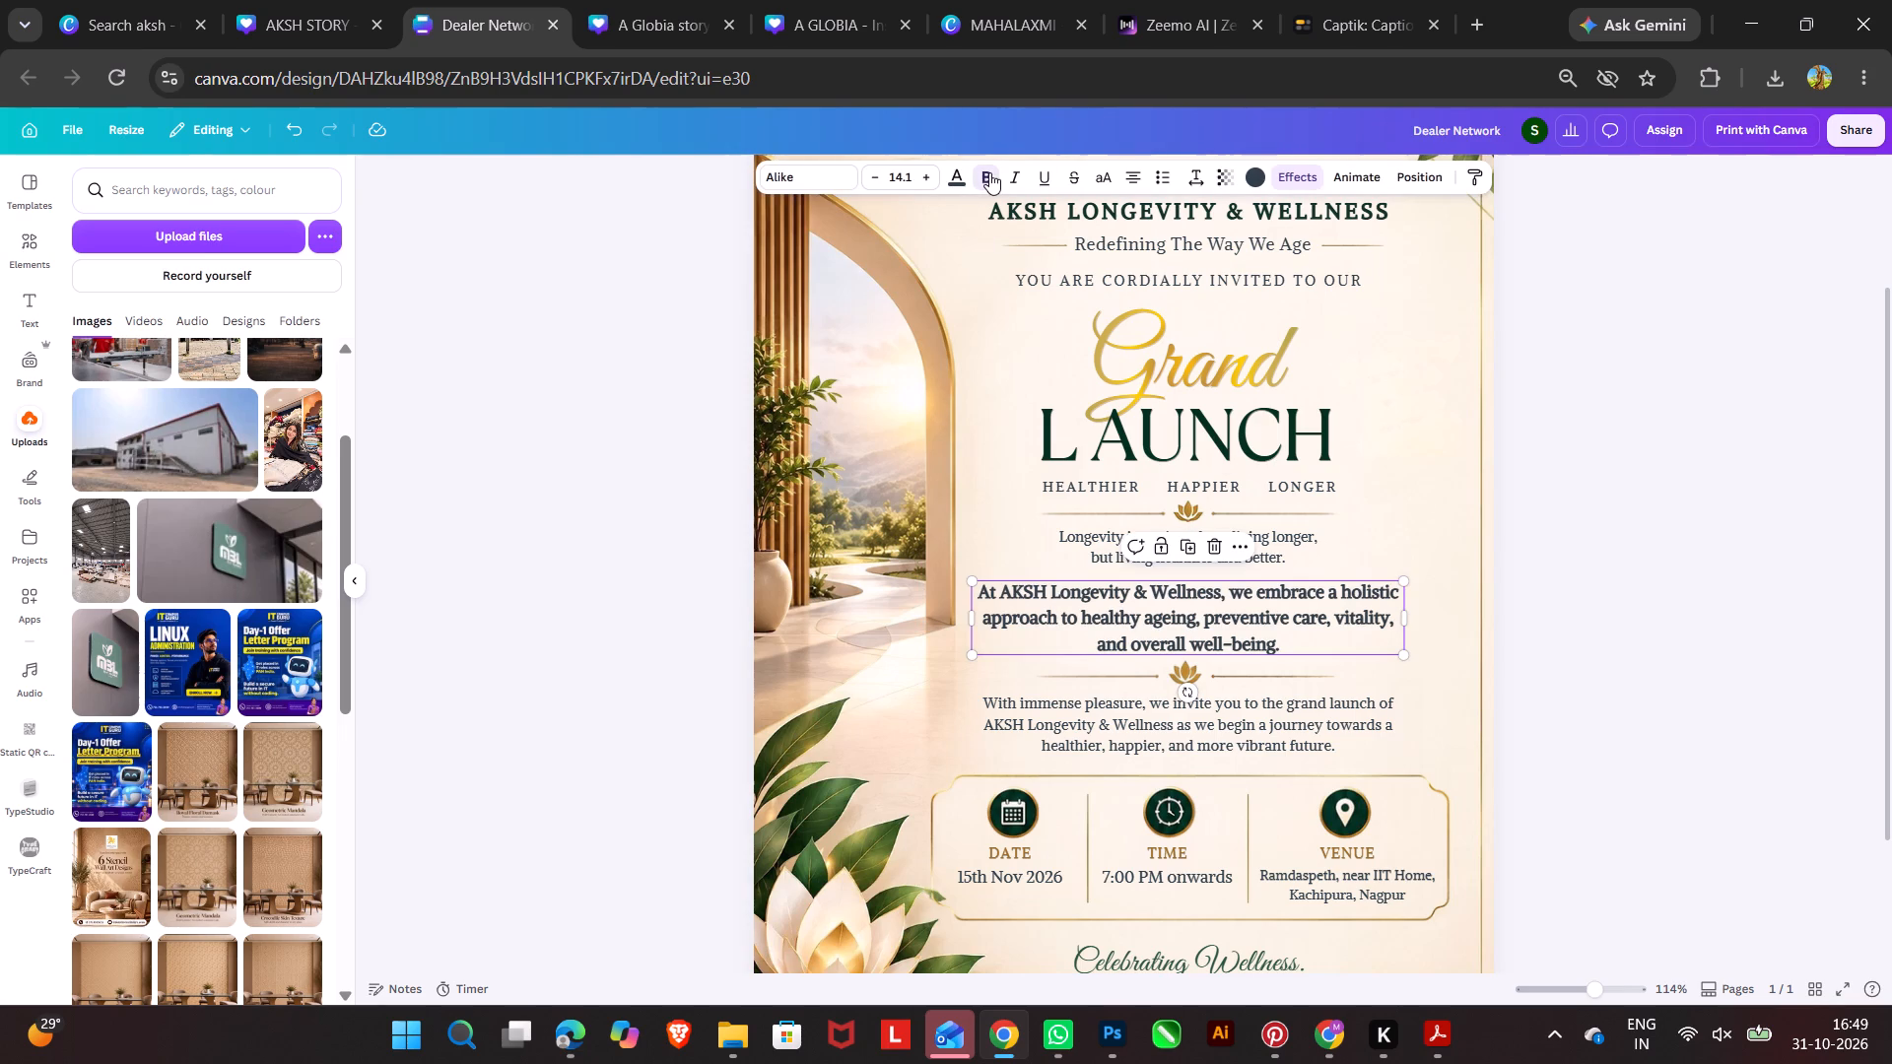
Remove the drop shadow effect from the bold "At AKSH Longevity & Wellness" paragraph.
click(1295, 178)
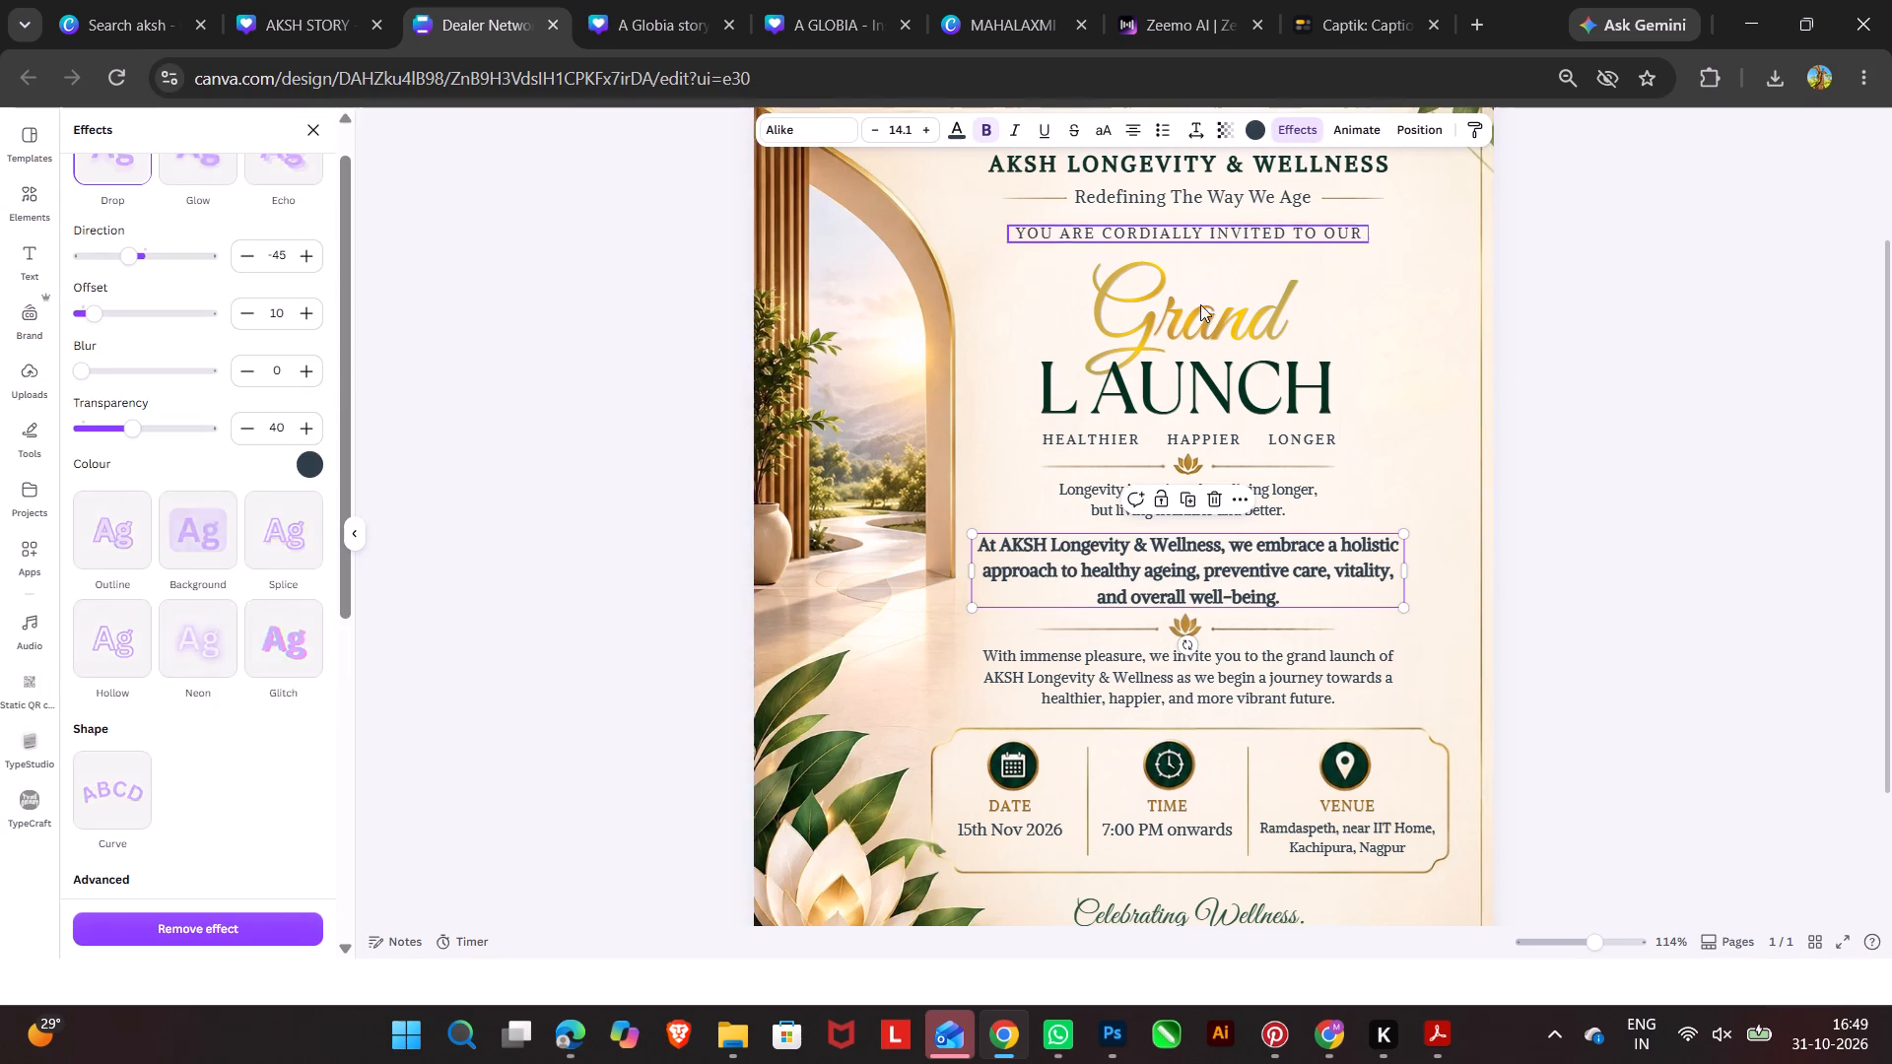
click(258, 927)
double_click(643, 662)
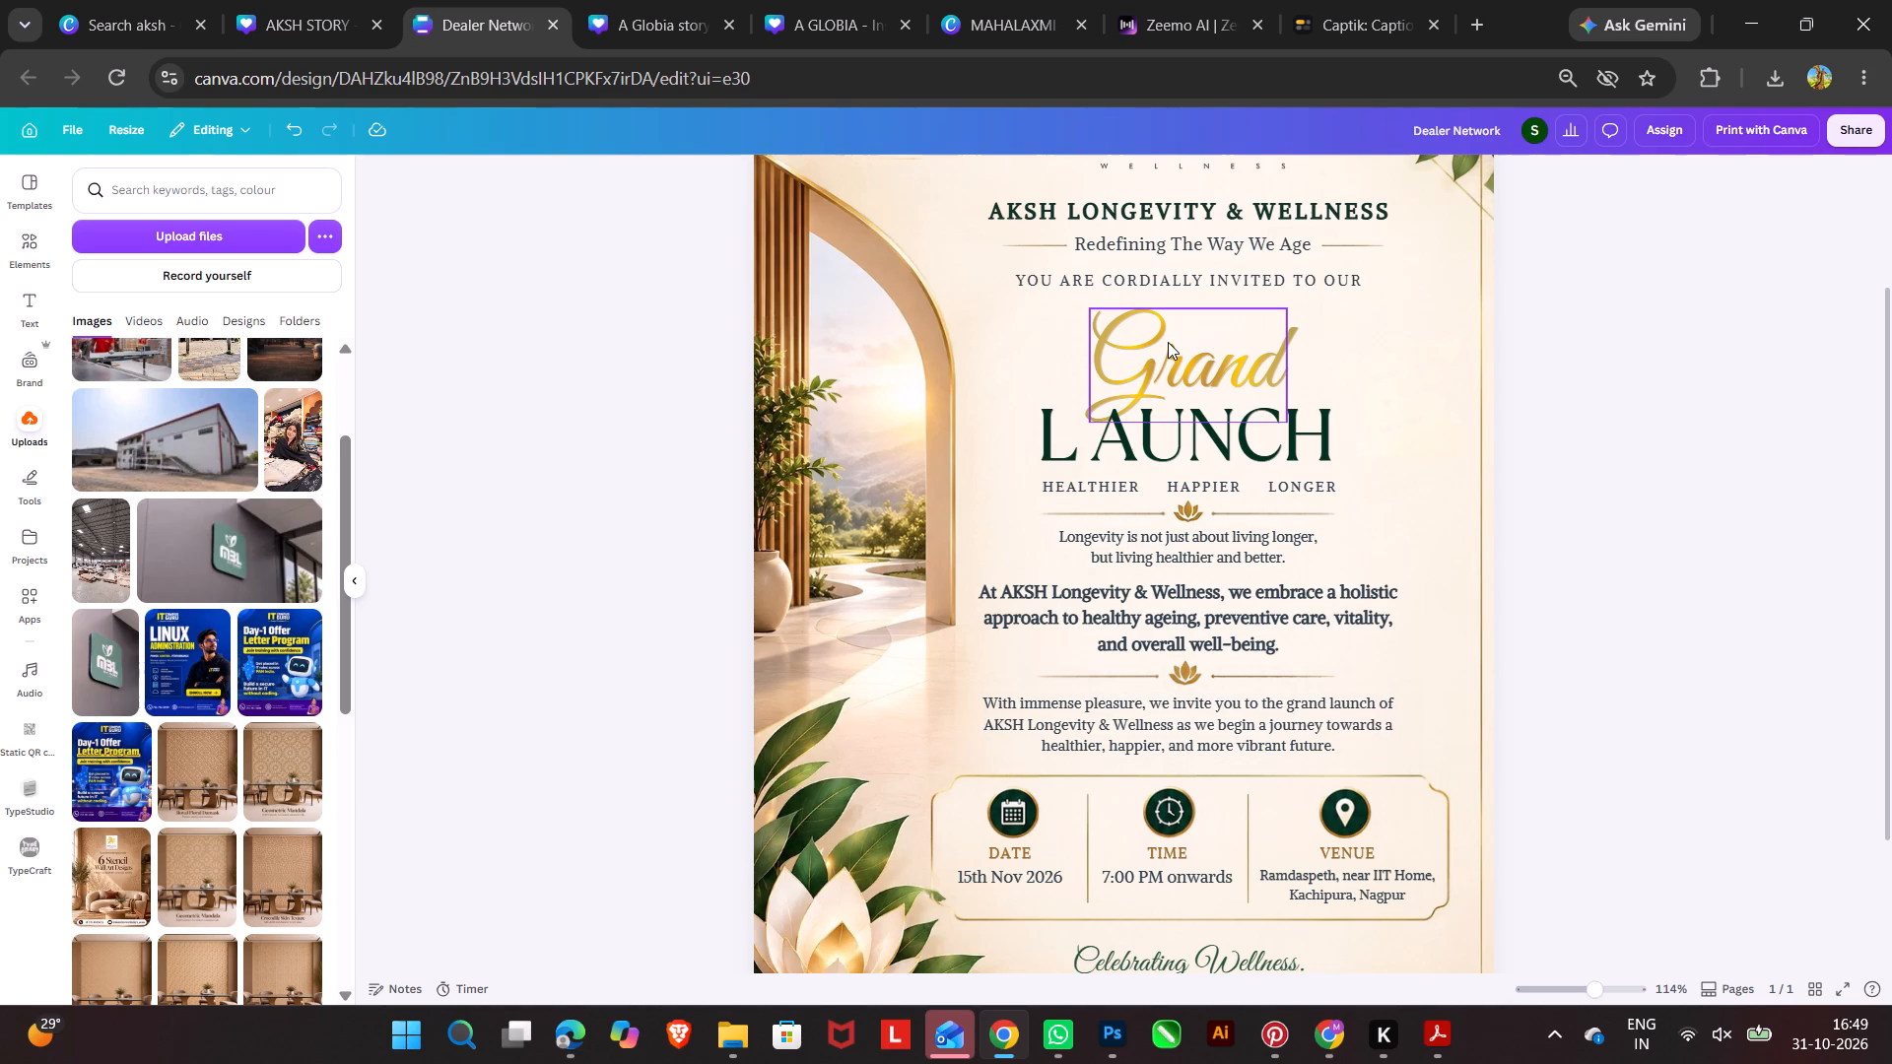
Shift the gold "Grand" word slightly left above LAUNCH and enlarge it to font size 84.8.
click(1188, 365)
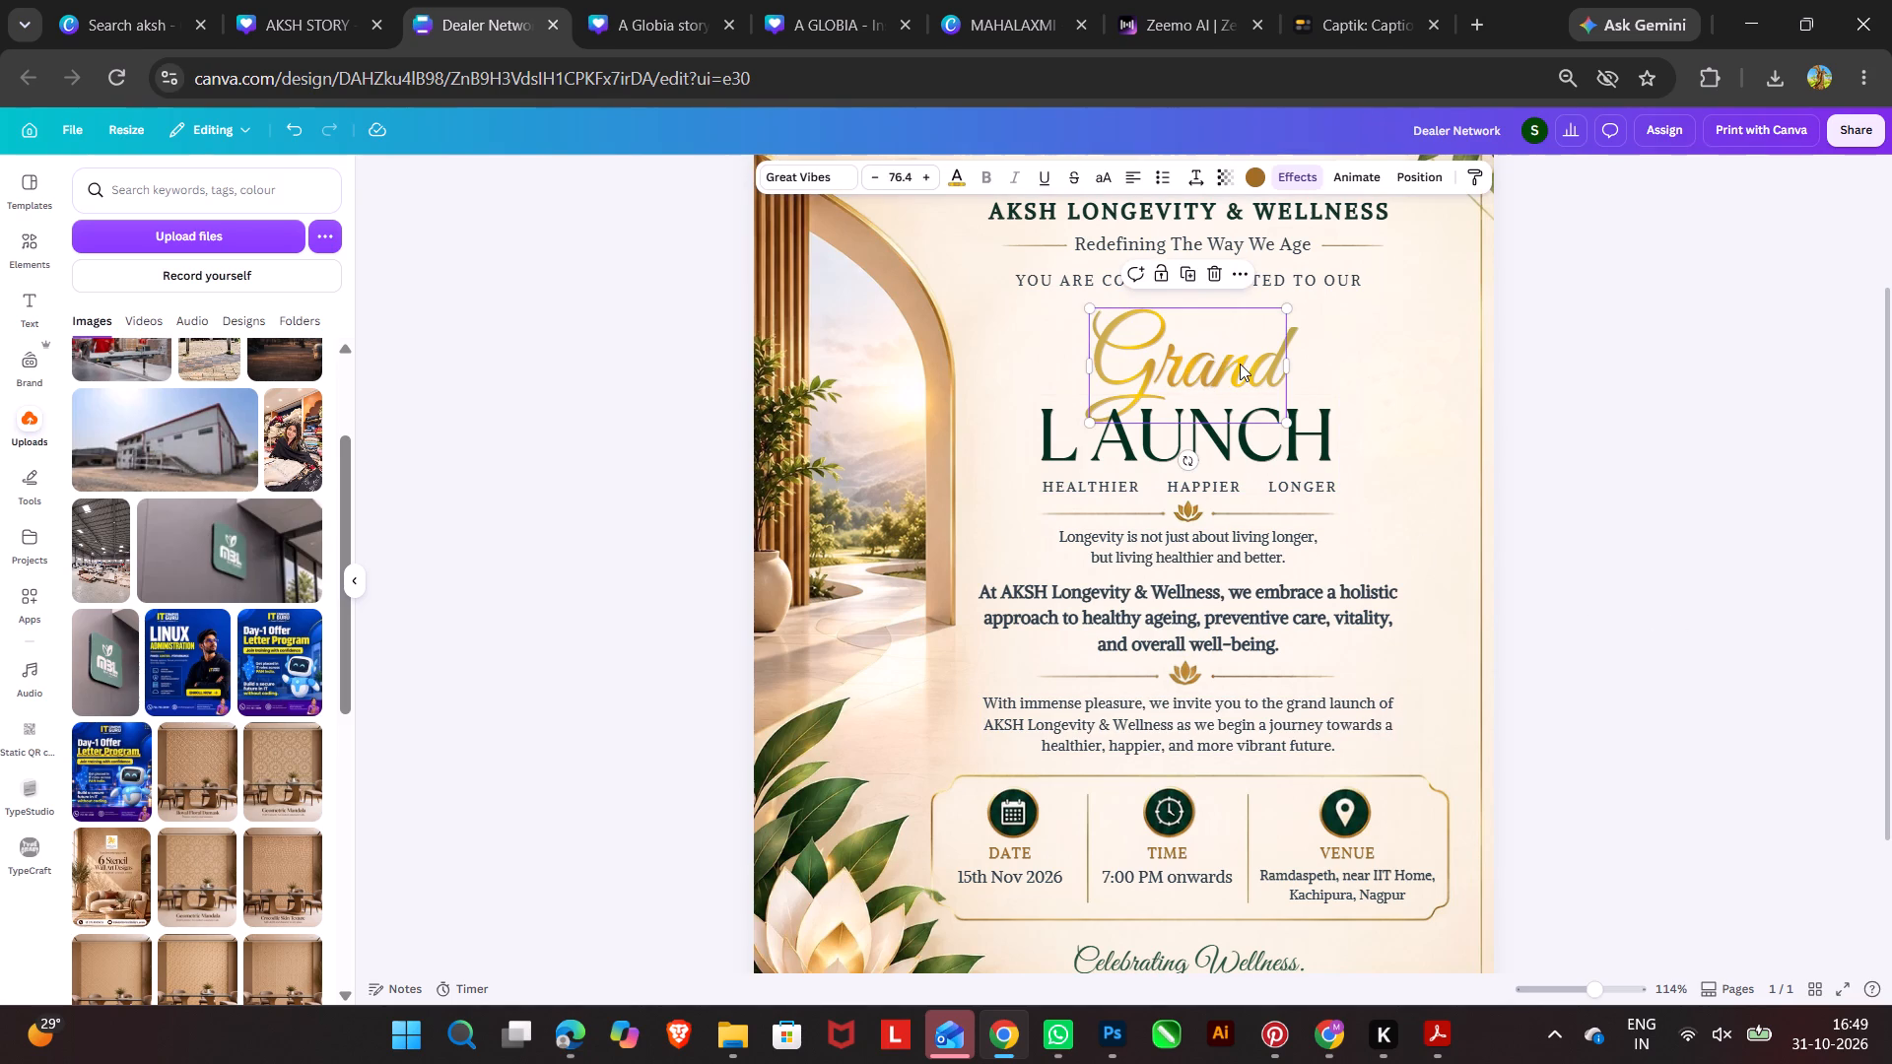
drag(1240, 364, 1210, 366)
drag(1254, 304, 1290, 301)
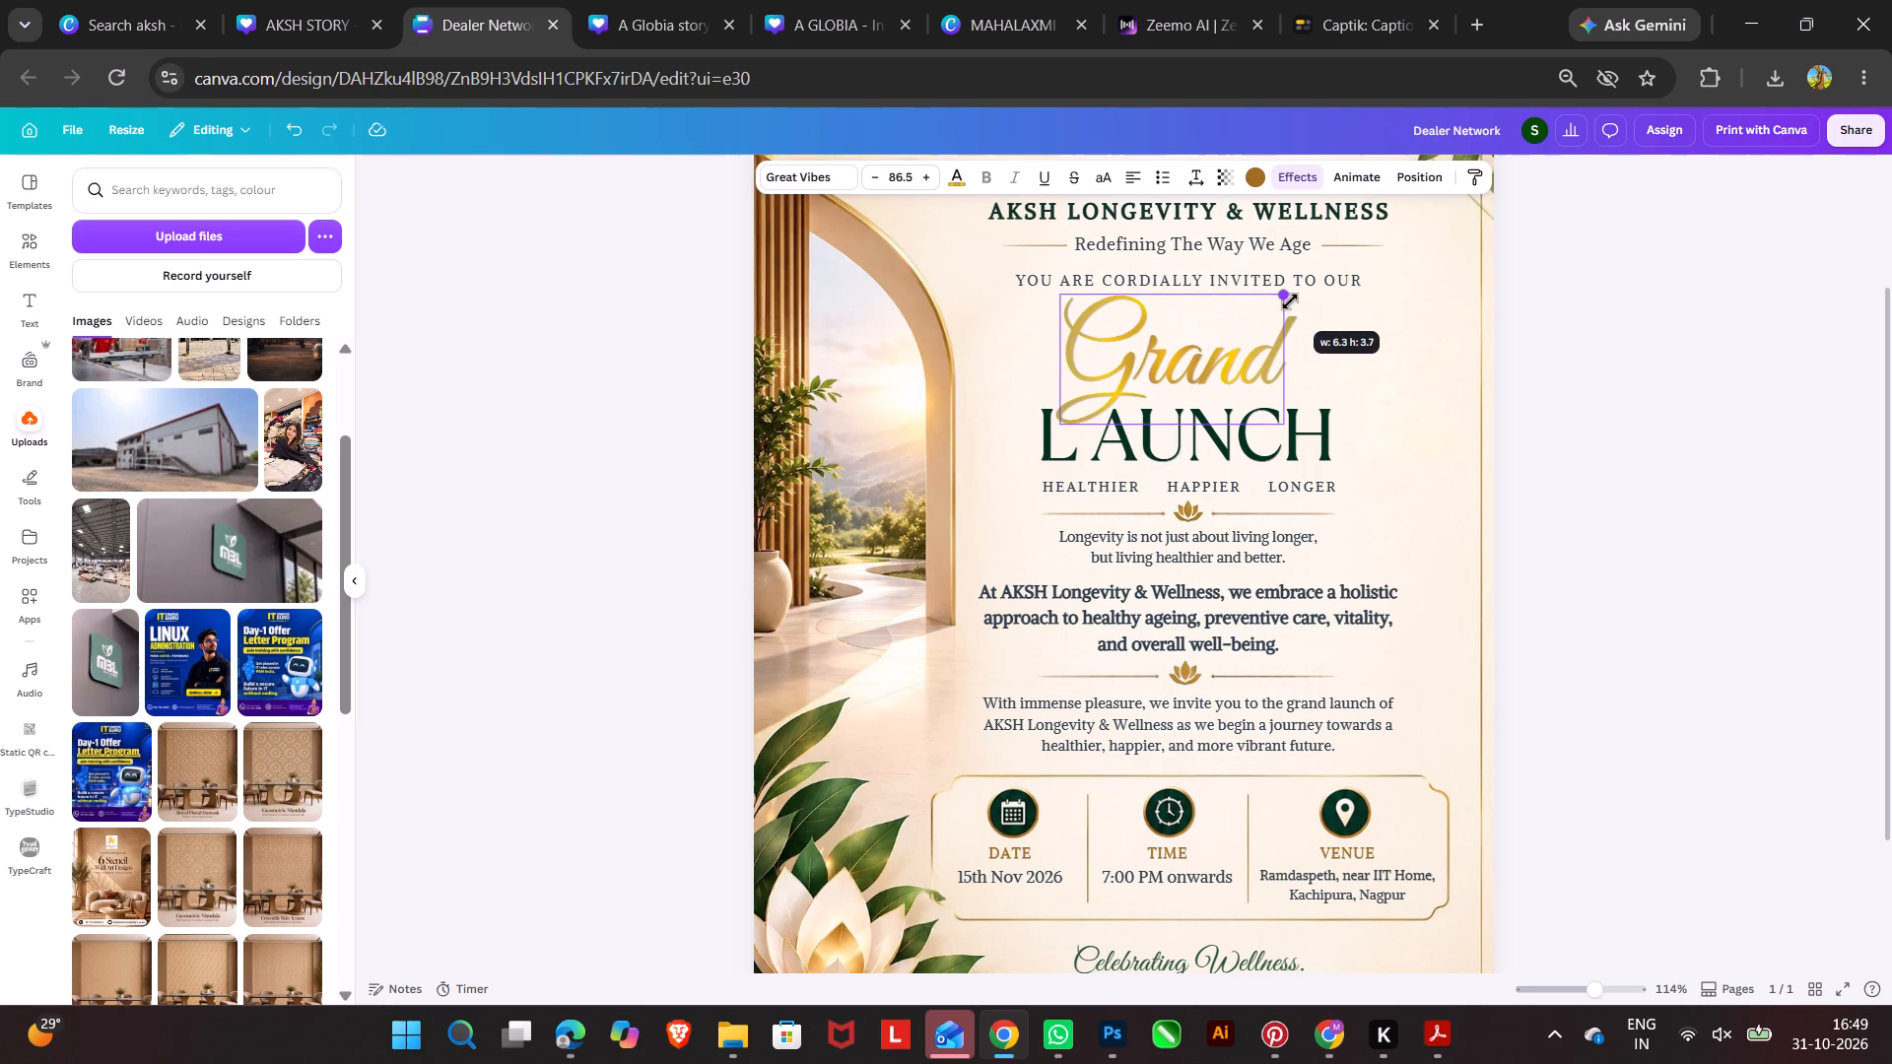
drag(1290, 301, 1286, 302)
Move the company heading, the "Redefining The Way We Age" line and the invitation line up together, closer to the logo.
scroll(1289, 395, up, 2)
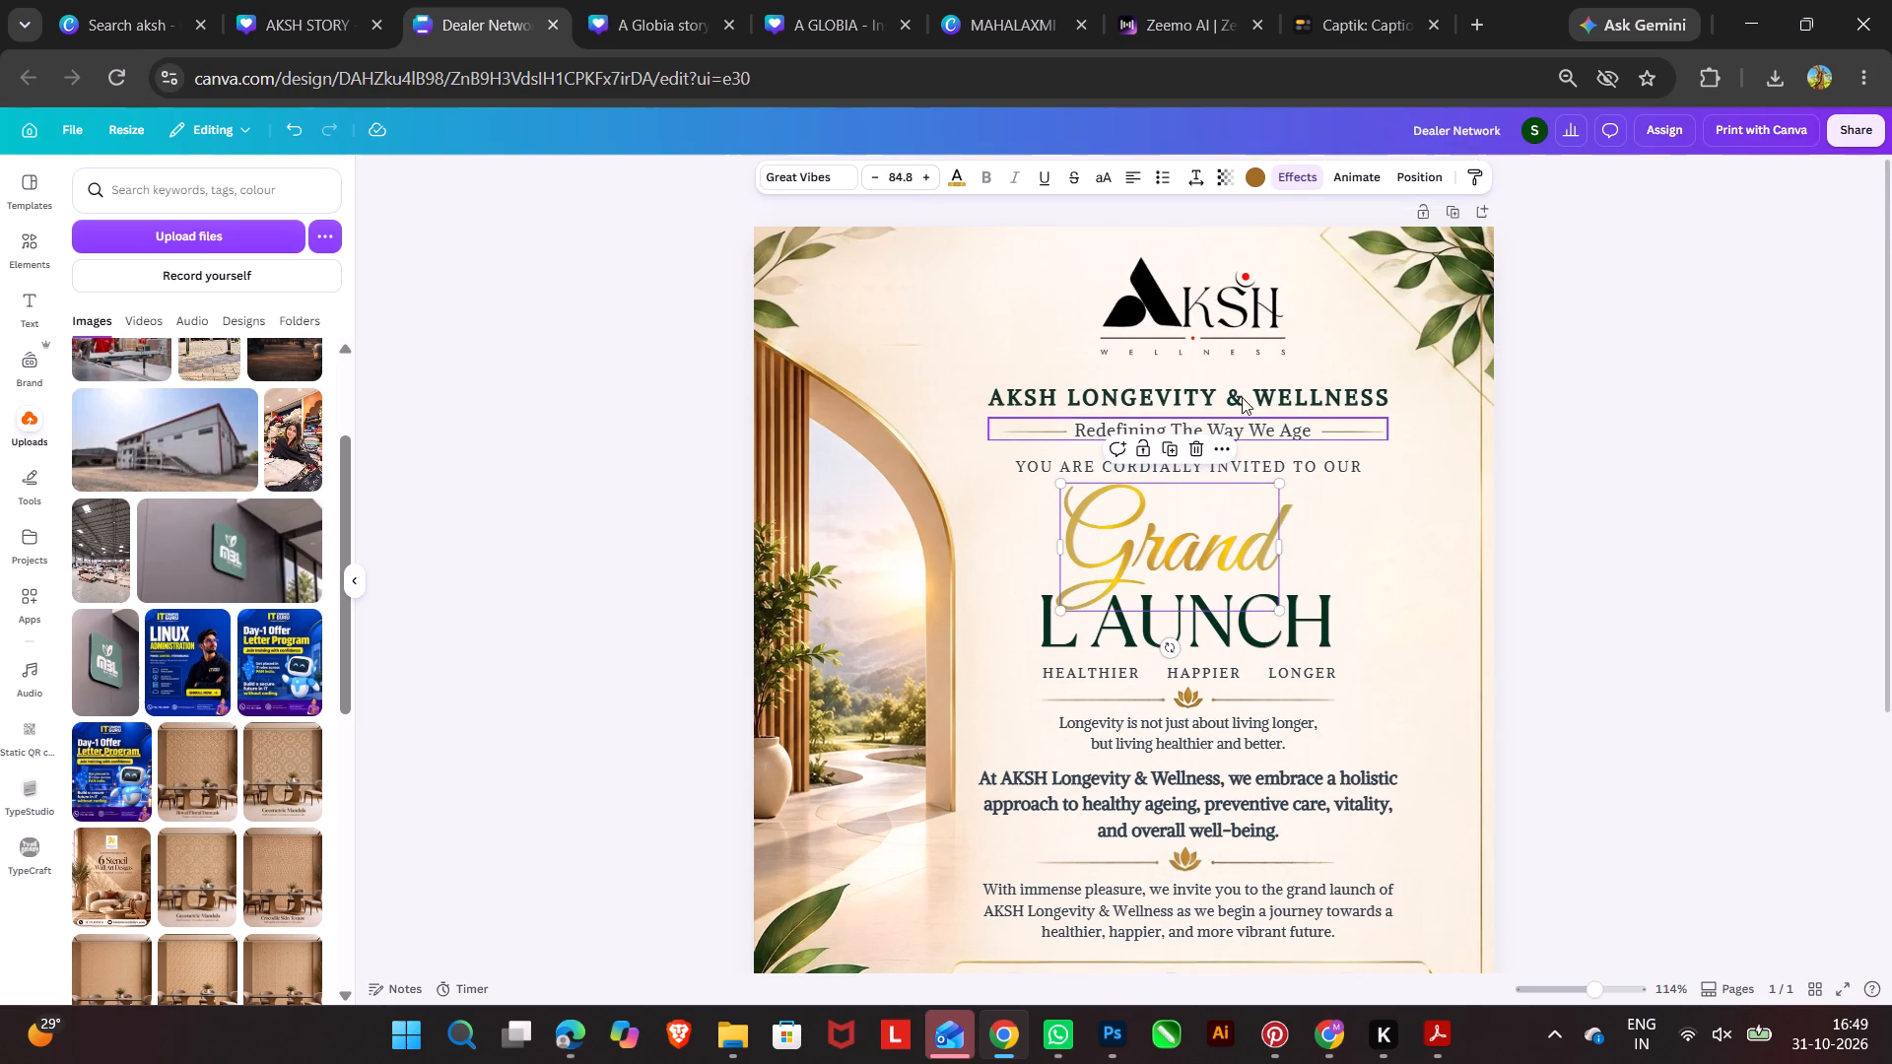
click(1200, 311)
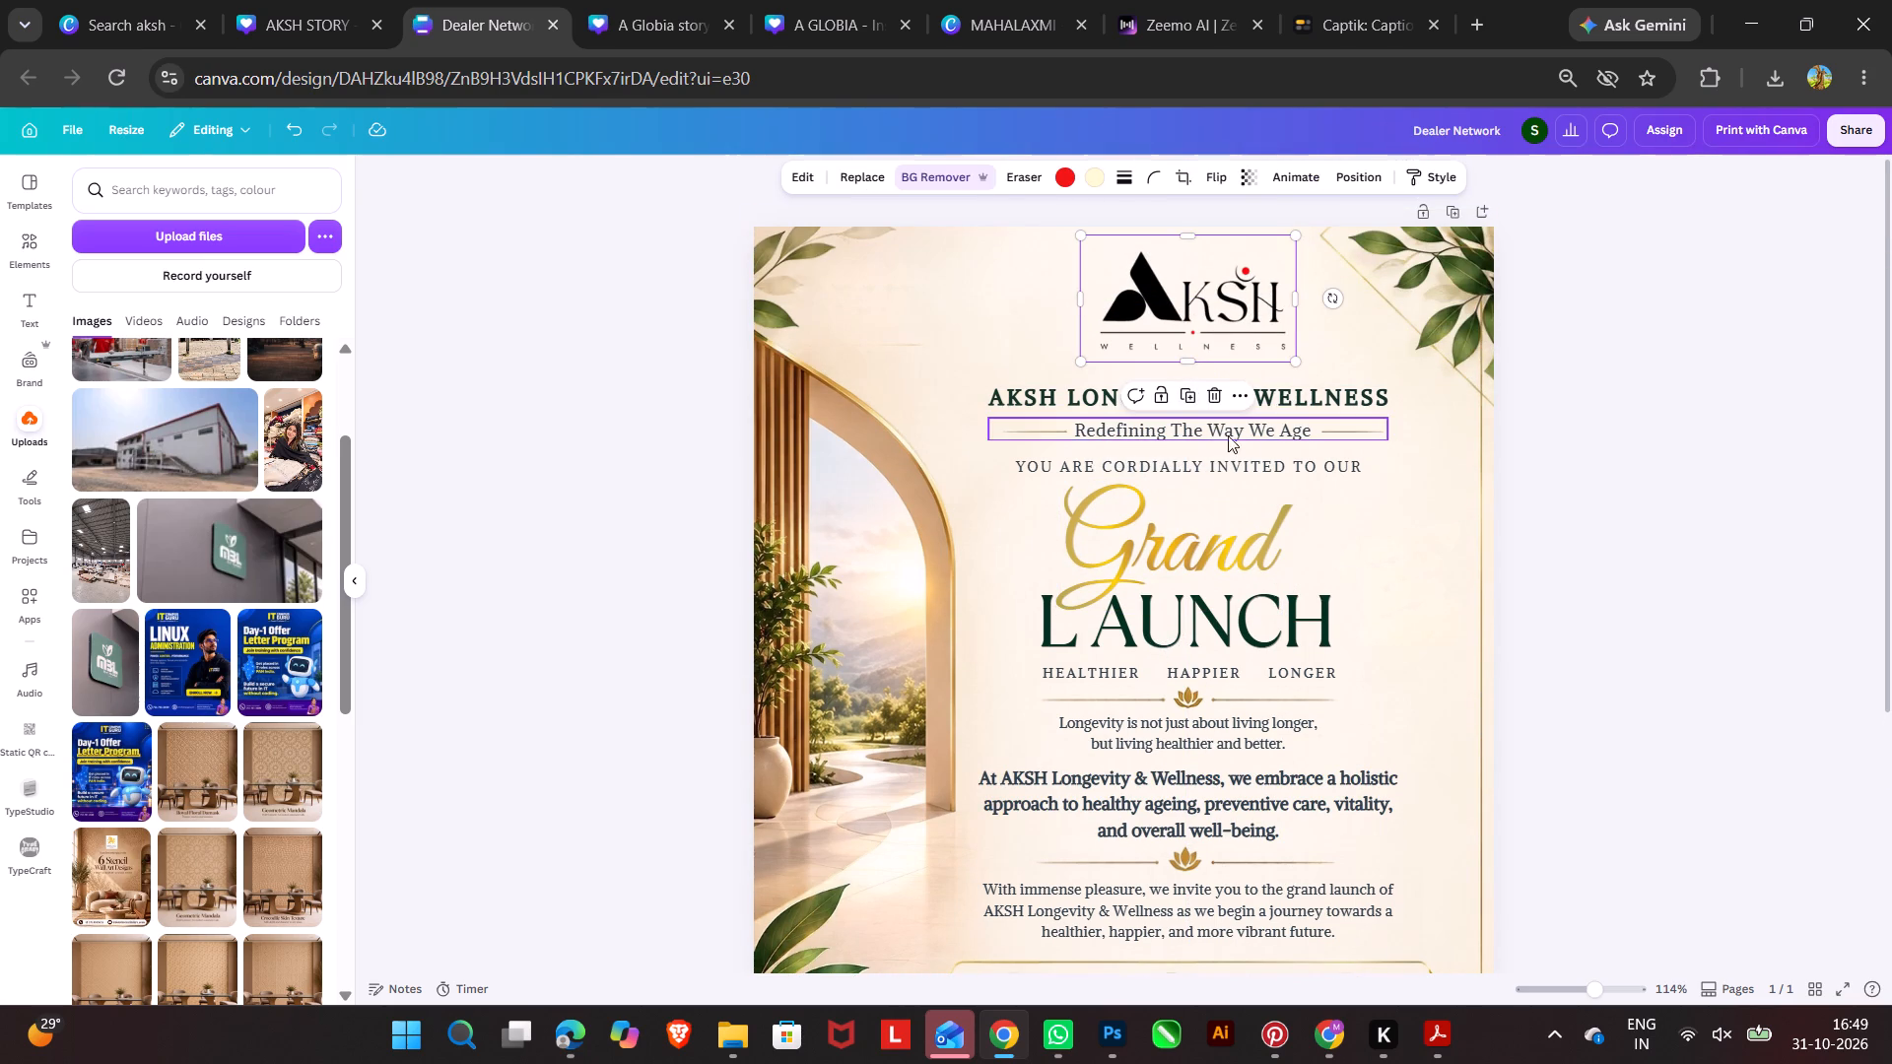
drag(1550, 410, 1314, 450)
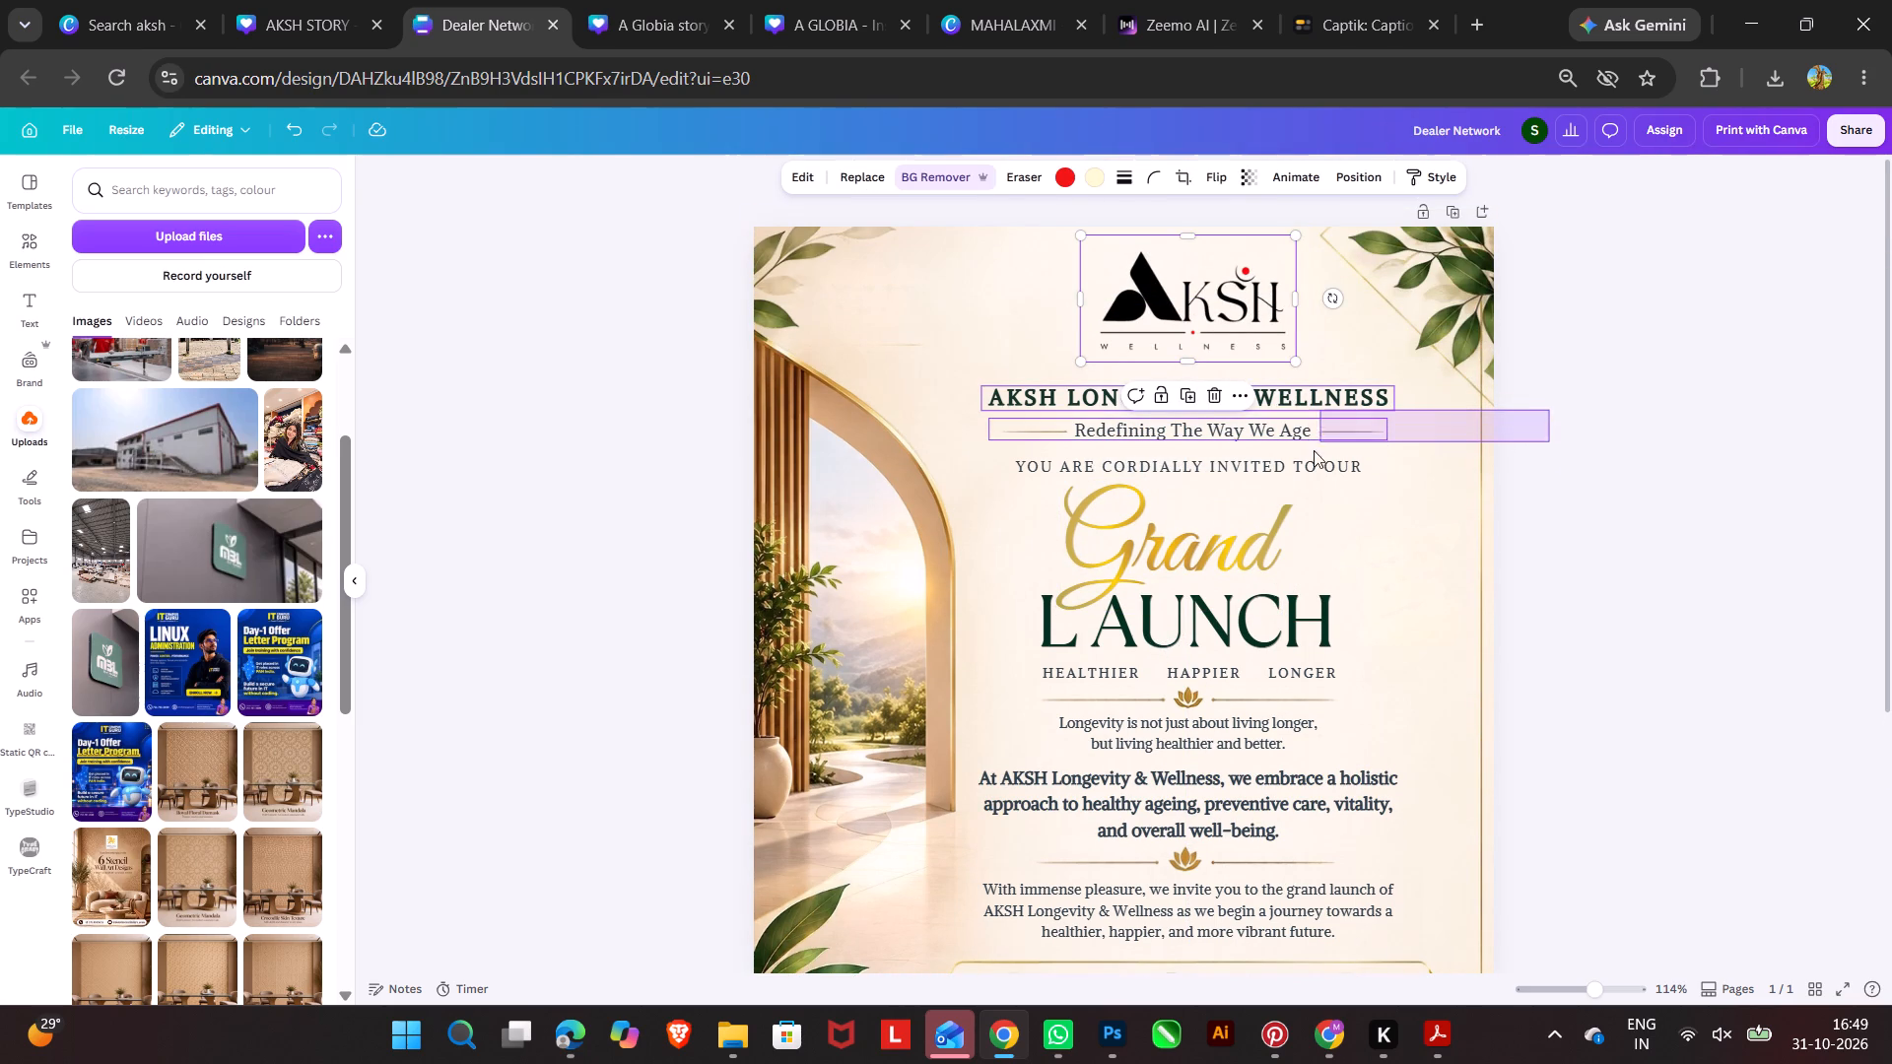
drag(1314, 450, 1286, 464)
drag(1216, 461, 1216, 445)
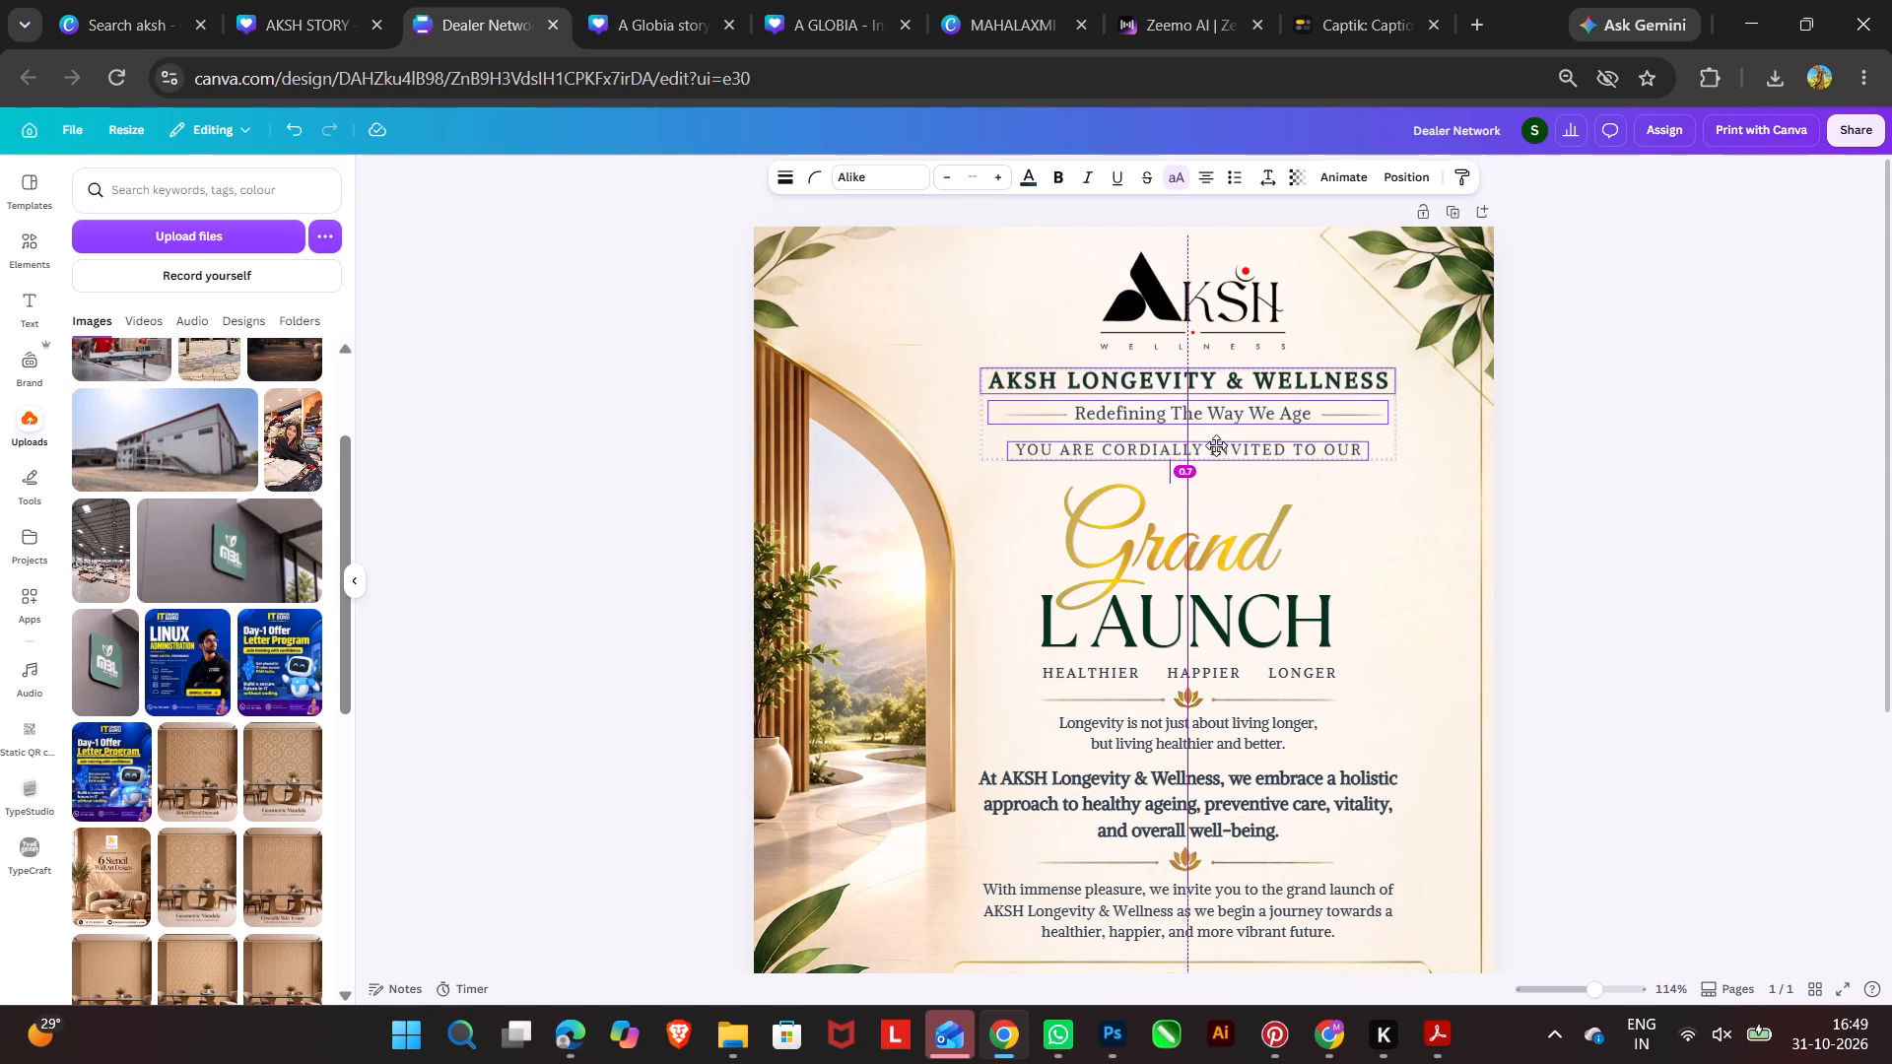
drag(1216, 445, 1216, 441)
Enlarge the gold "Grand" word further into the space freed beneath the invitation line.
click(1208, 533)
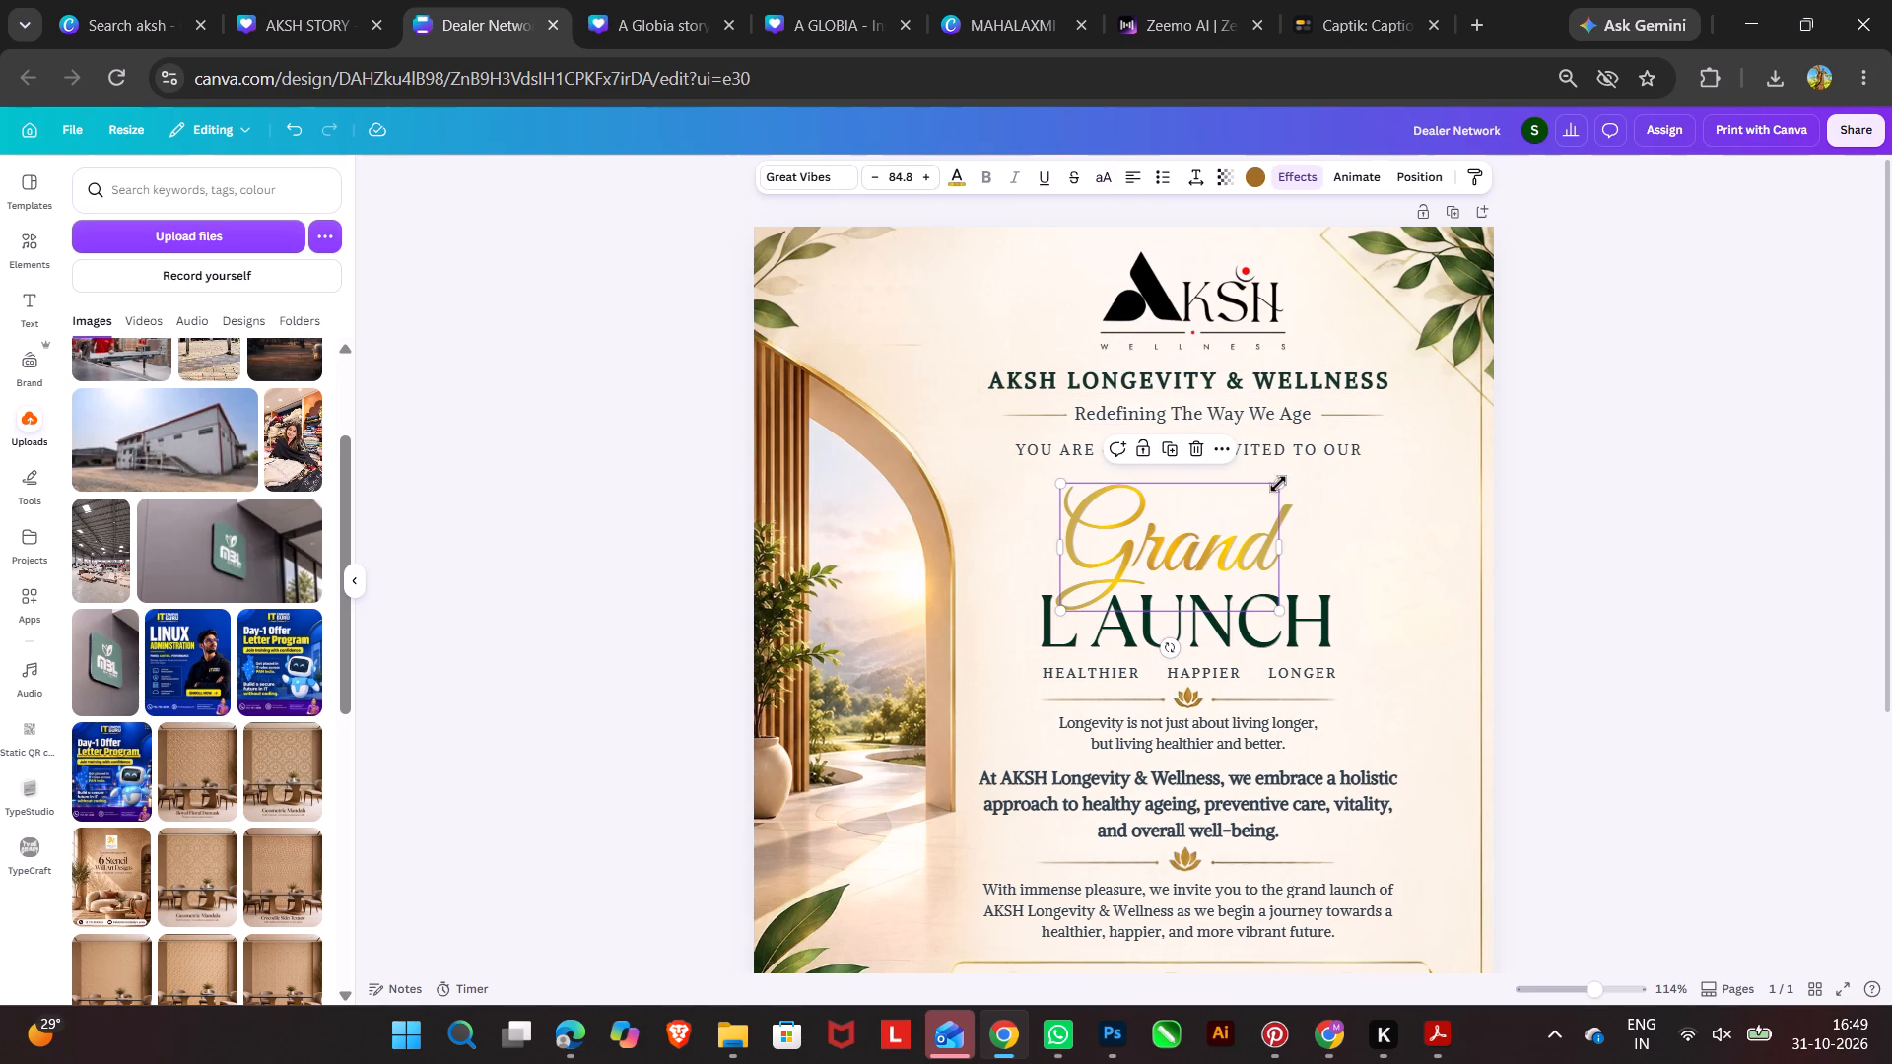
drag(1278, 484, 1304, 484)
double_click(1589, 612)
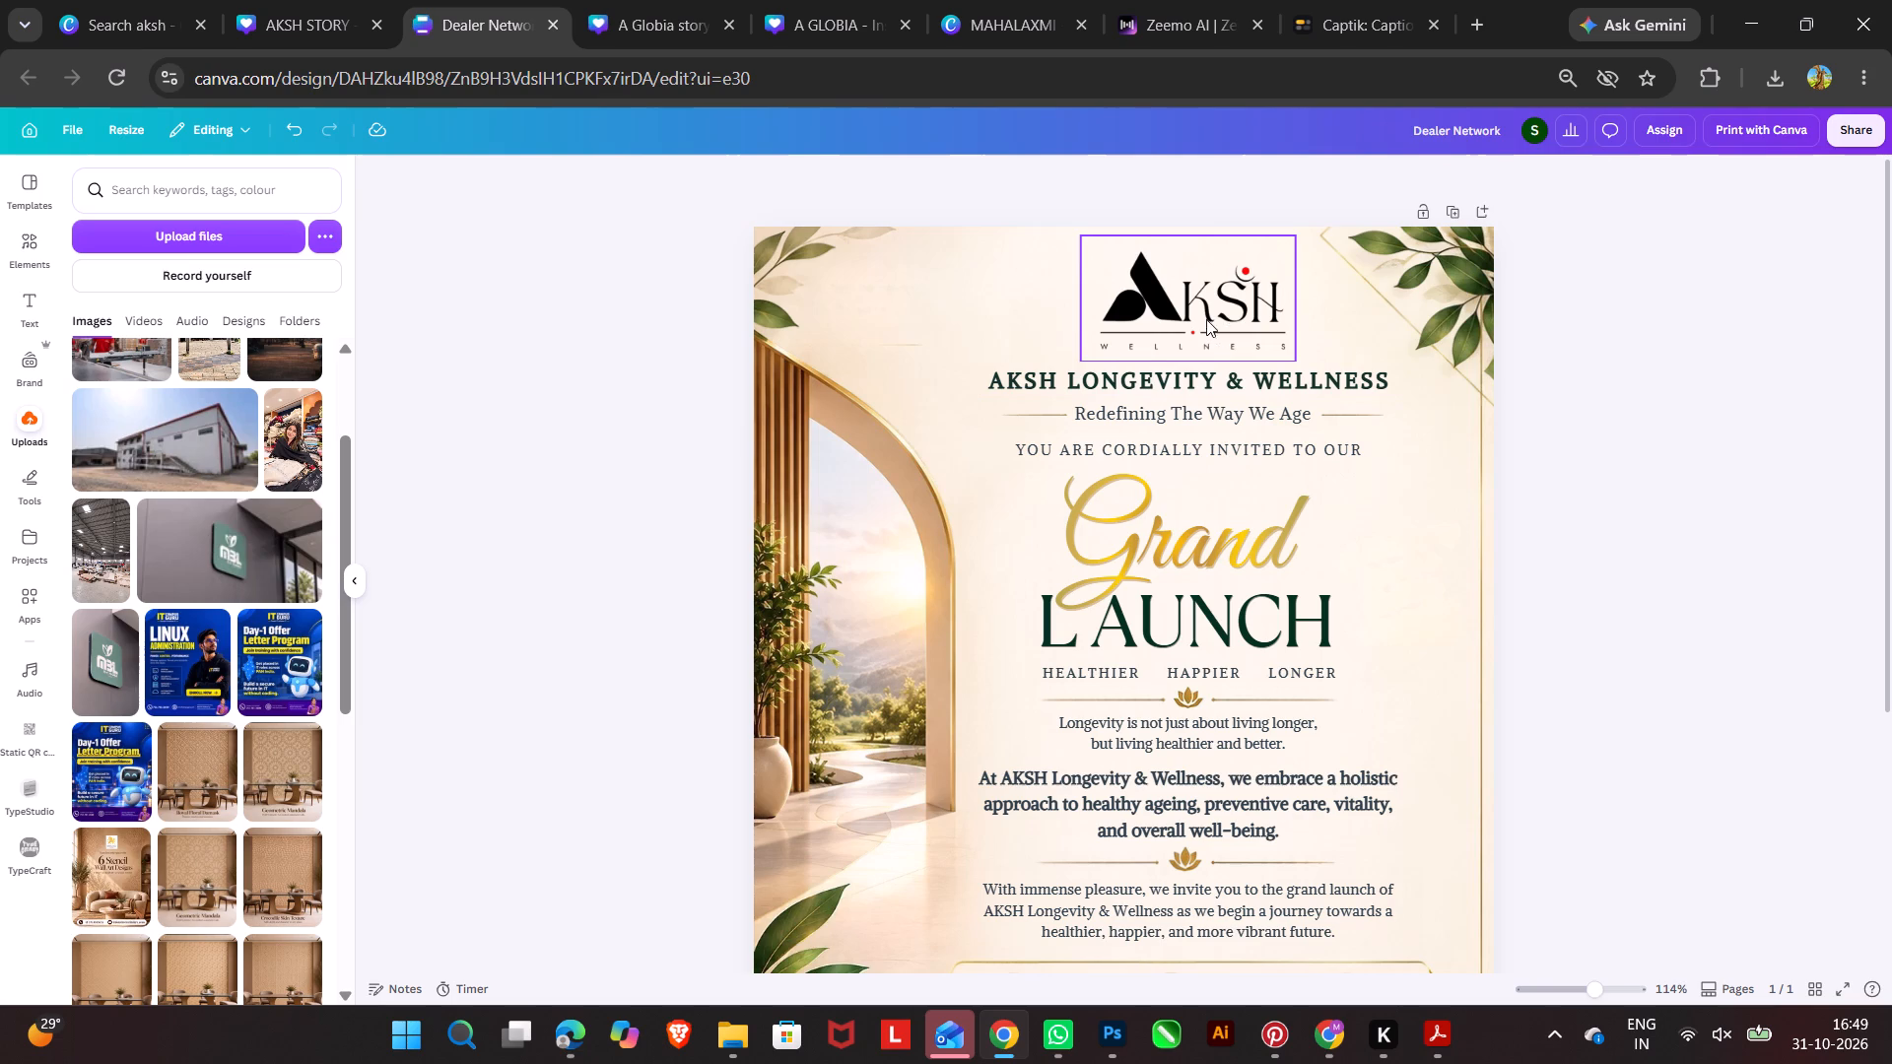
Move the AKSH logo to the page's upper-left corner above the arch and shrink it to fit there.
drag(1206, 317, 938, 315)
click(925, 315)
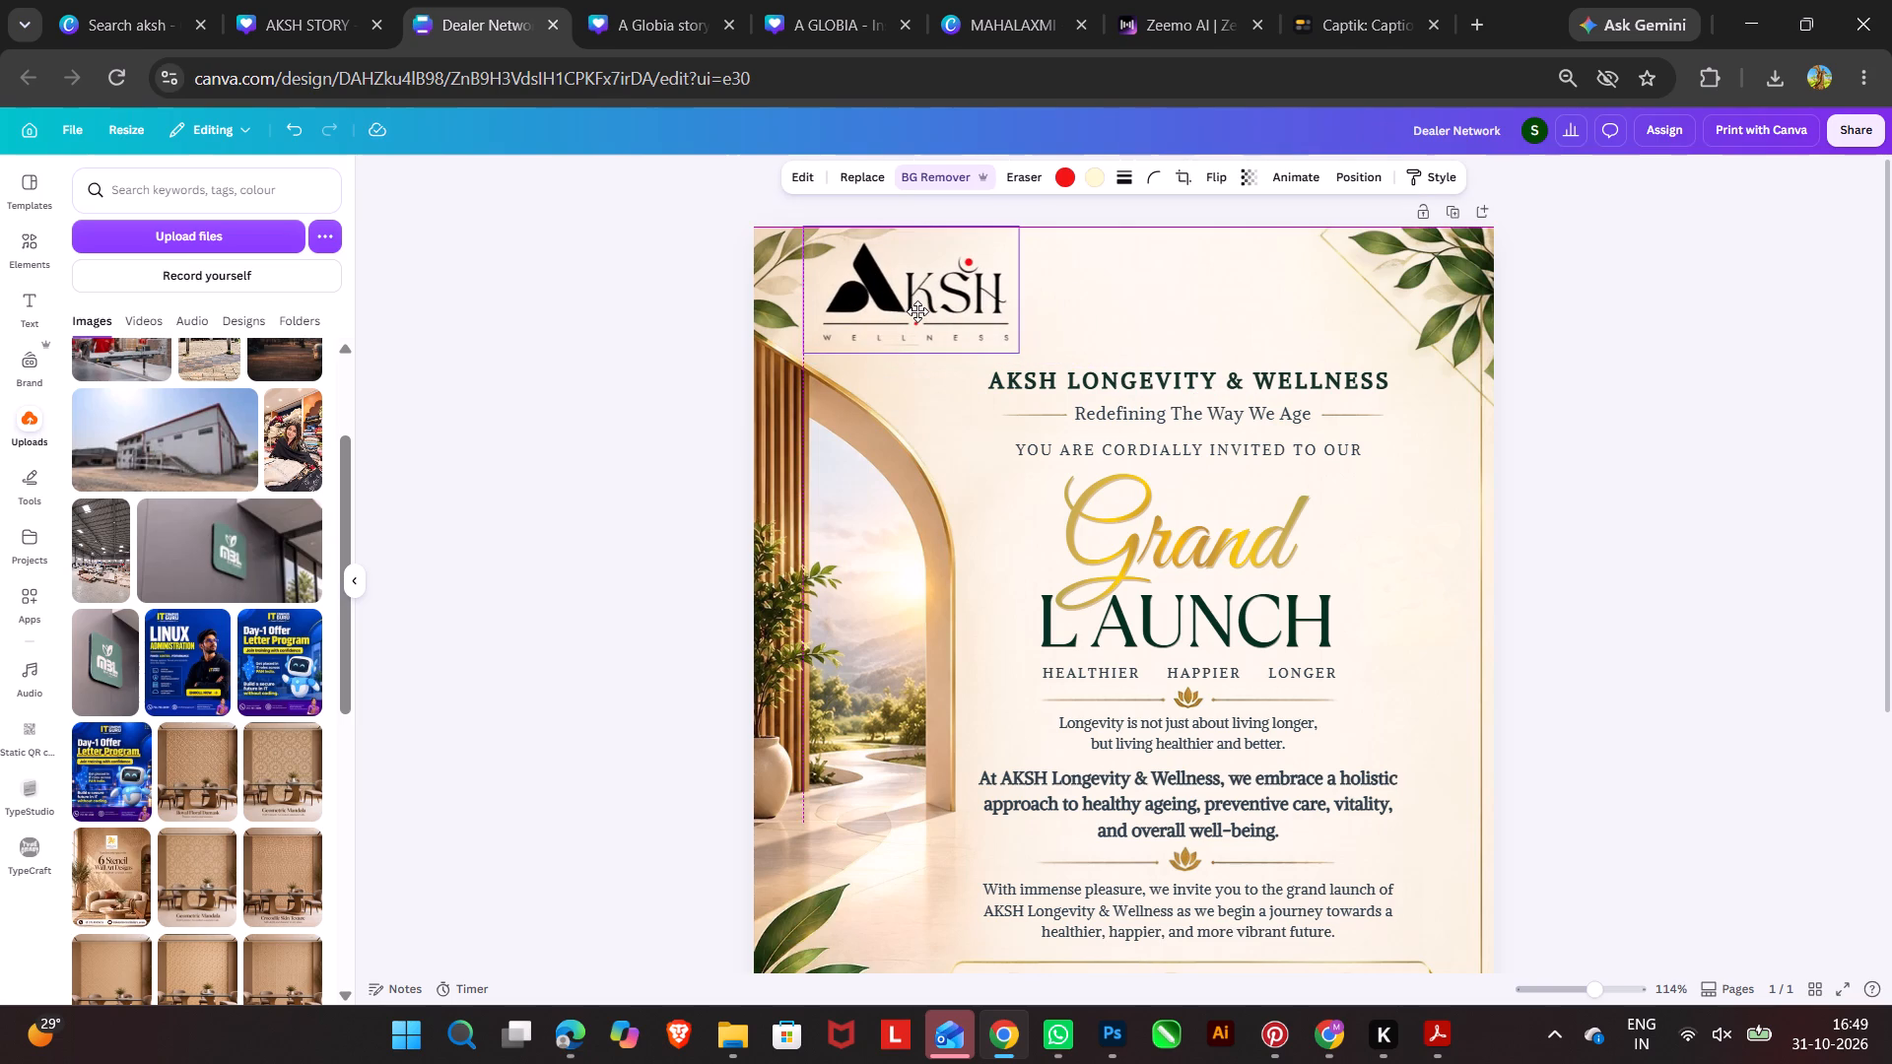
drag(1015, 356, 939, 340)
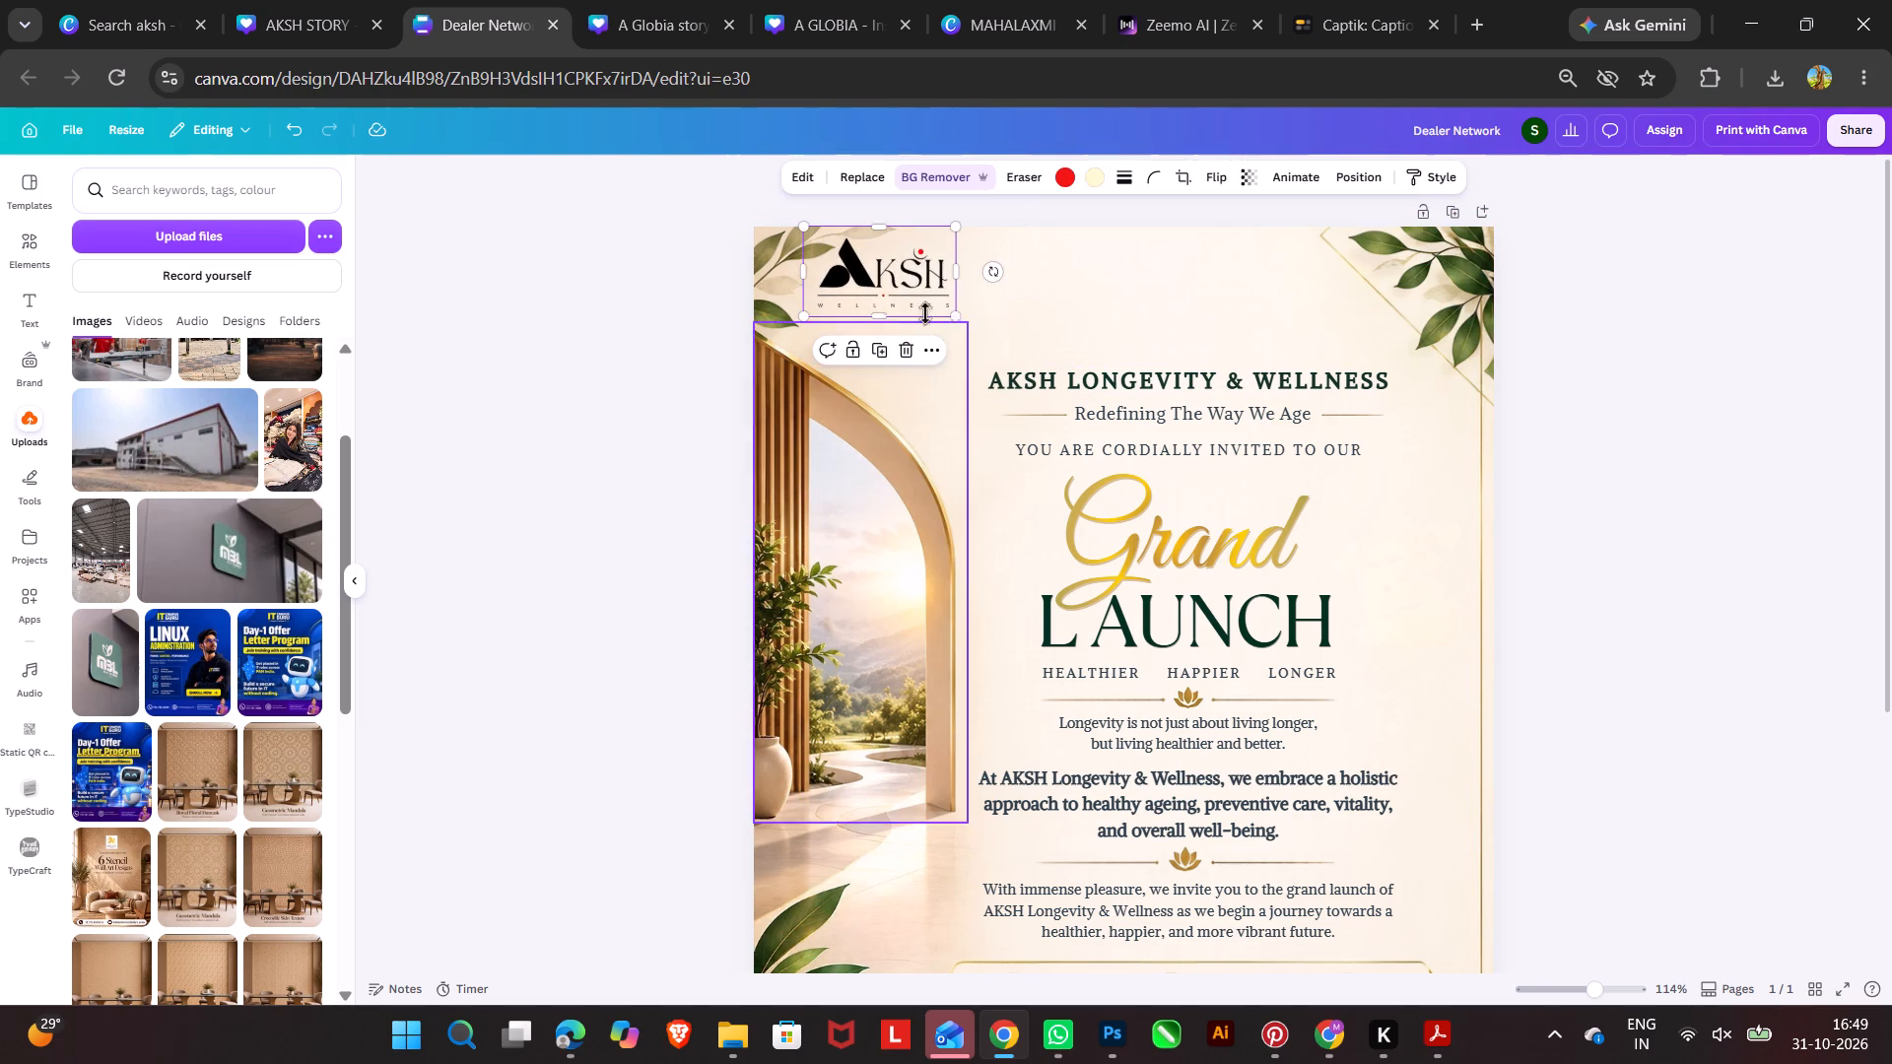
drag(915, 299, 916, 326)
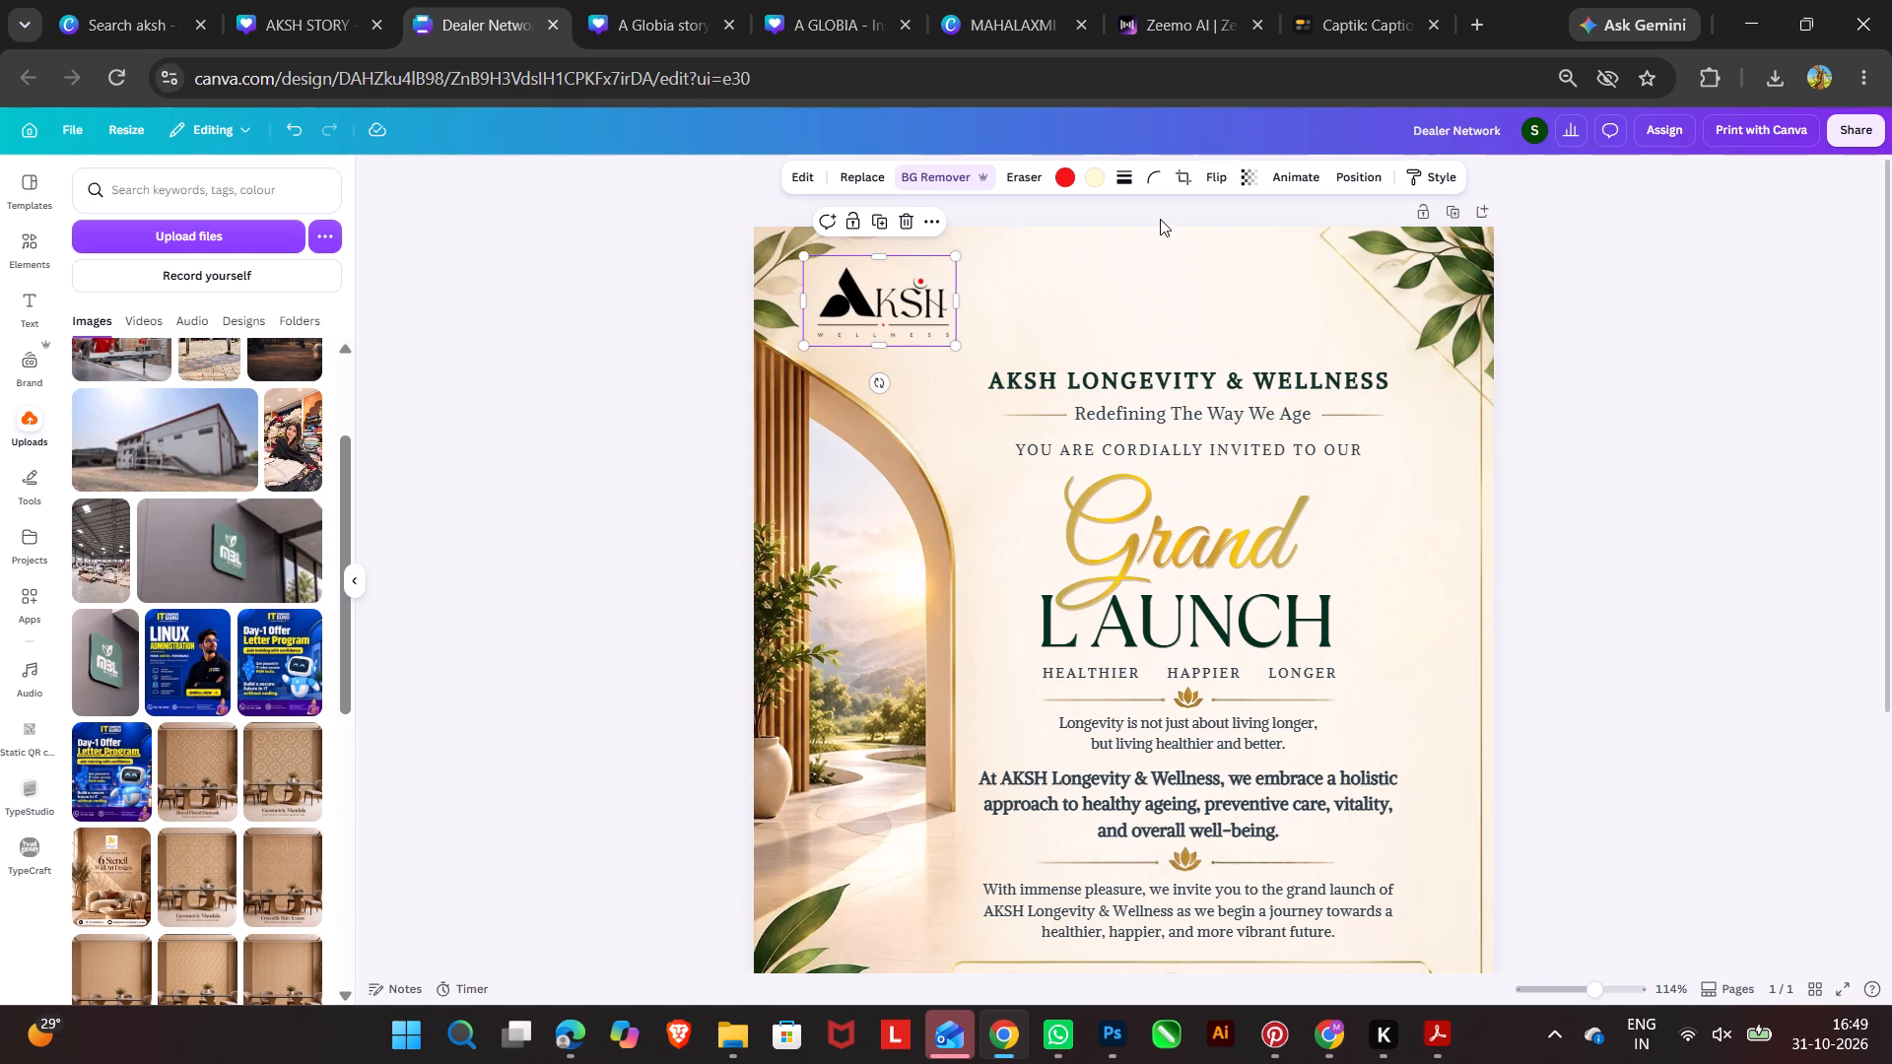
Move the company heading, tagline and invitation line up together into the space the logo left.
drag(1160, 219, 1185, 461)
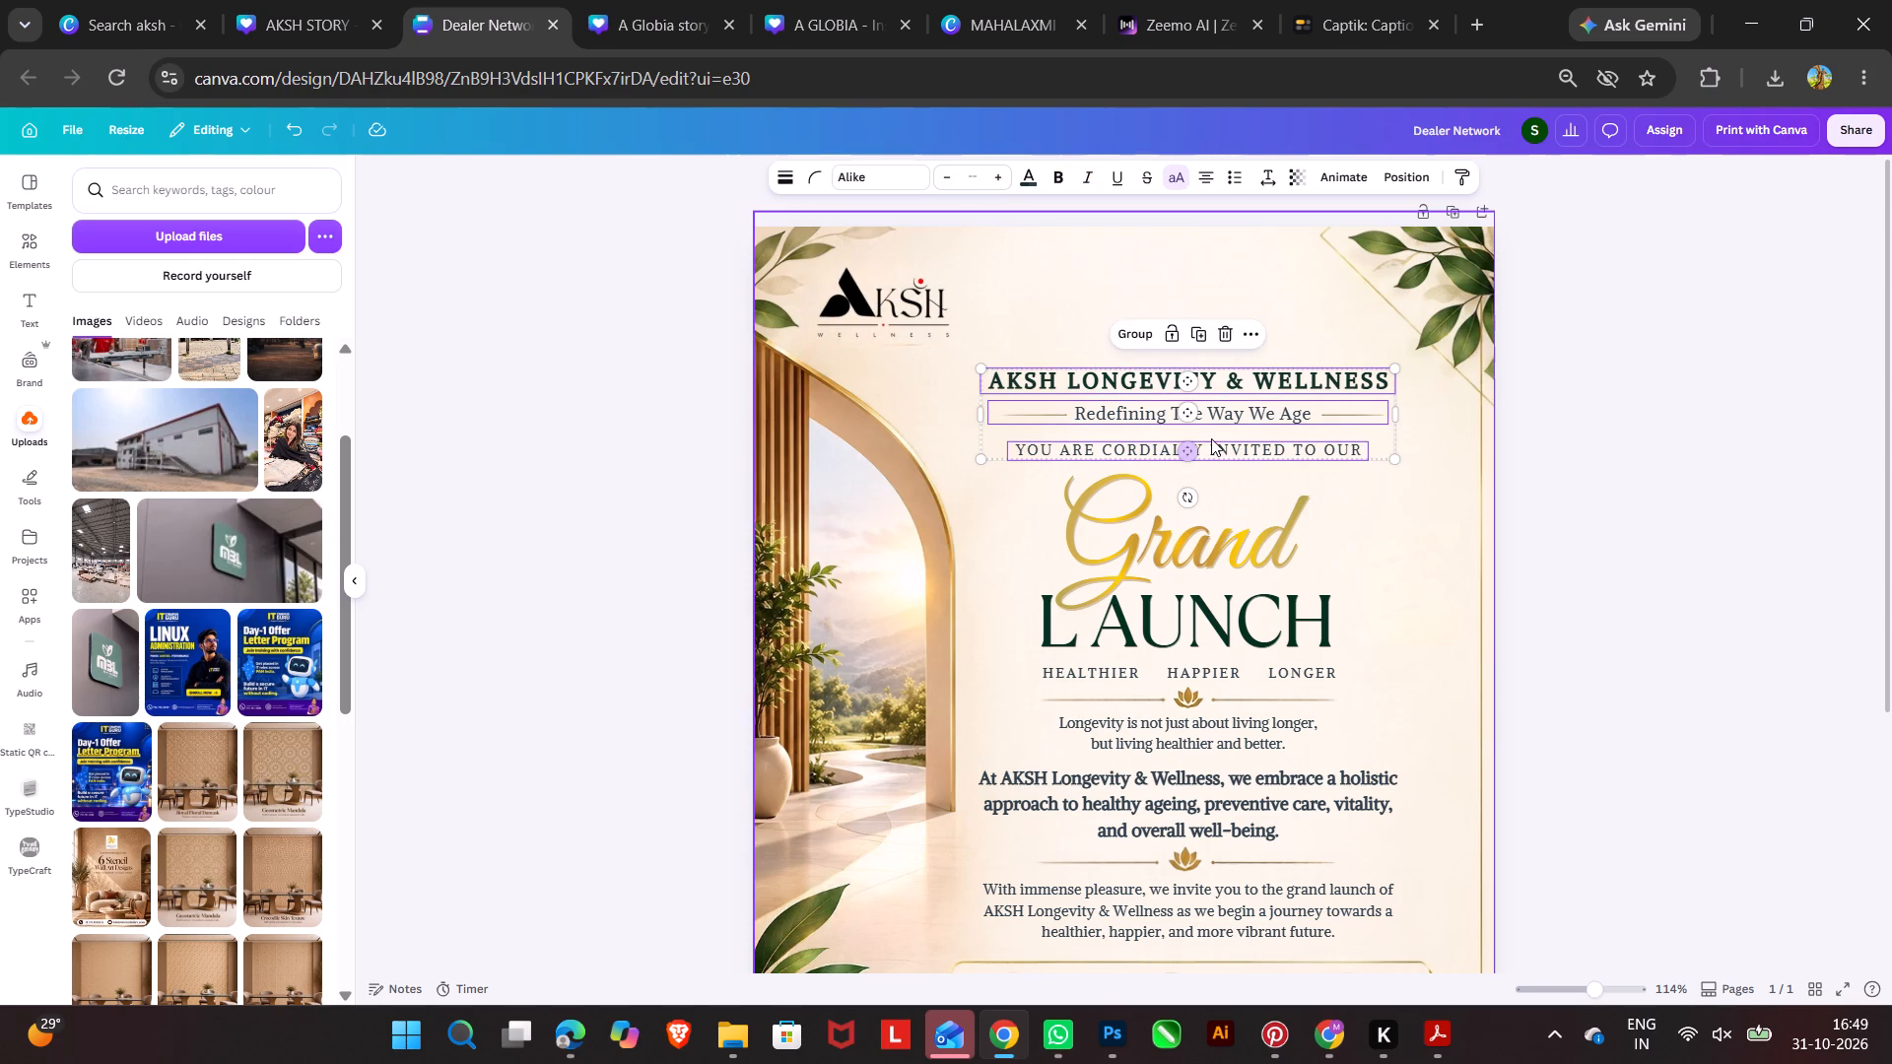
drag(1211, 438, 1211, 410)
Enlarge the gold "Grand" word to font size 96.4.
click(1250, 511)
drag(1292, 470, 1312, 465)
double_click(1659, 541)
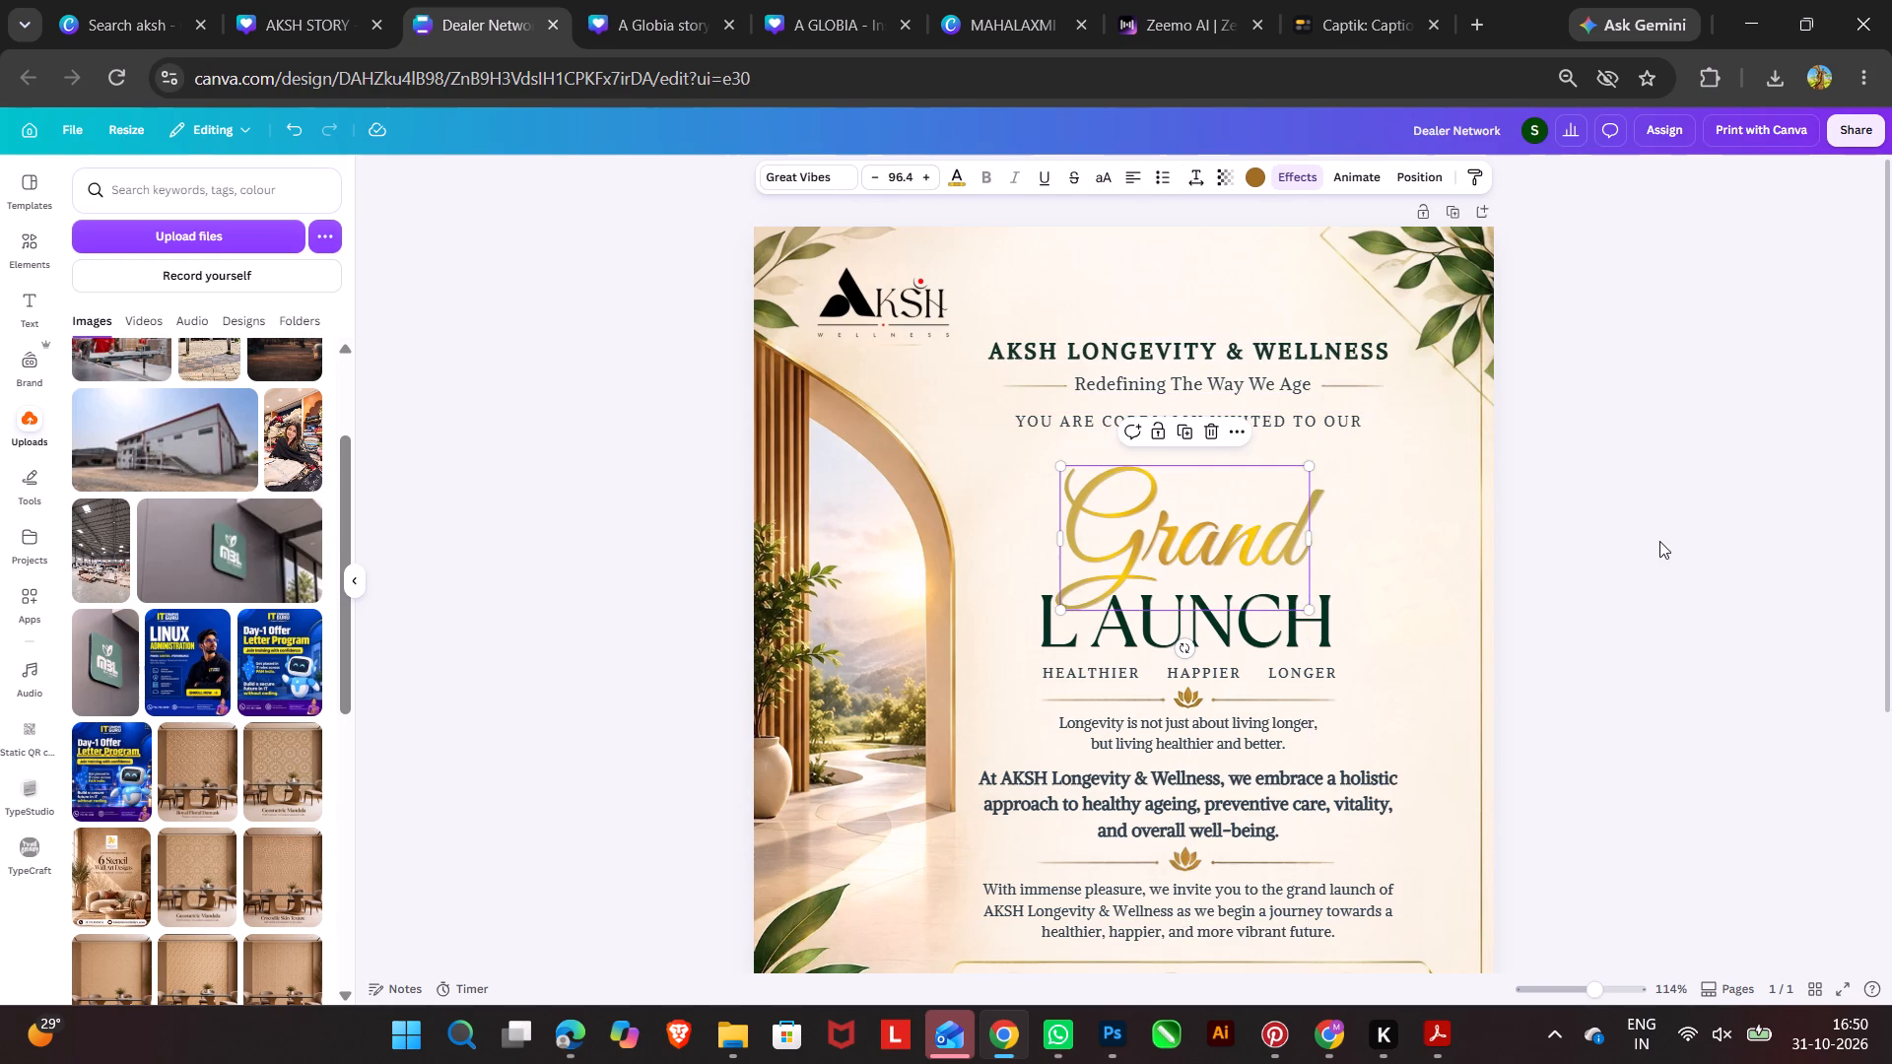
Fine-tune the vertical position of the heading, tagline and invitation line, setting them slightly lower above "Grand".
drag(1167, 205, 1168, 389)
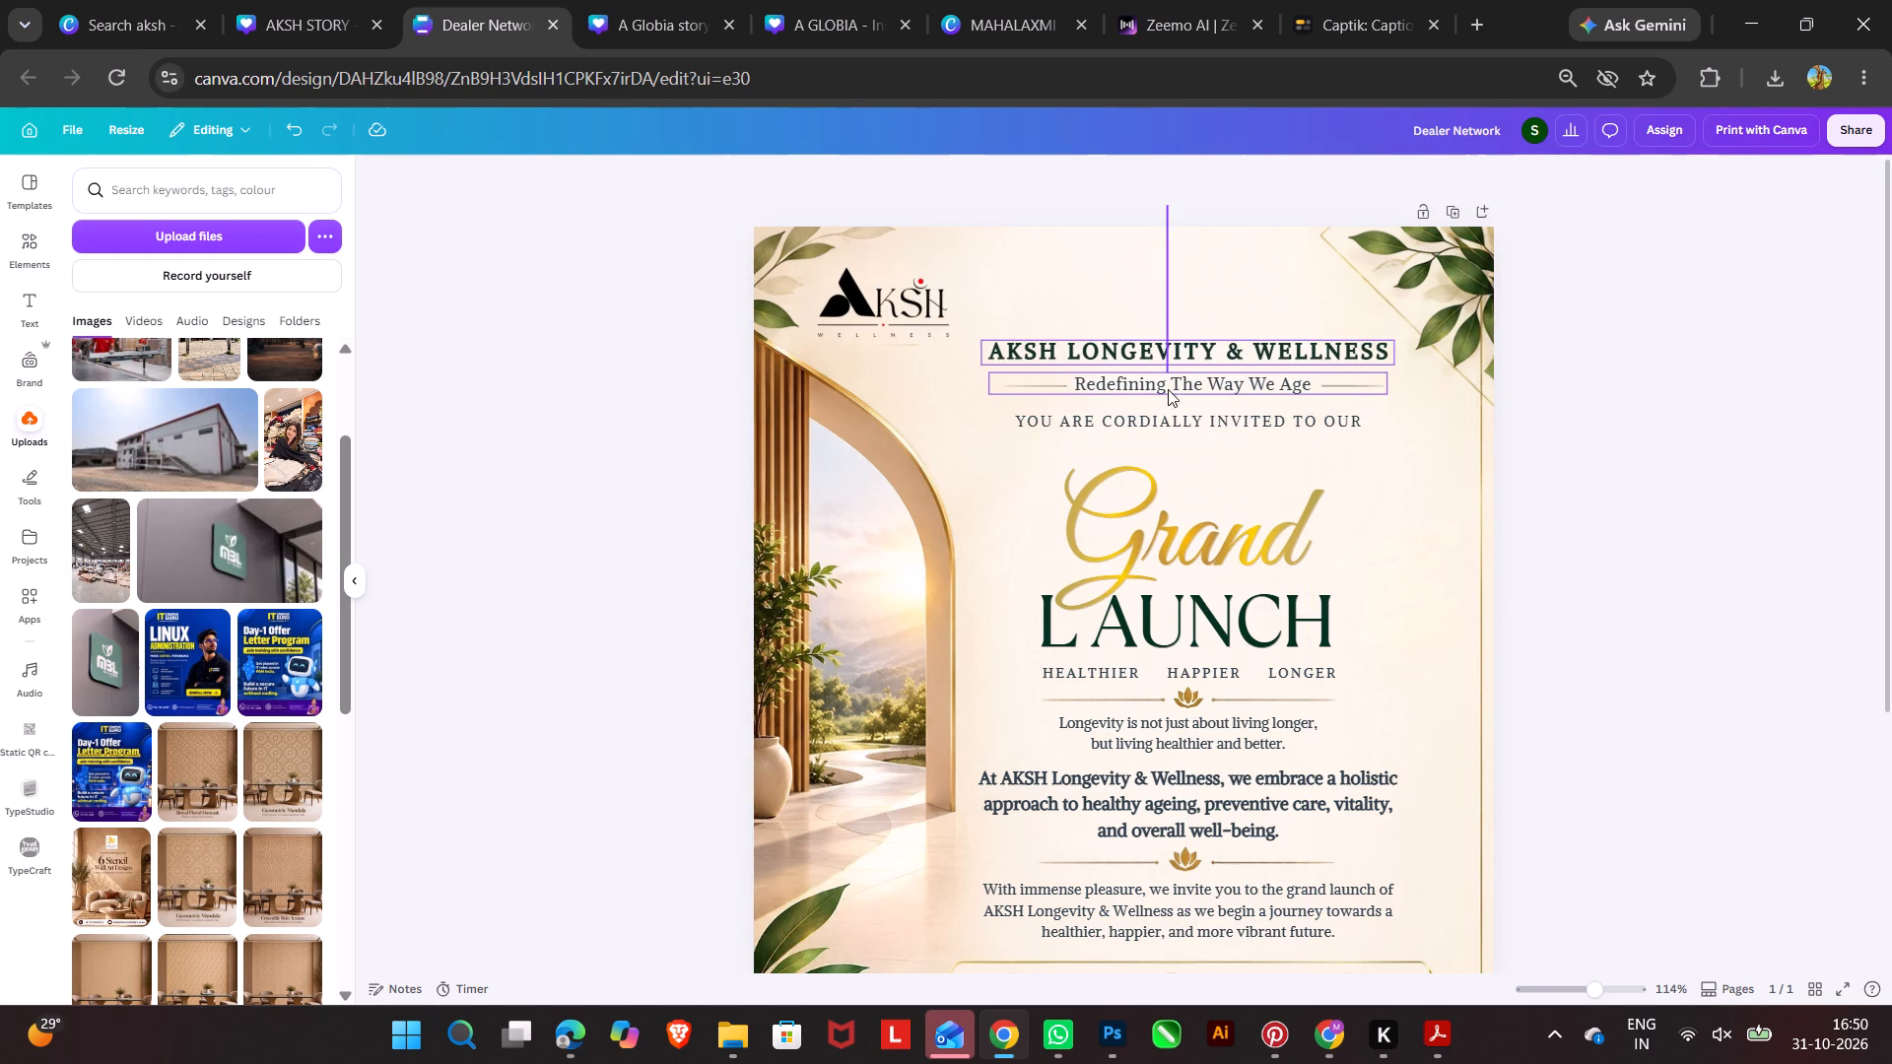
drag(1168, 389, 1171, 426)
key(Down)
key(Down)
key(Down)
key(Down)
key(Down)
key(Down)
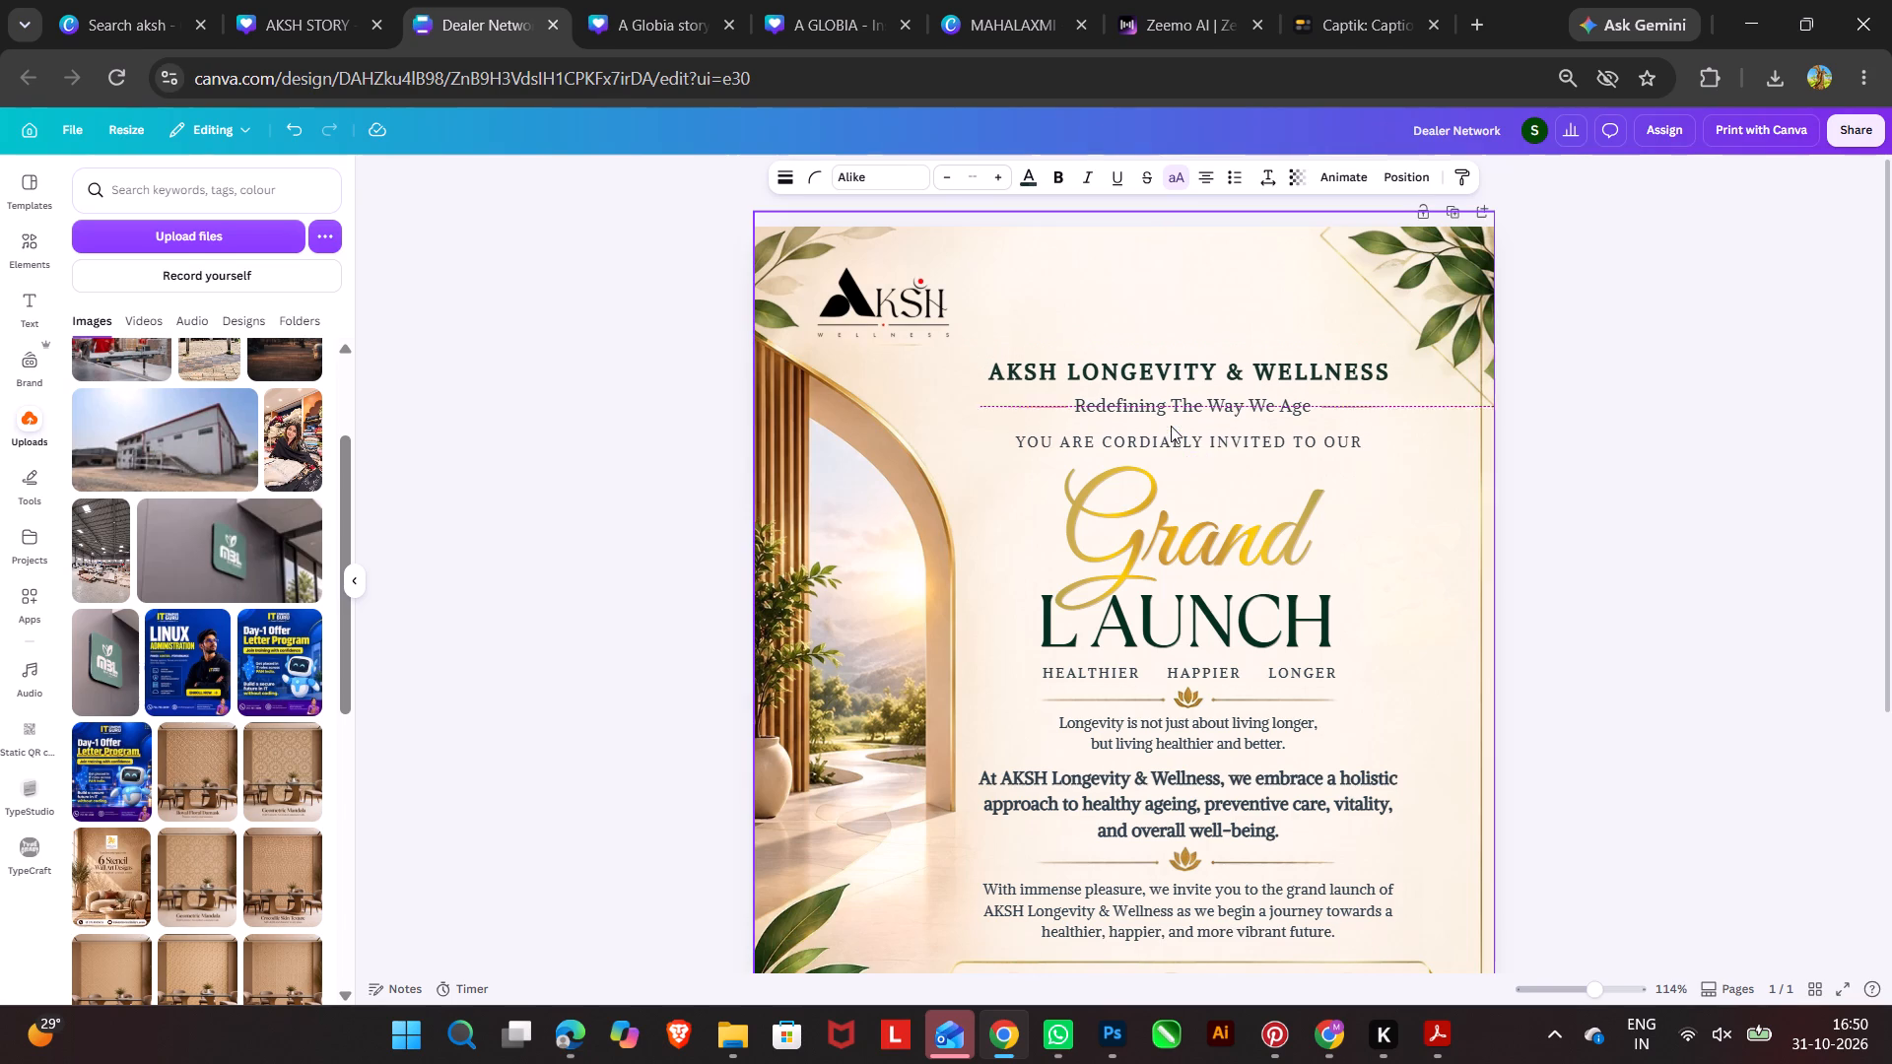
key(Down)
key(Up)
key(Up)
key(Up)
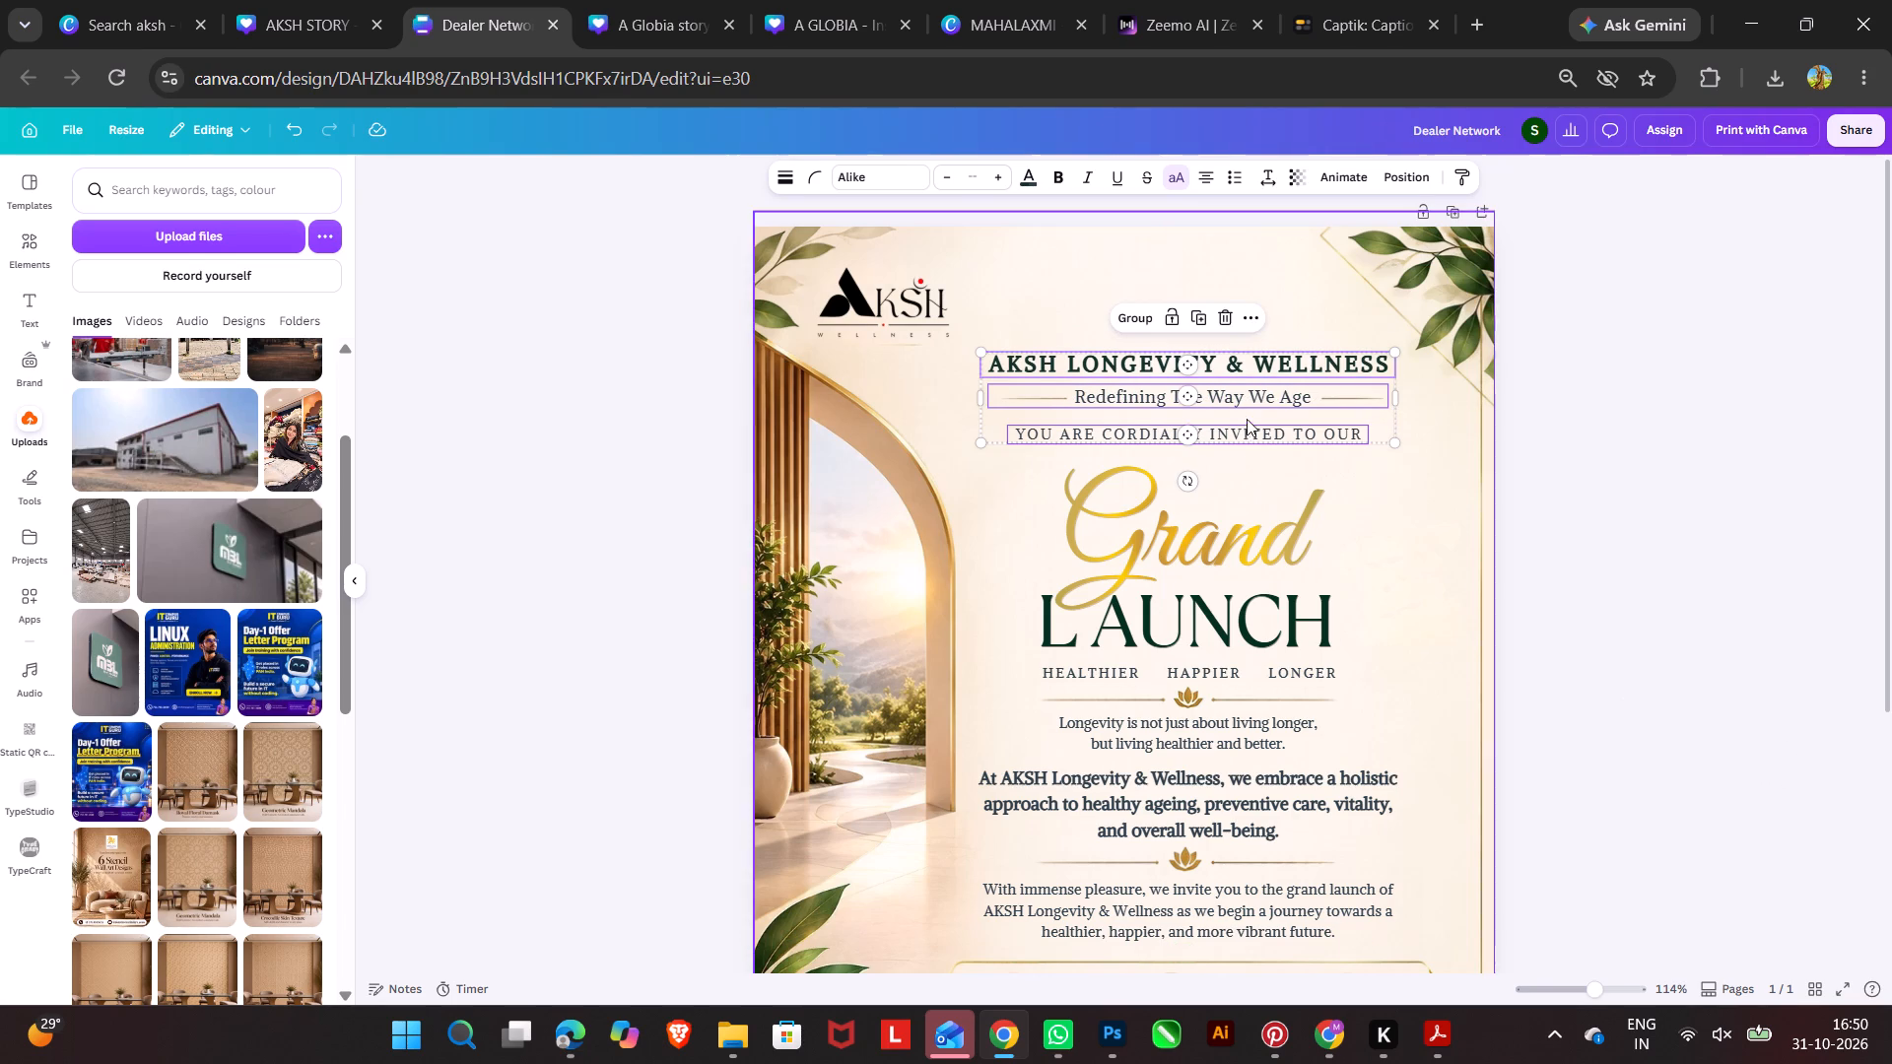
click(1618, 453)
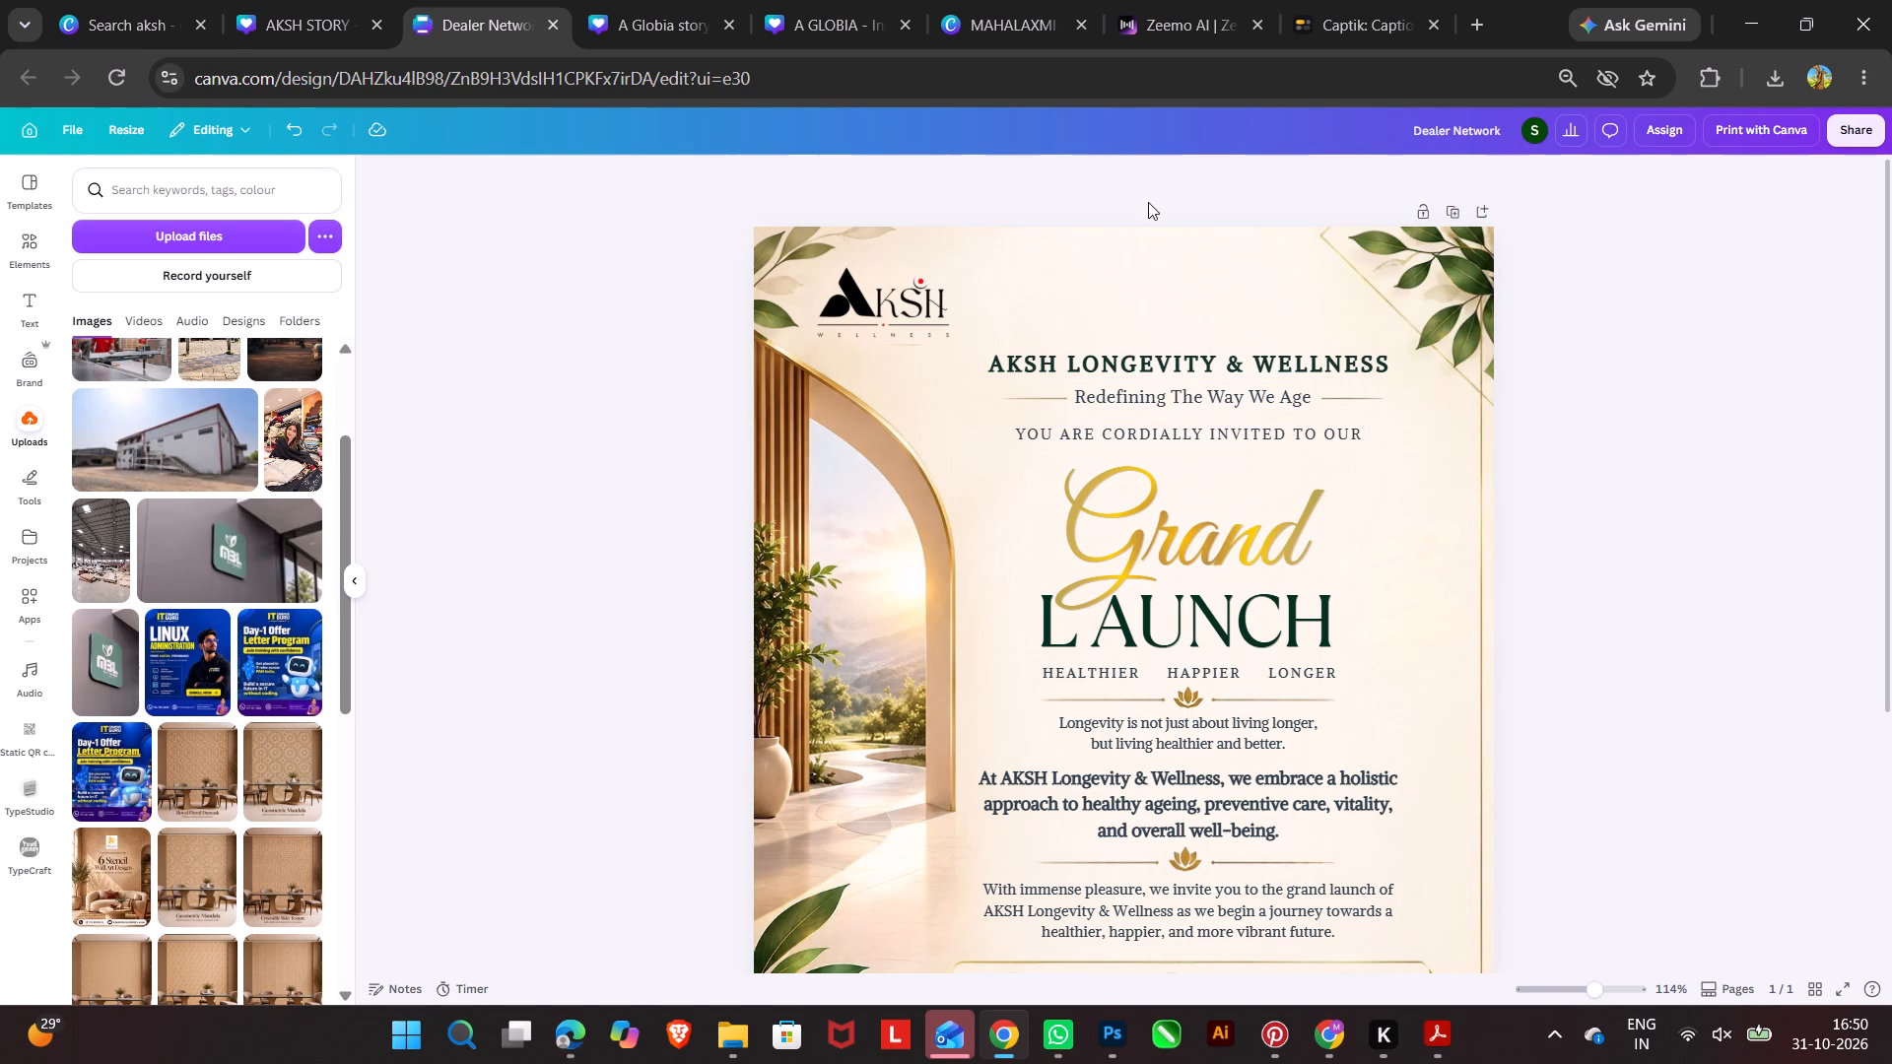
drag(1148, 202, 1173, 443)
key(Up)
key(Up)
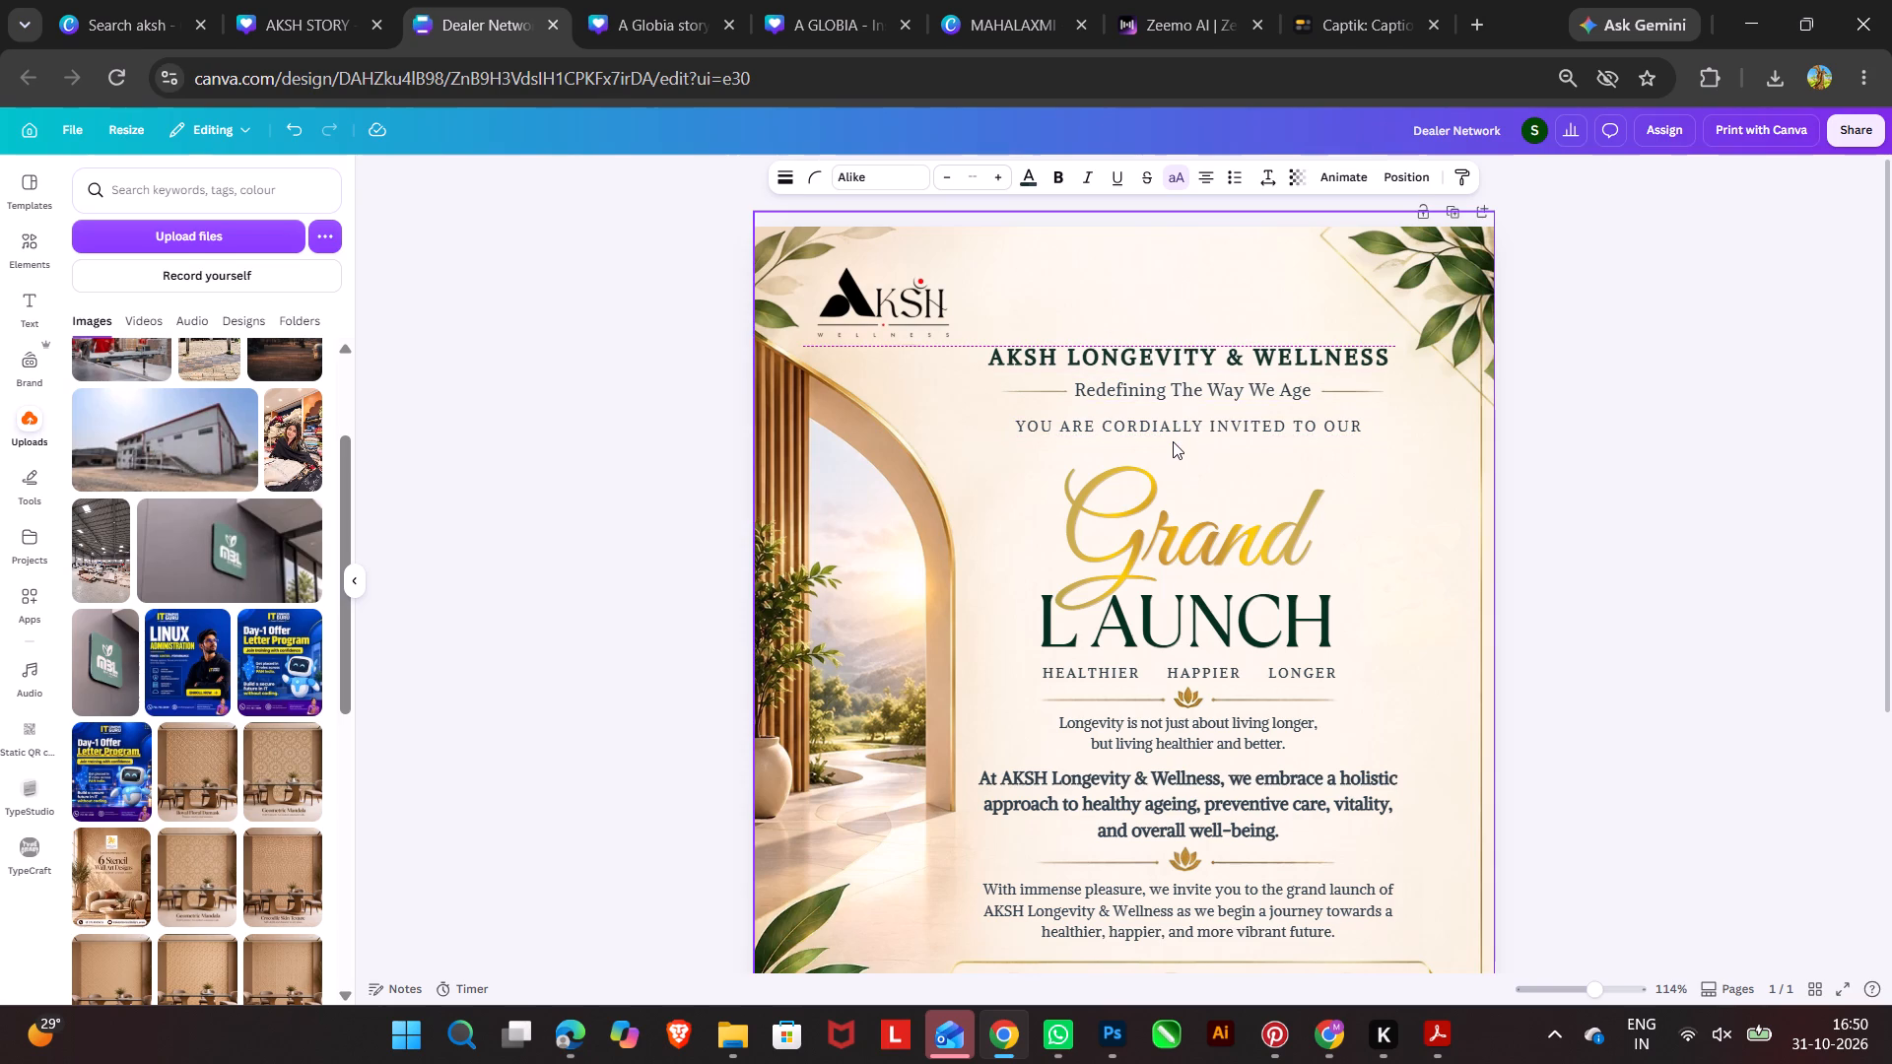
Nudge "Grand", LAUNCH and the HEALTHIER HAPPIER LONGER line up together, closer to the invitation line.
drag(1553, 520, 1243, 610)
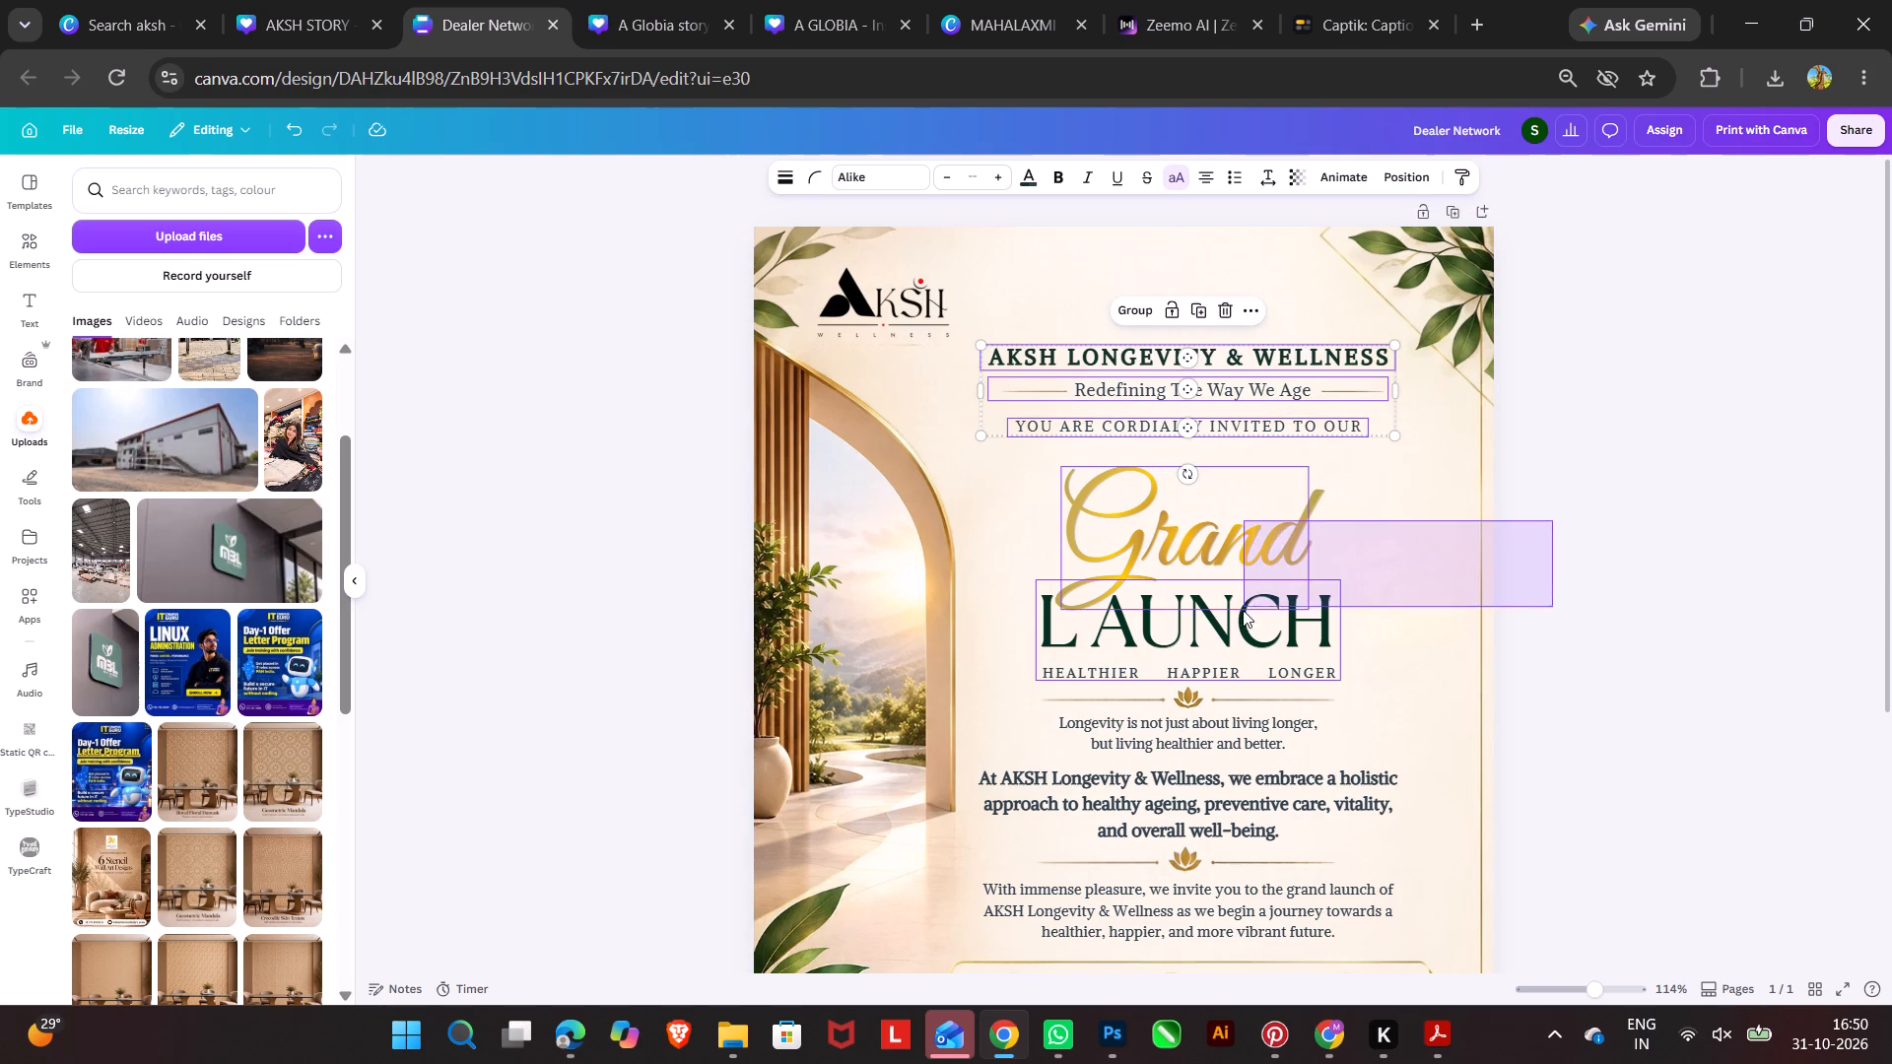
drag(1243, 610, 1239, 616)
key(Up)
key(Up)
key(Up)
key(Up)
key(Up)
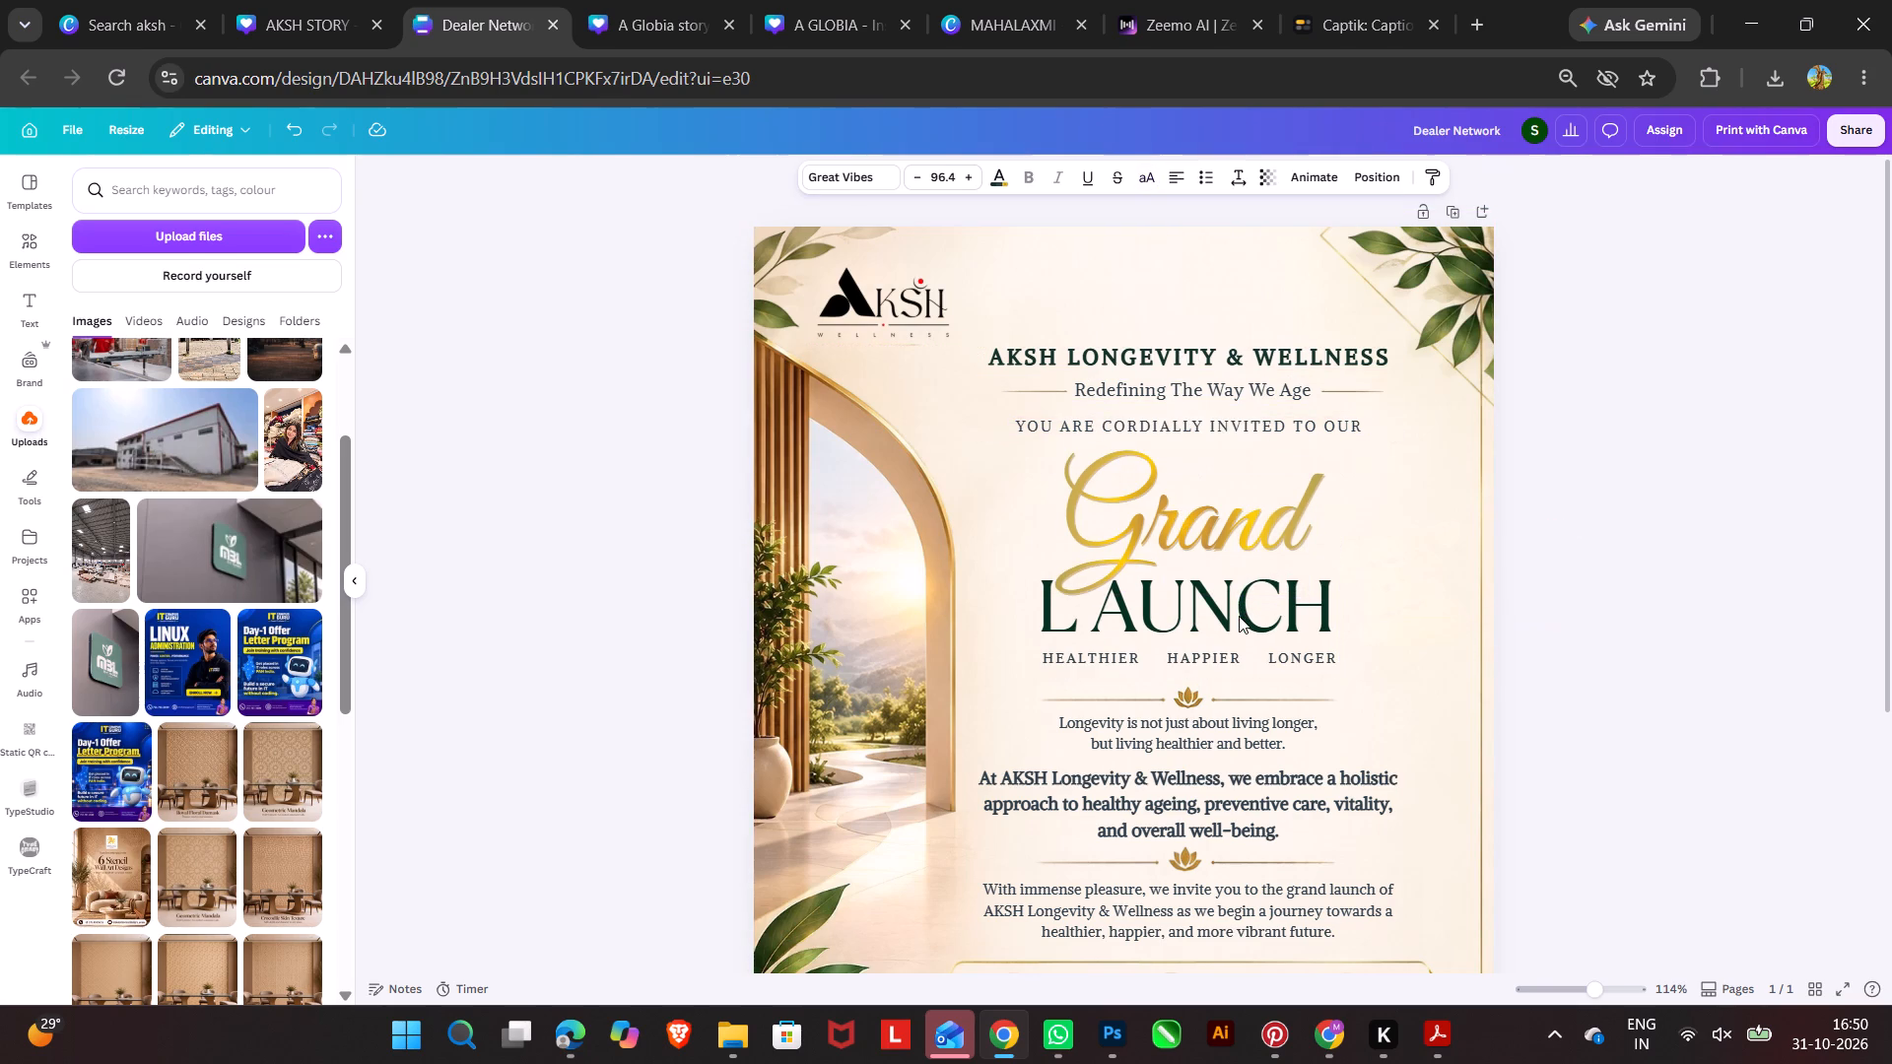
key(Down)
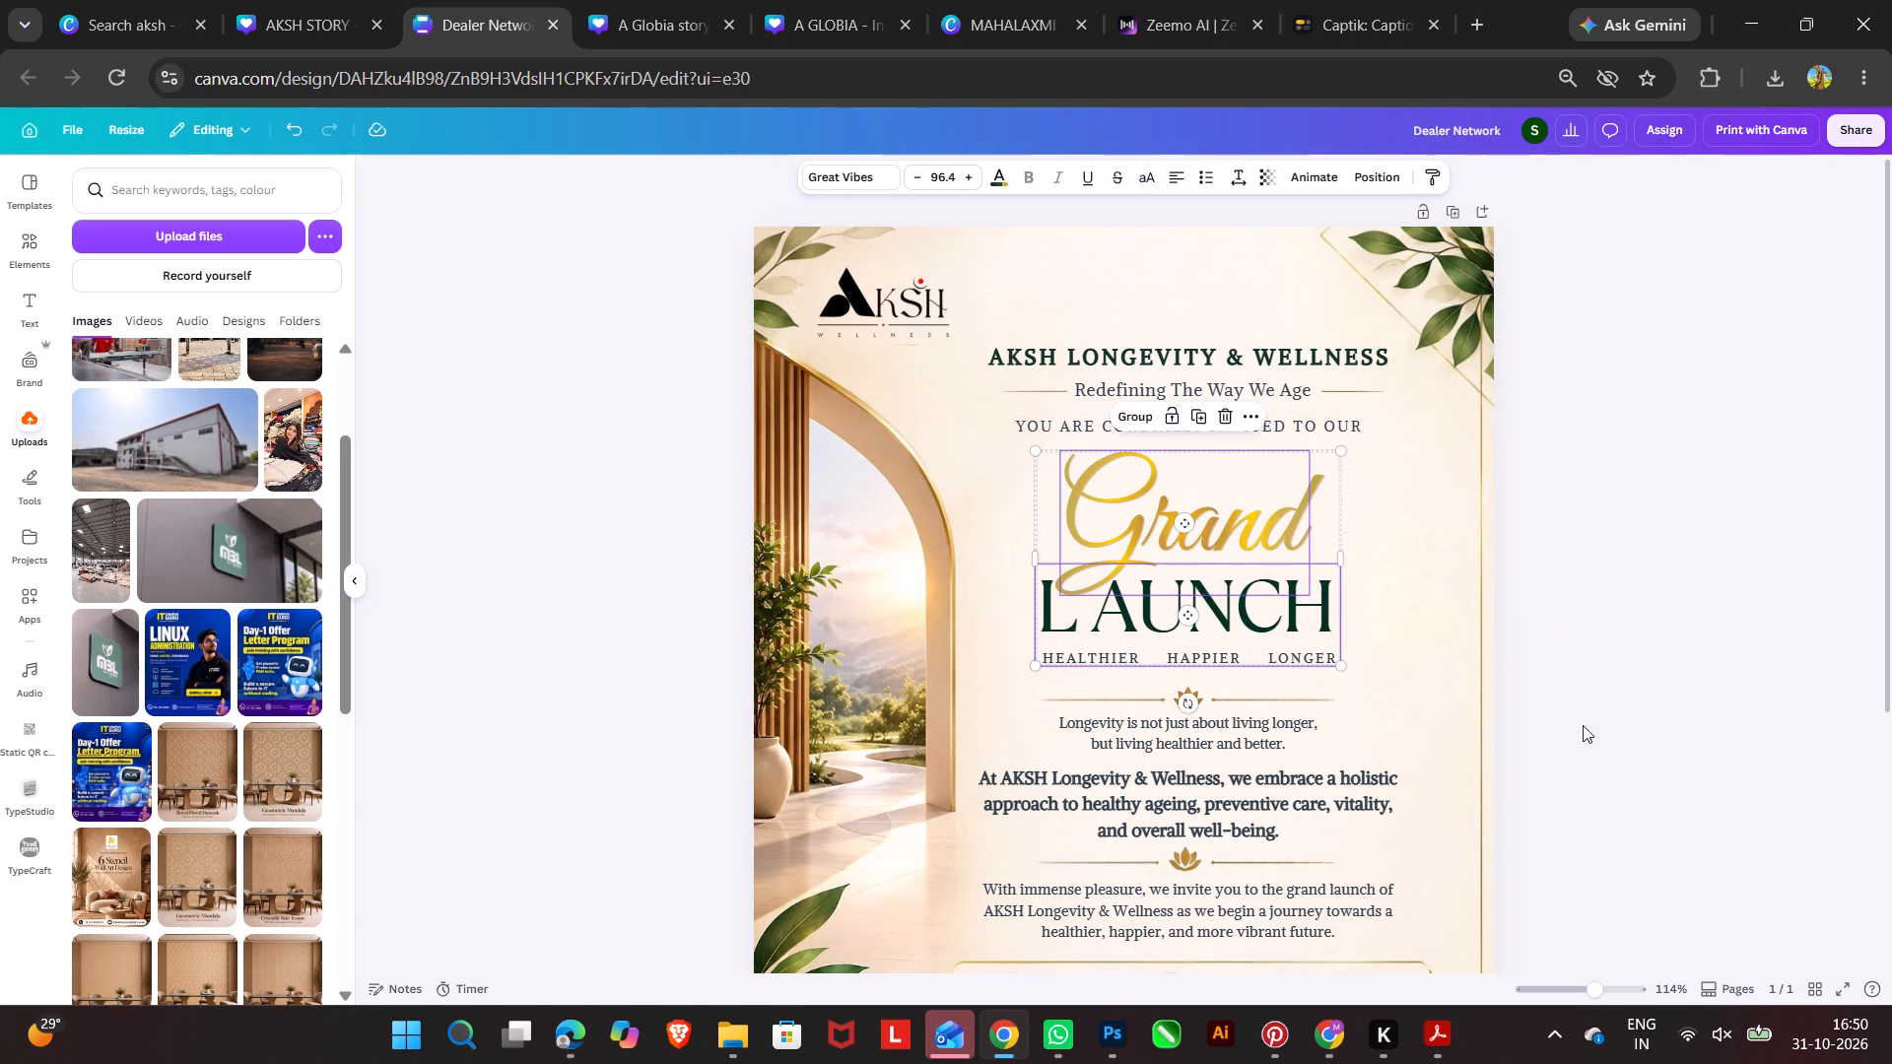
Nudge the upper lotus divider and the "Longevity is not just about living longer" text up together.
drag(1570, 689, 1243, 734)
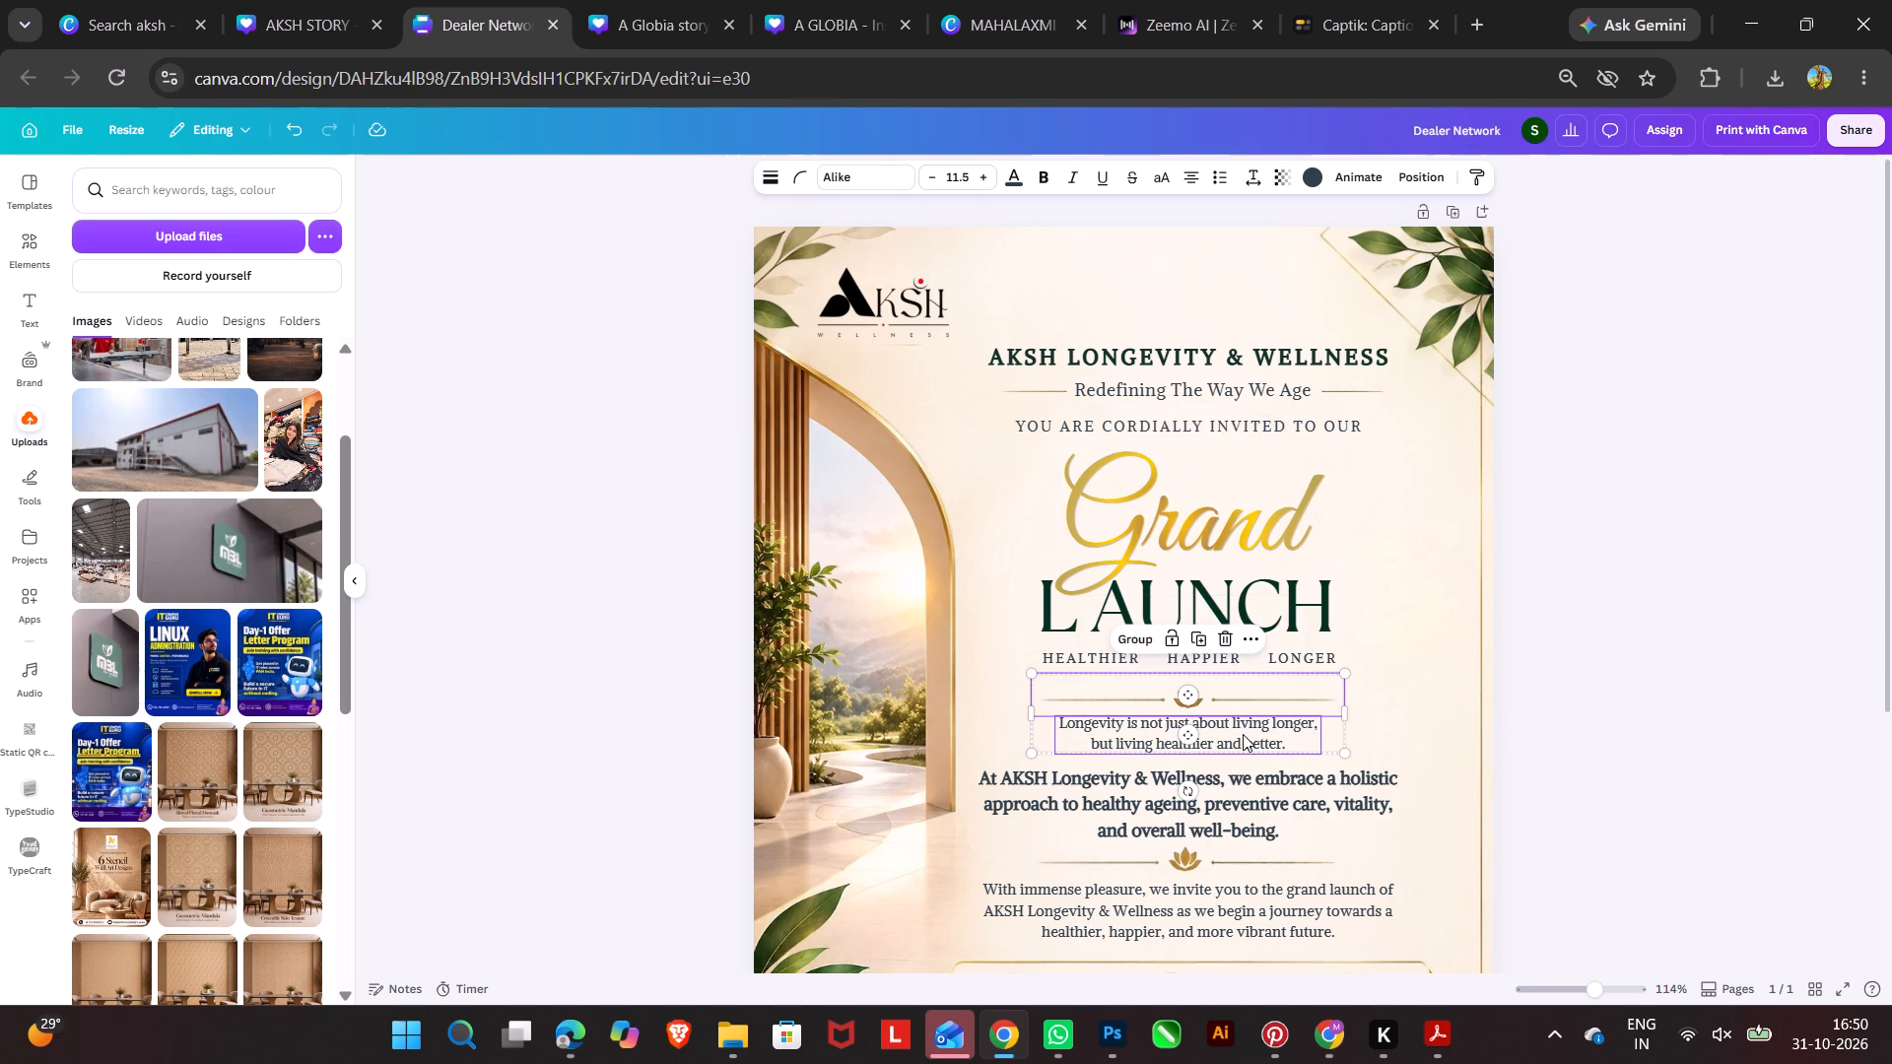
key(Up)
key(Up)
key(Up)
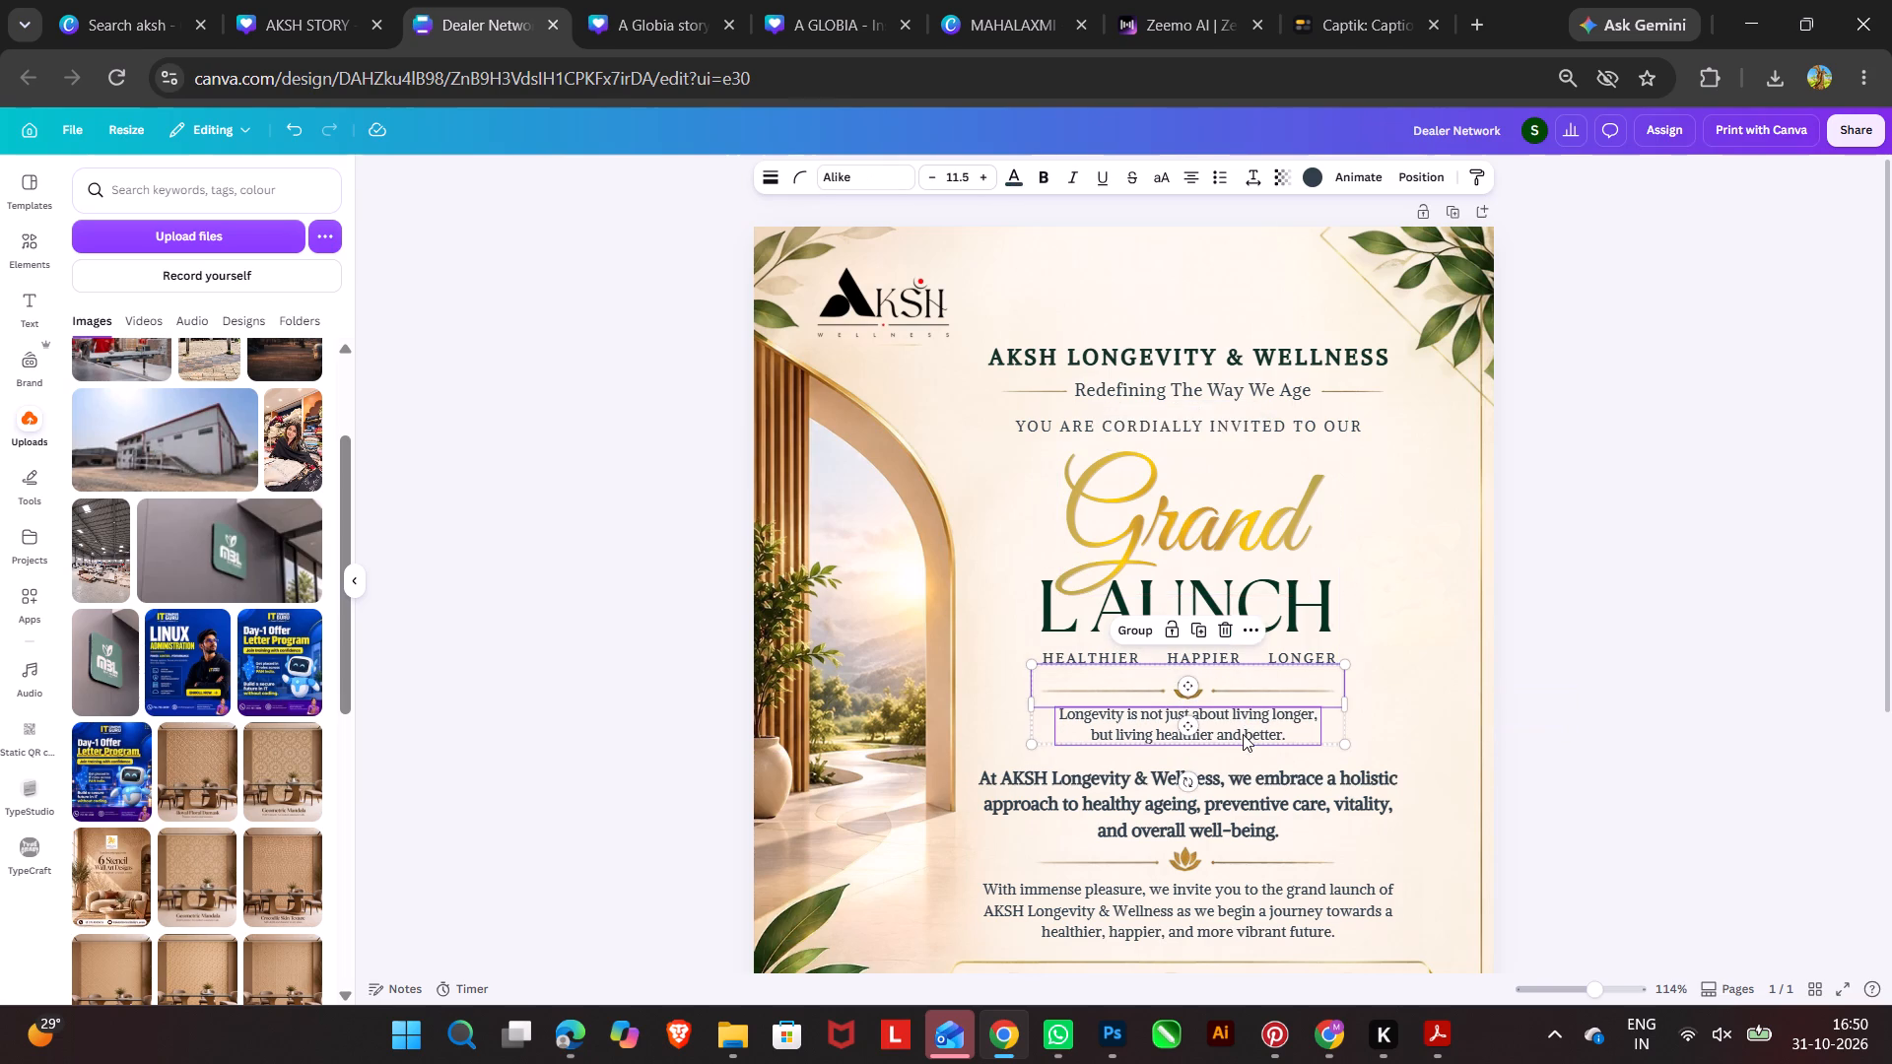
Nudge the "Celebrating Wellness. Embracing Longevity." script text slightly down.
scroll(1334, 831, down, 1)
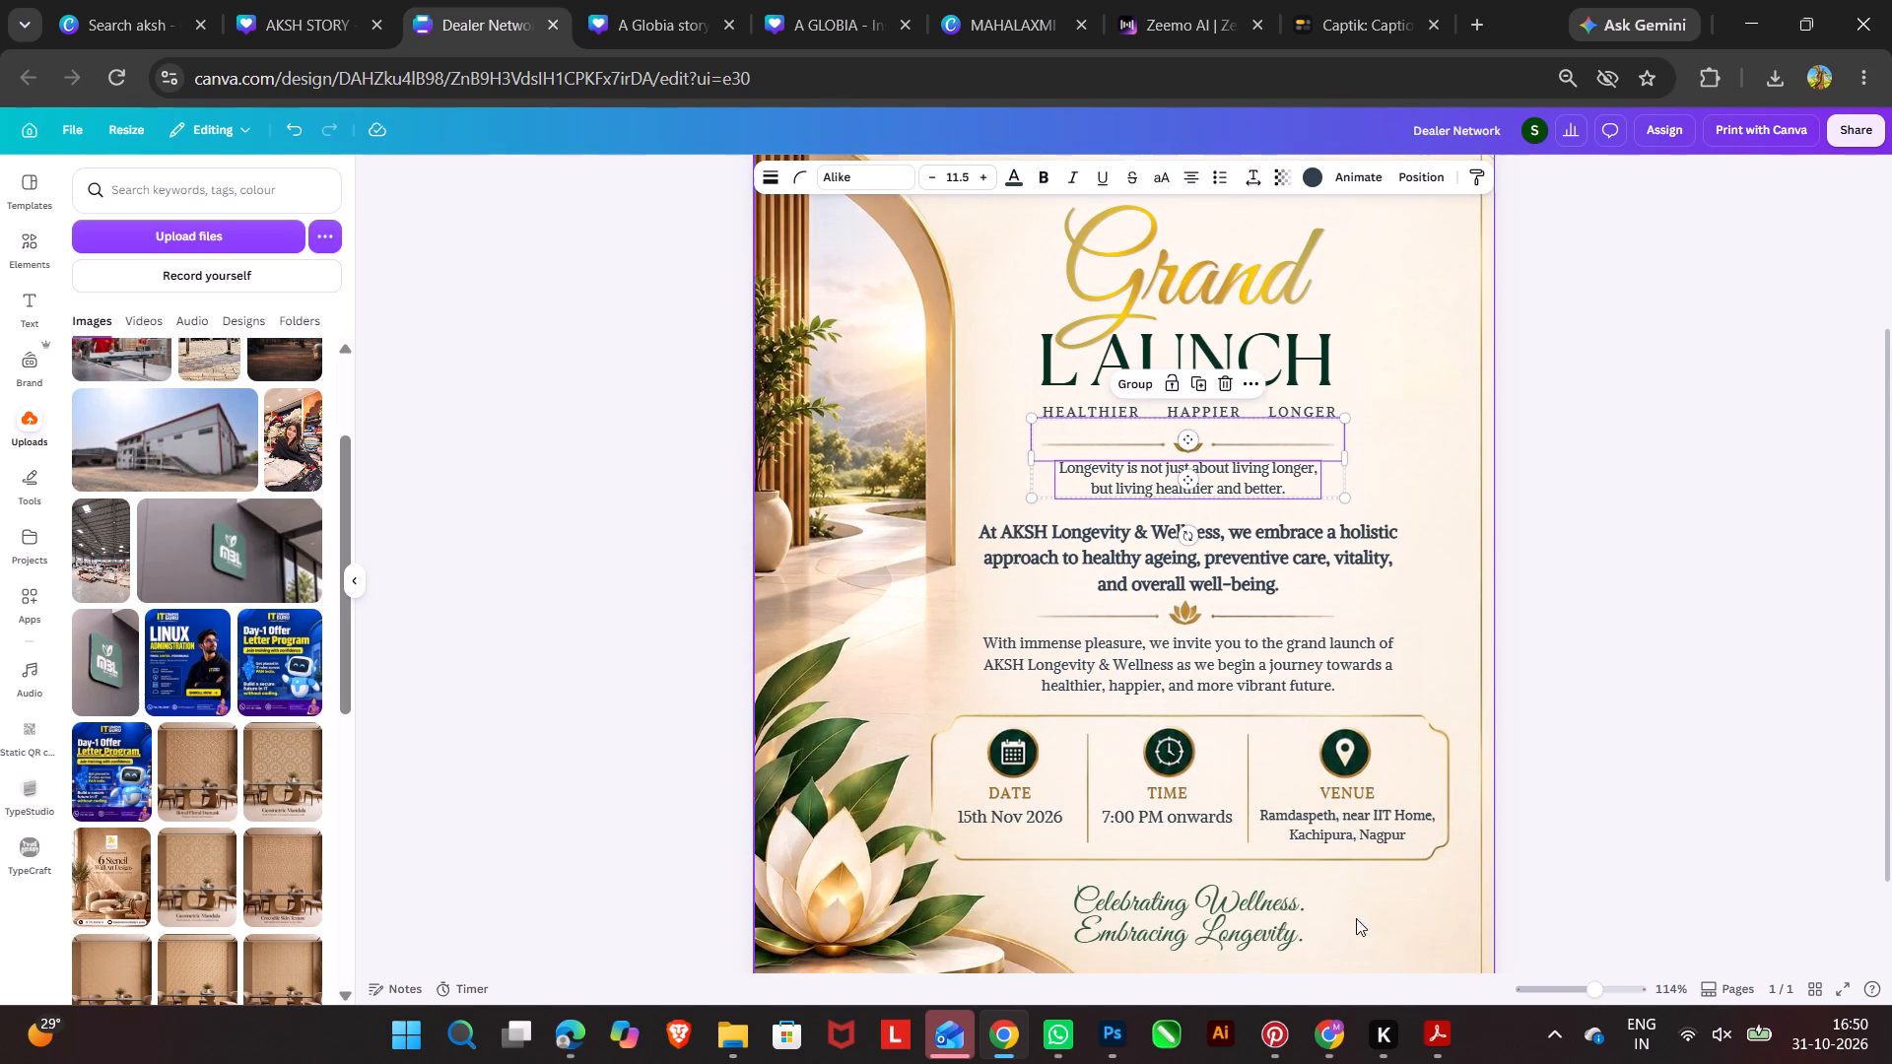
scroll(1371, 903, down, 2)
drag(1556, 787, 1166, 817)
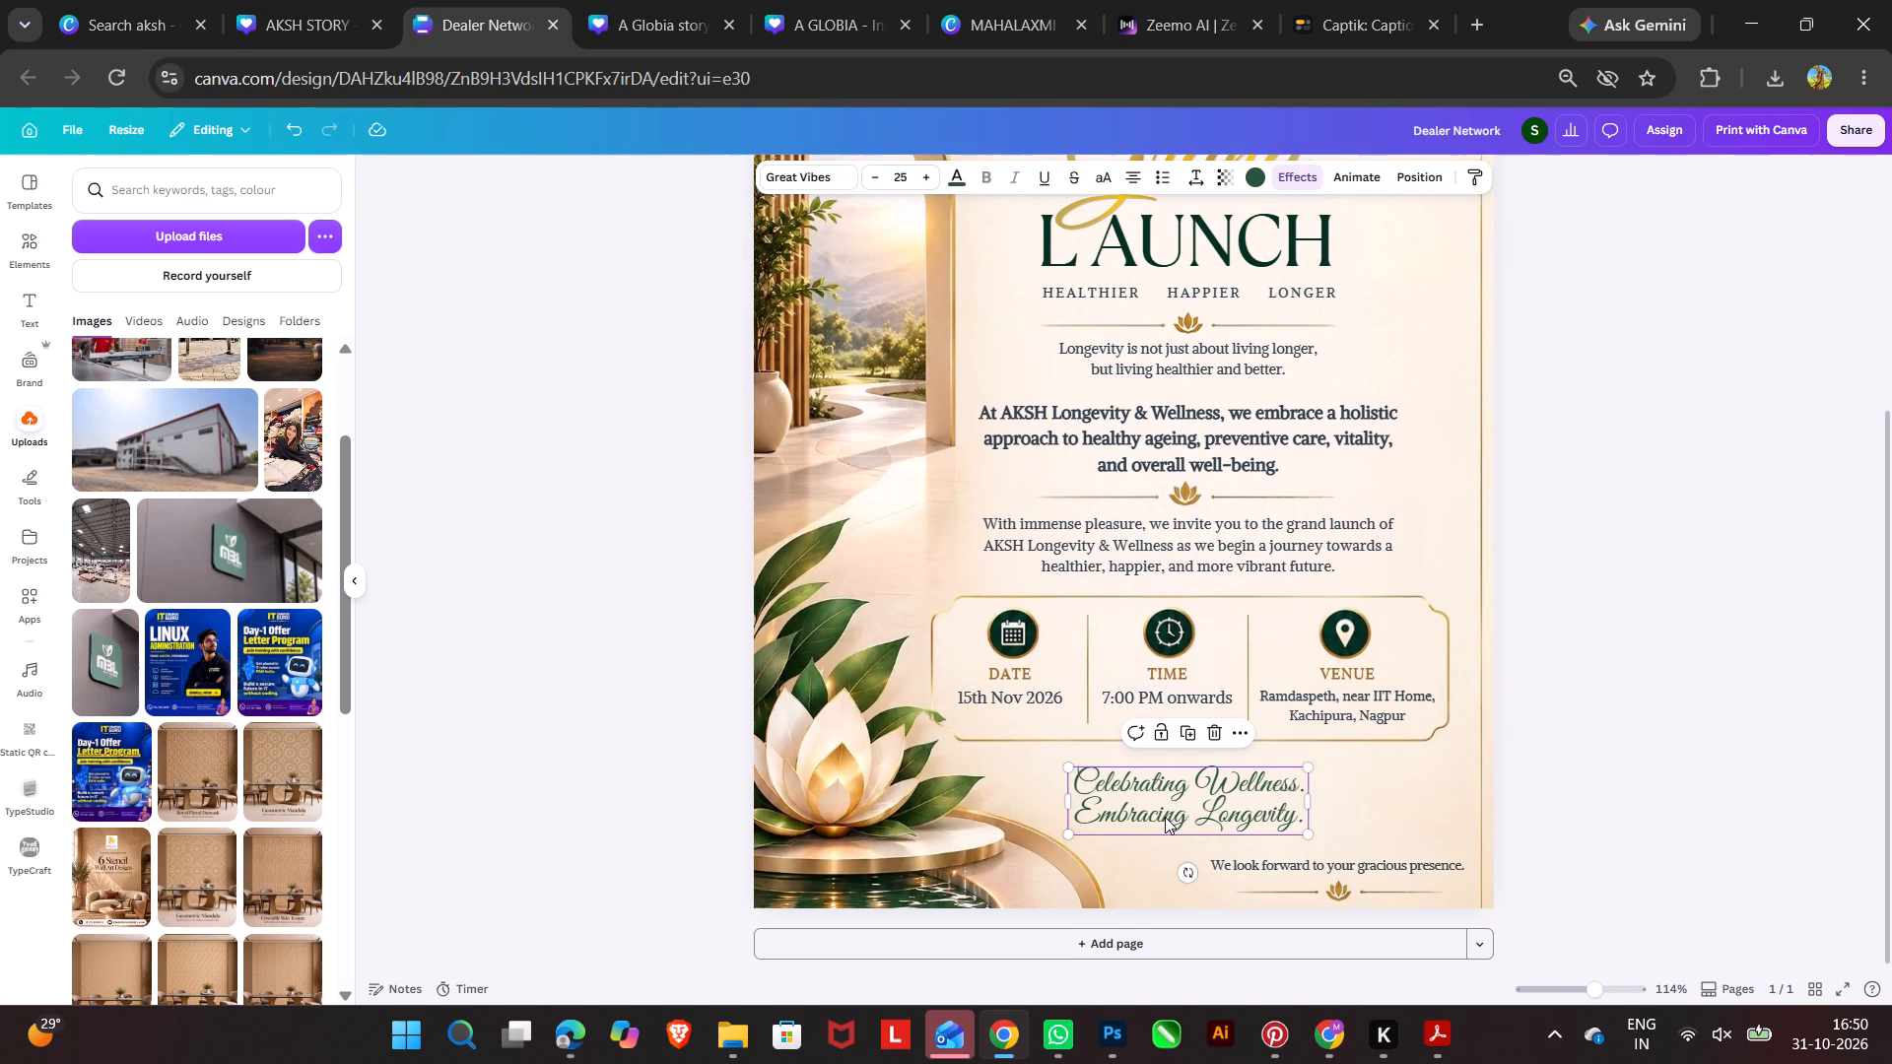
key(Down)
Move the whole event details frame with its date, time and venue contents slightly down, between the invitation paragraph and the closing script.
drag(1541, 662, 1536, 662)
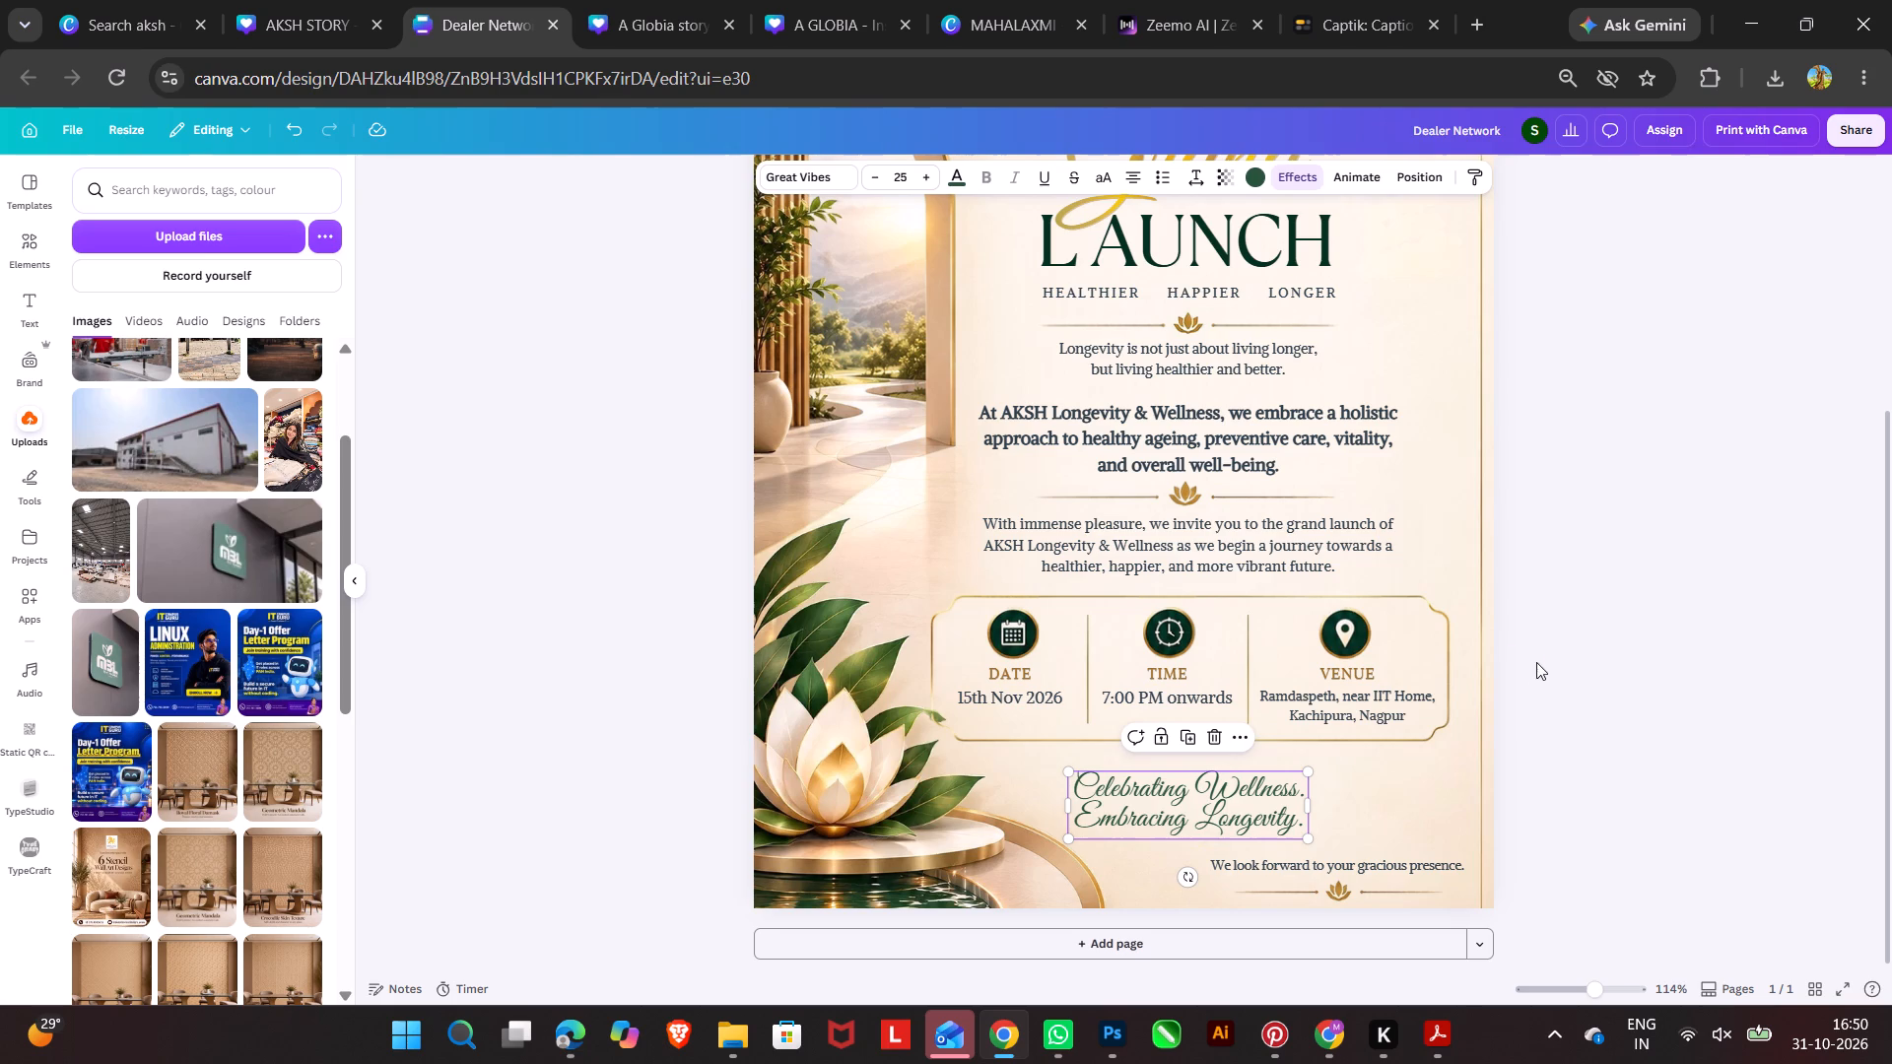
drag(1536, 662, 1038, 729)
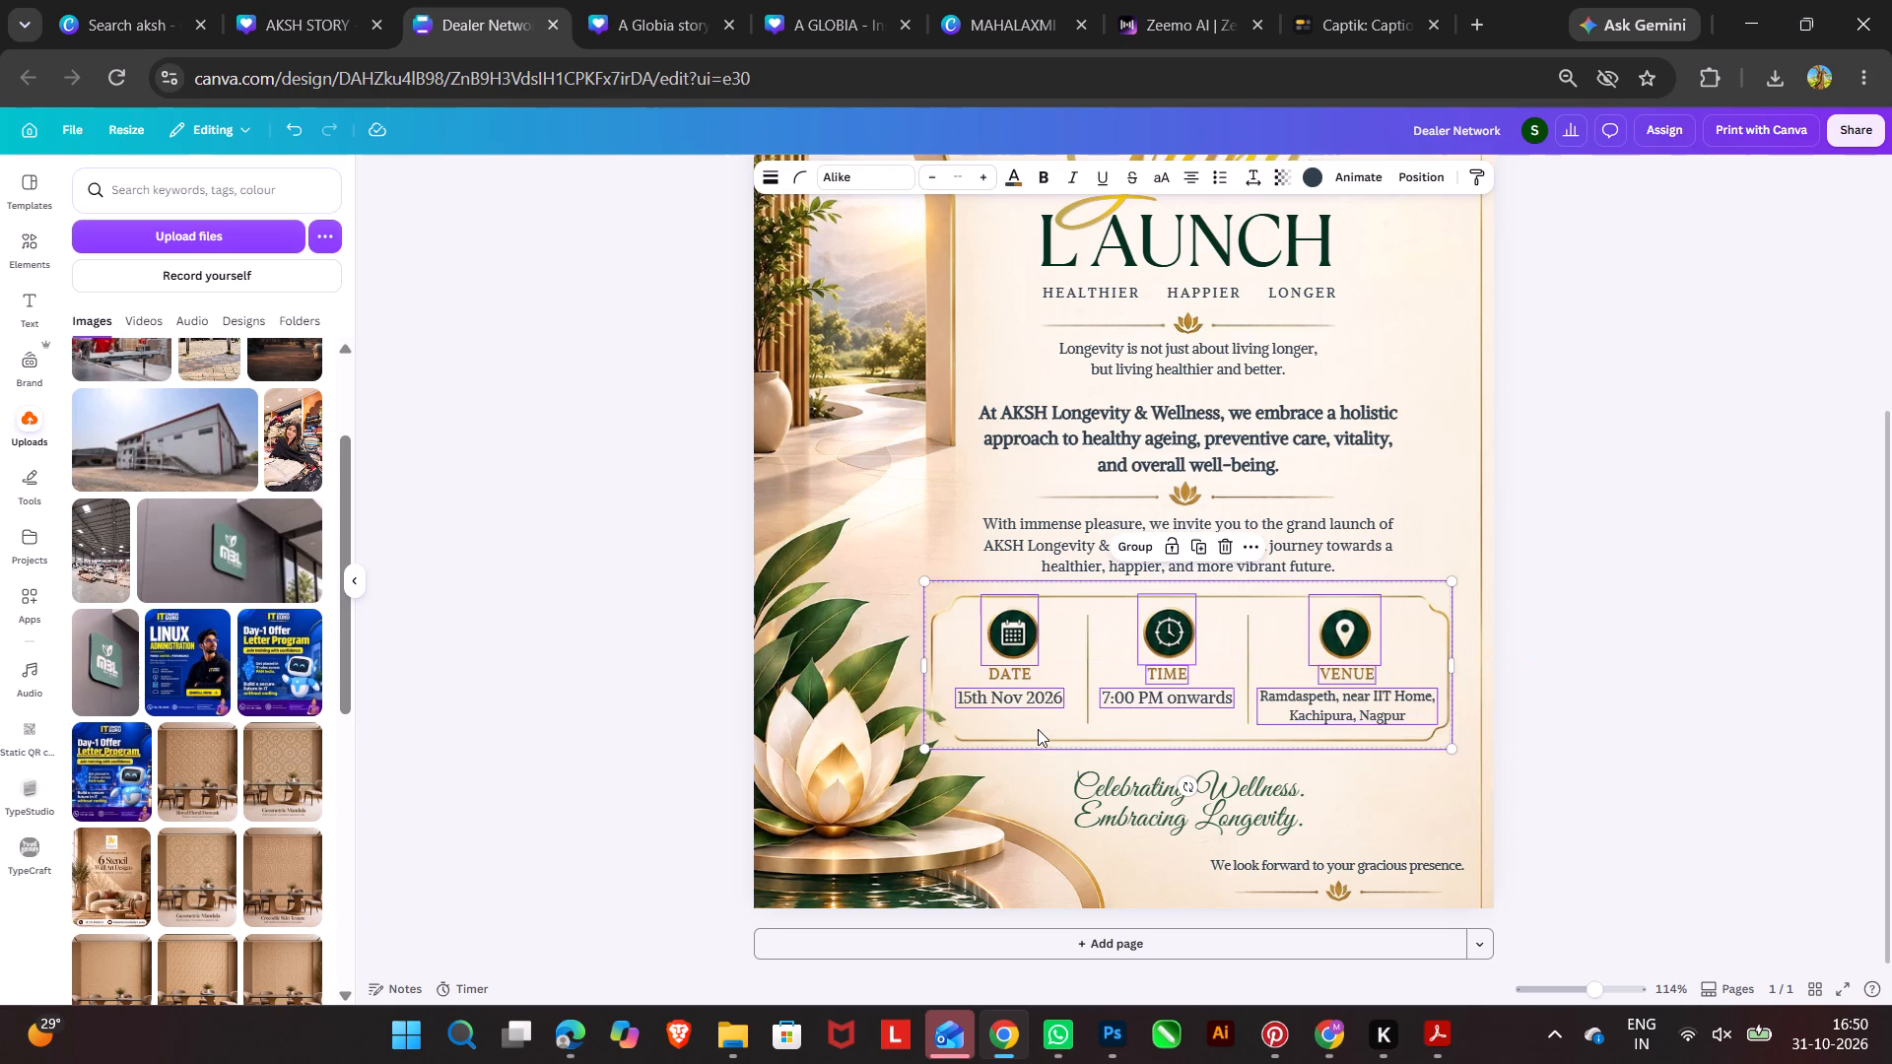
click(1568, 670)
drag(1571, 669, 1505, 674)
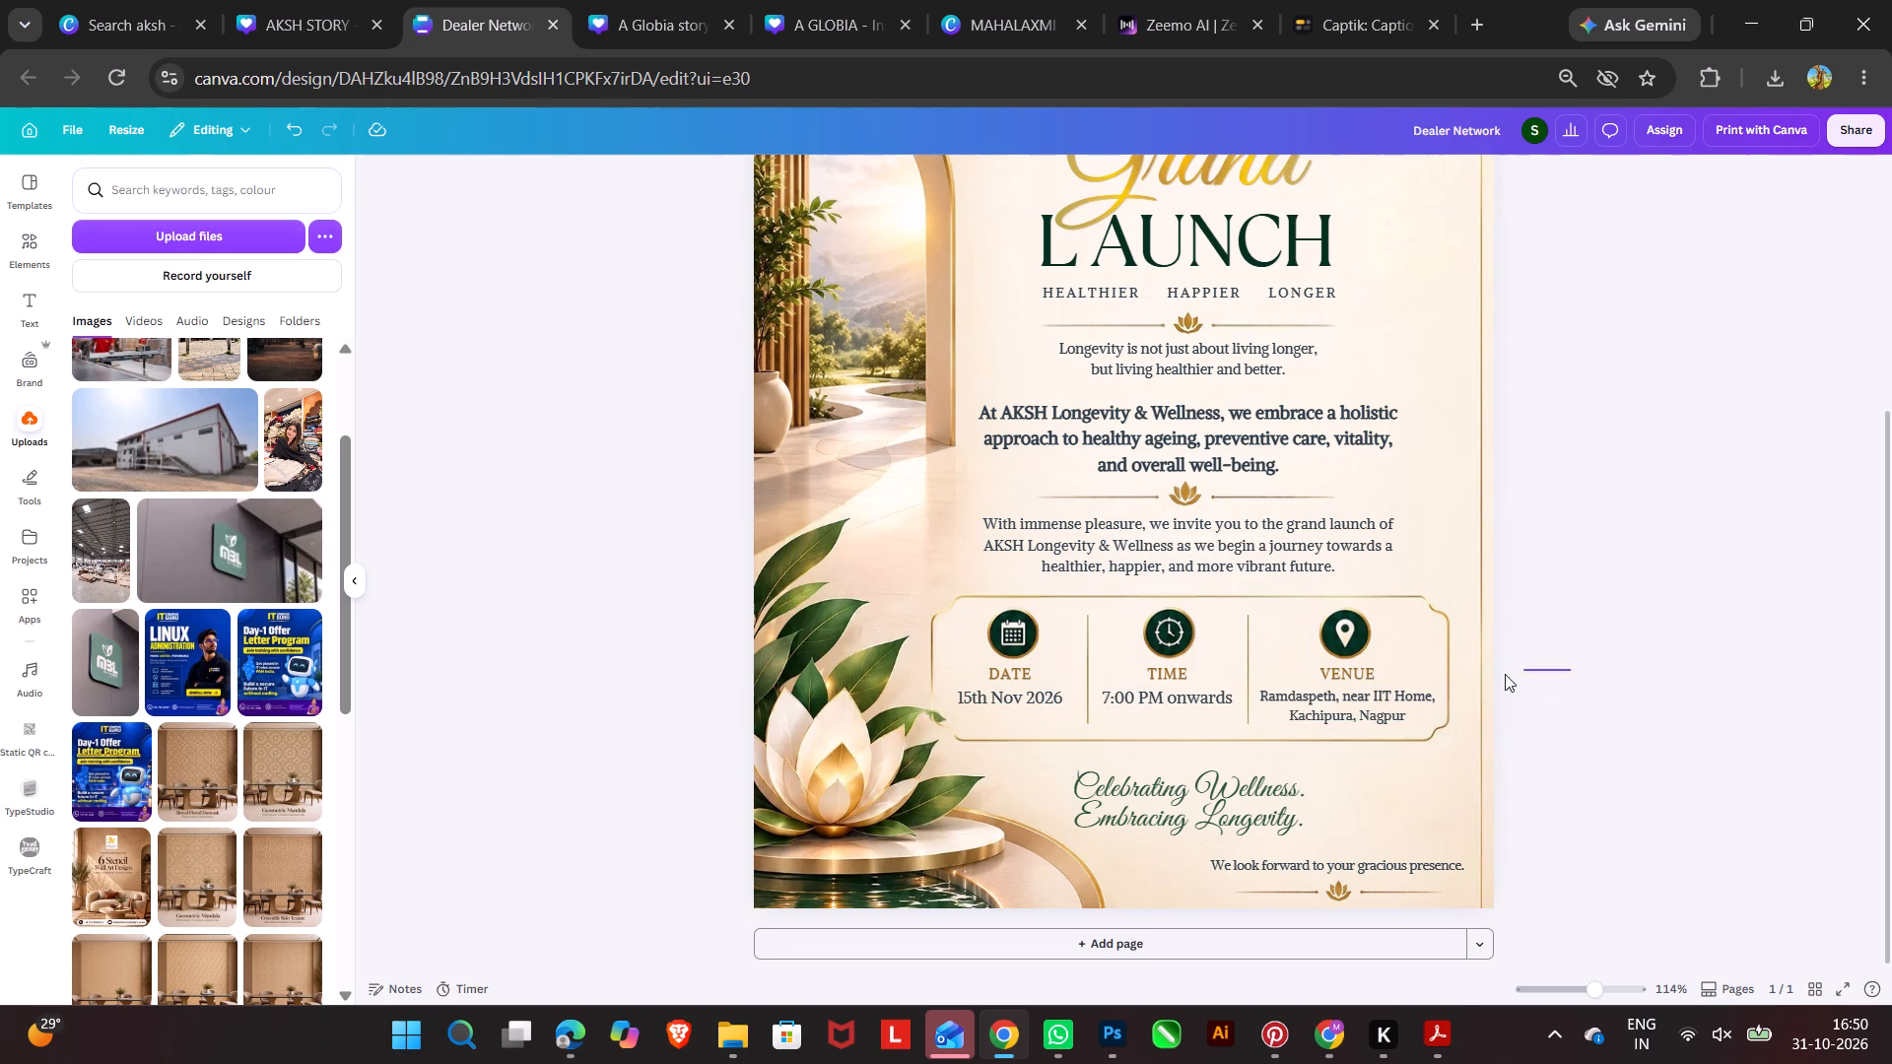
drag(1505, 674, 1575, 779)
drag(1632, 664, 1011, 717)
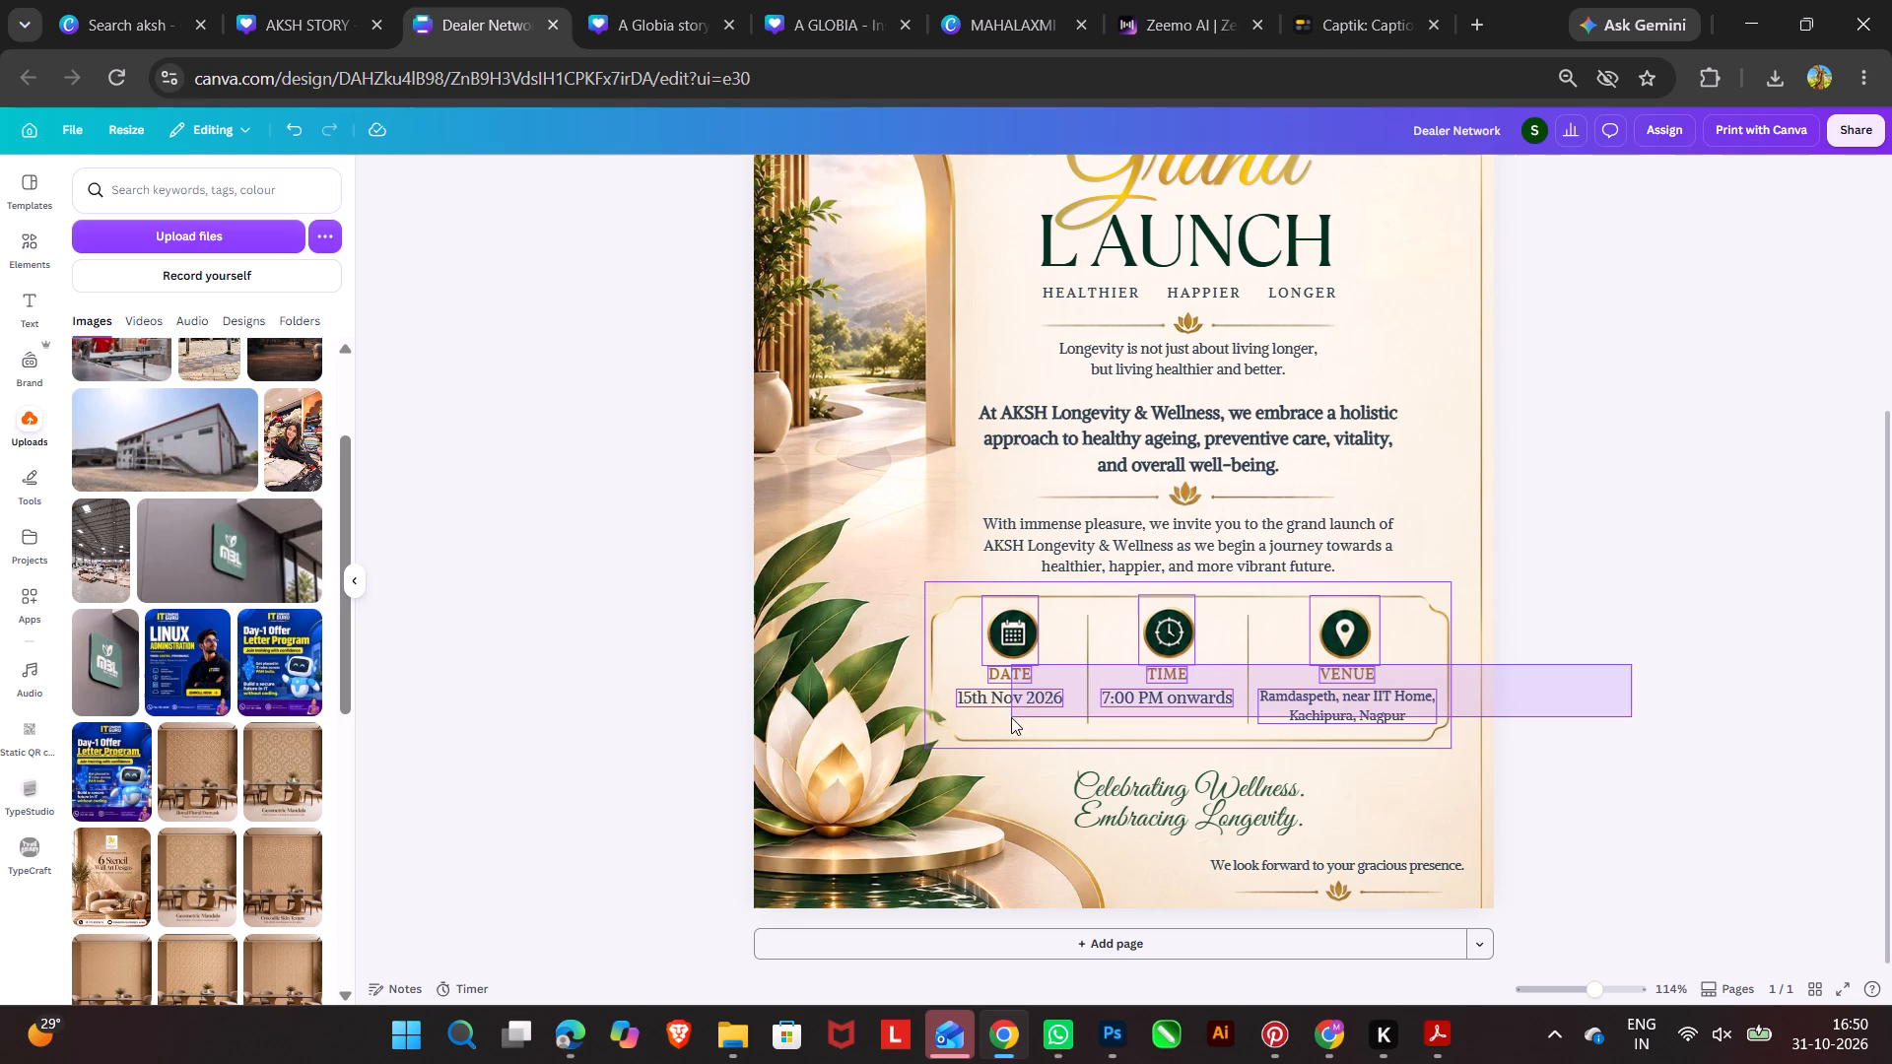
drag(1011, 717, 1021, 735)
key(Down)
key(Down)
key(Down)
key(Down)
key(Down)
key(Down)
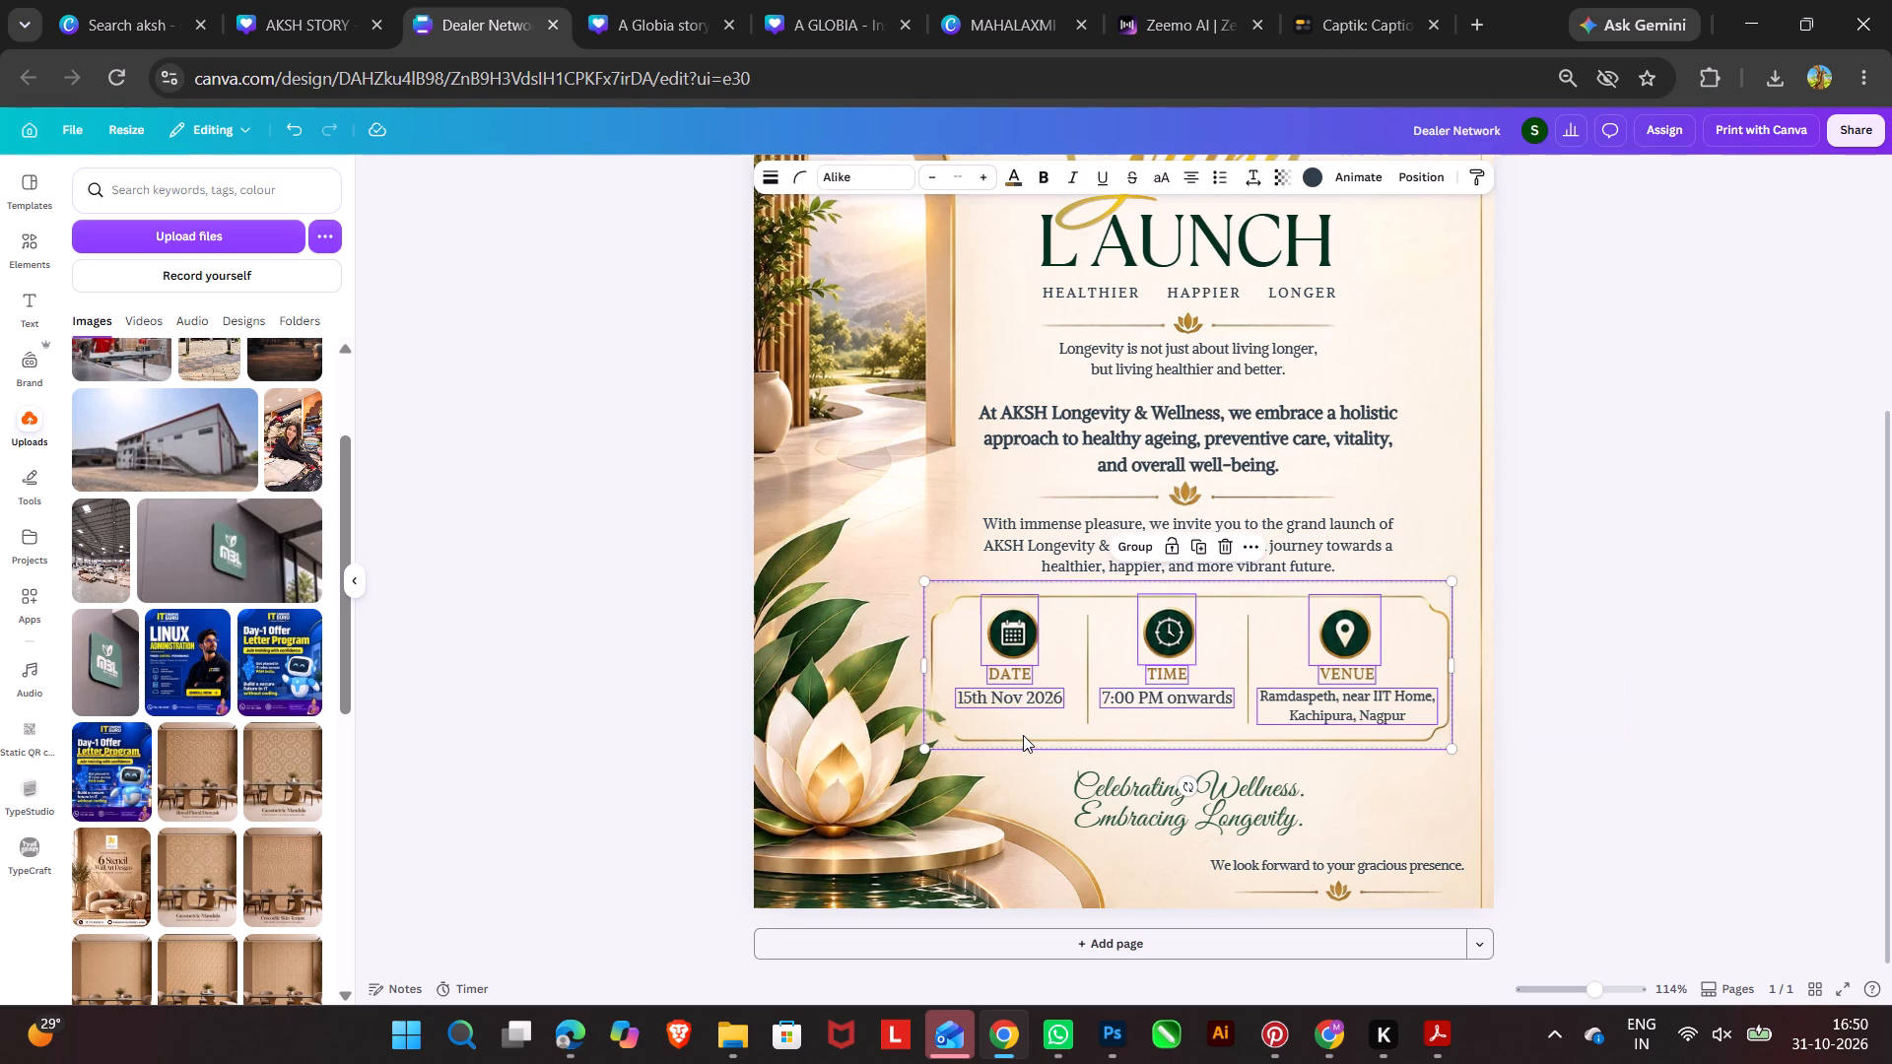
key(Up)
key(Down)
key(Up)
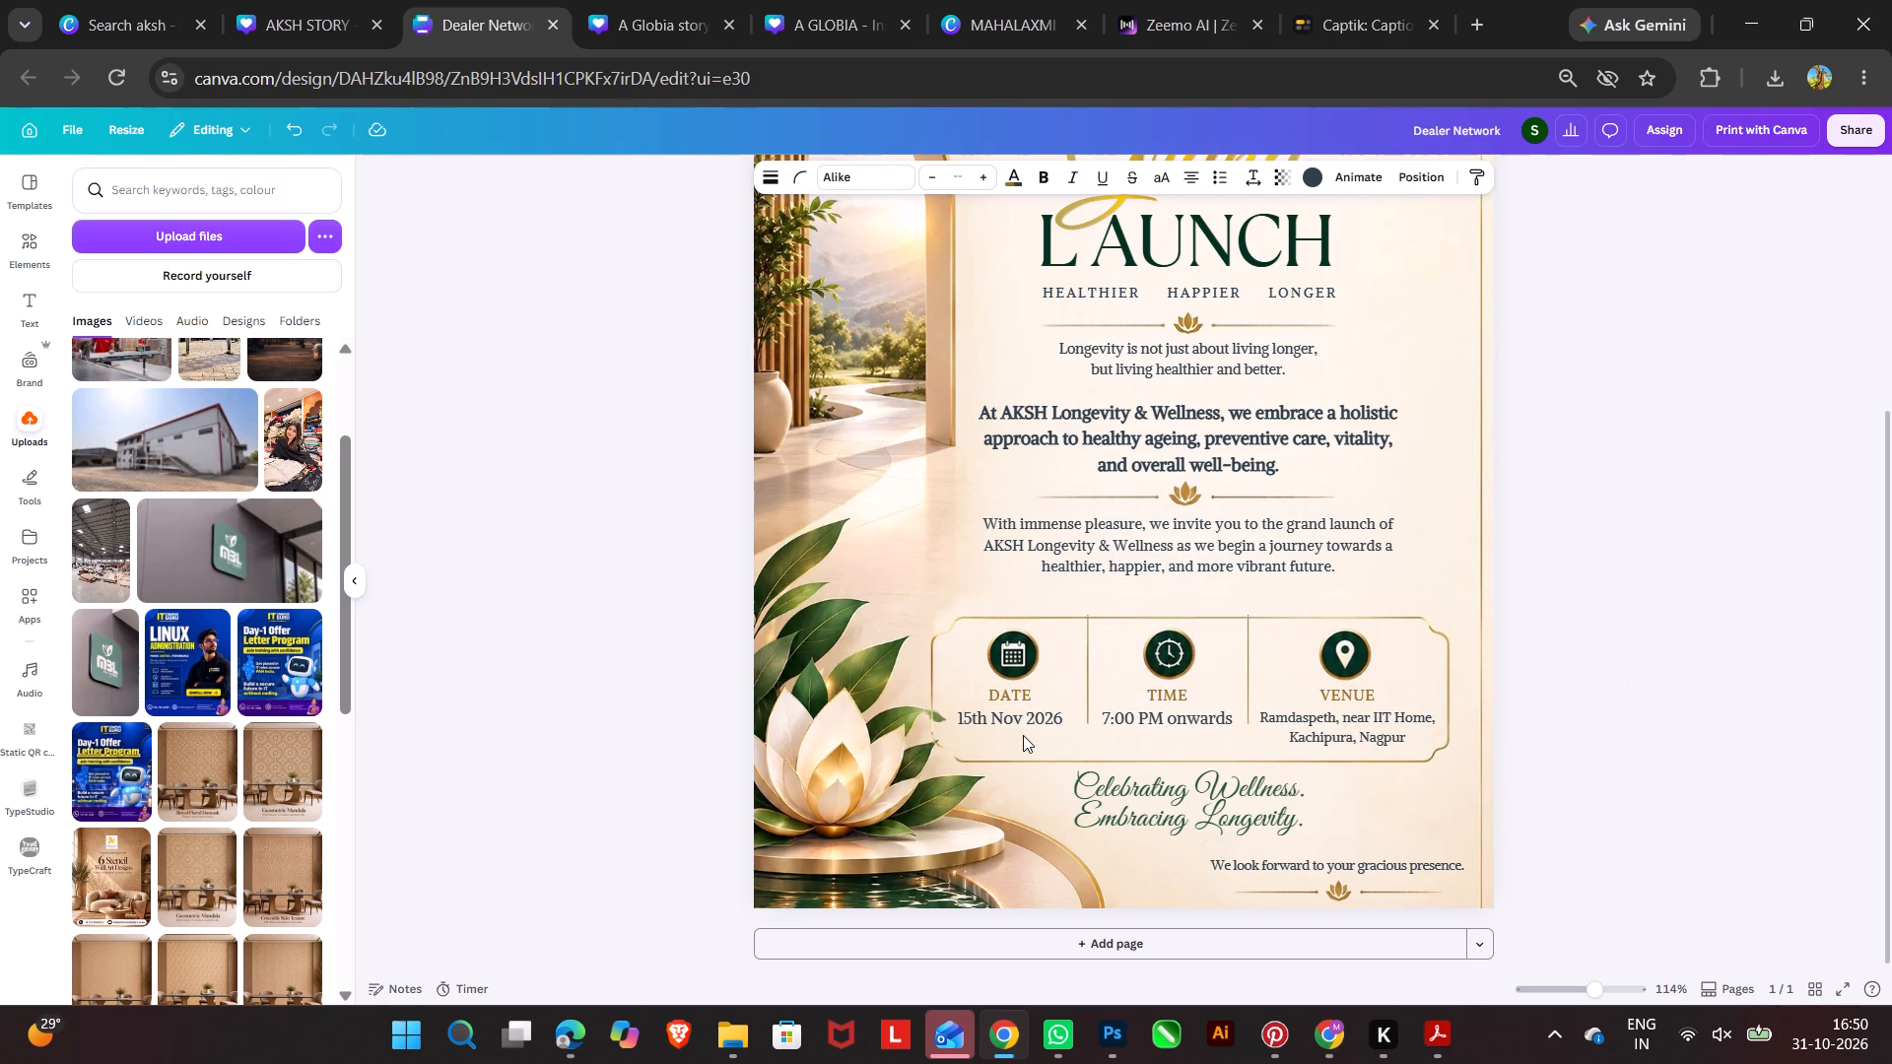
key(Up)
key(Up)
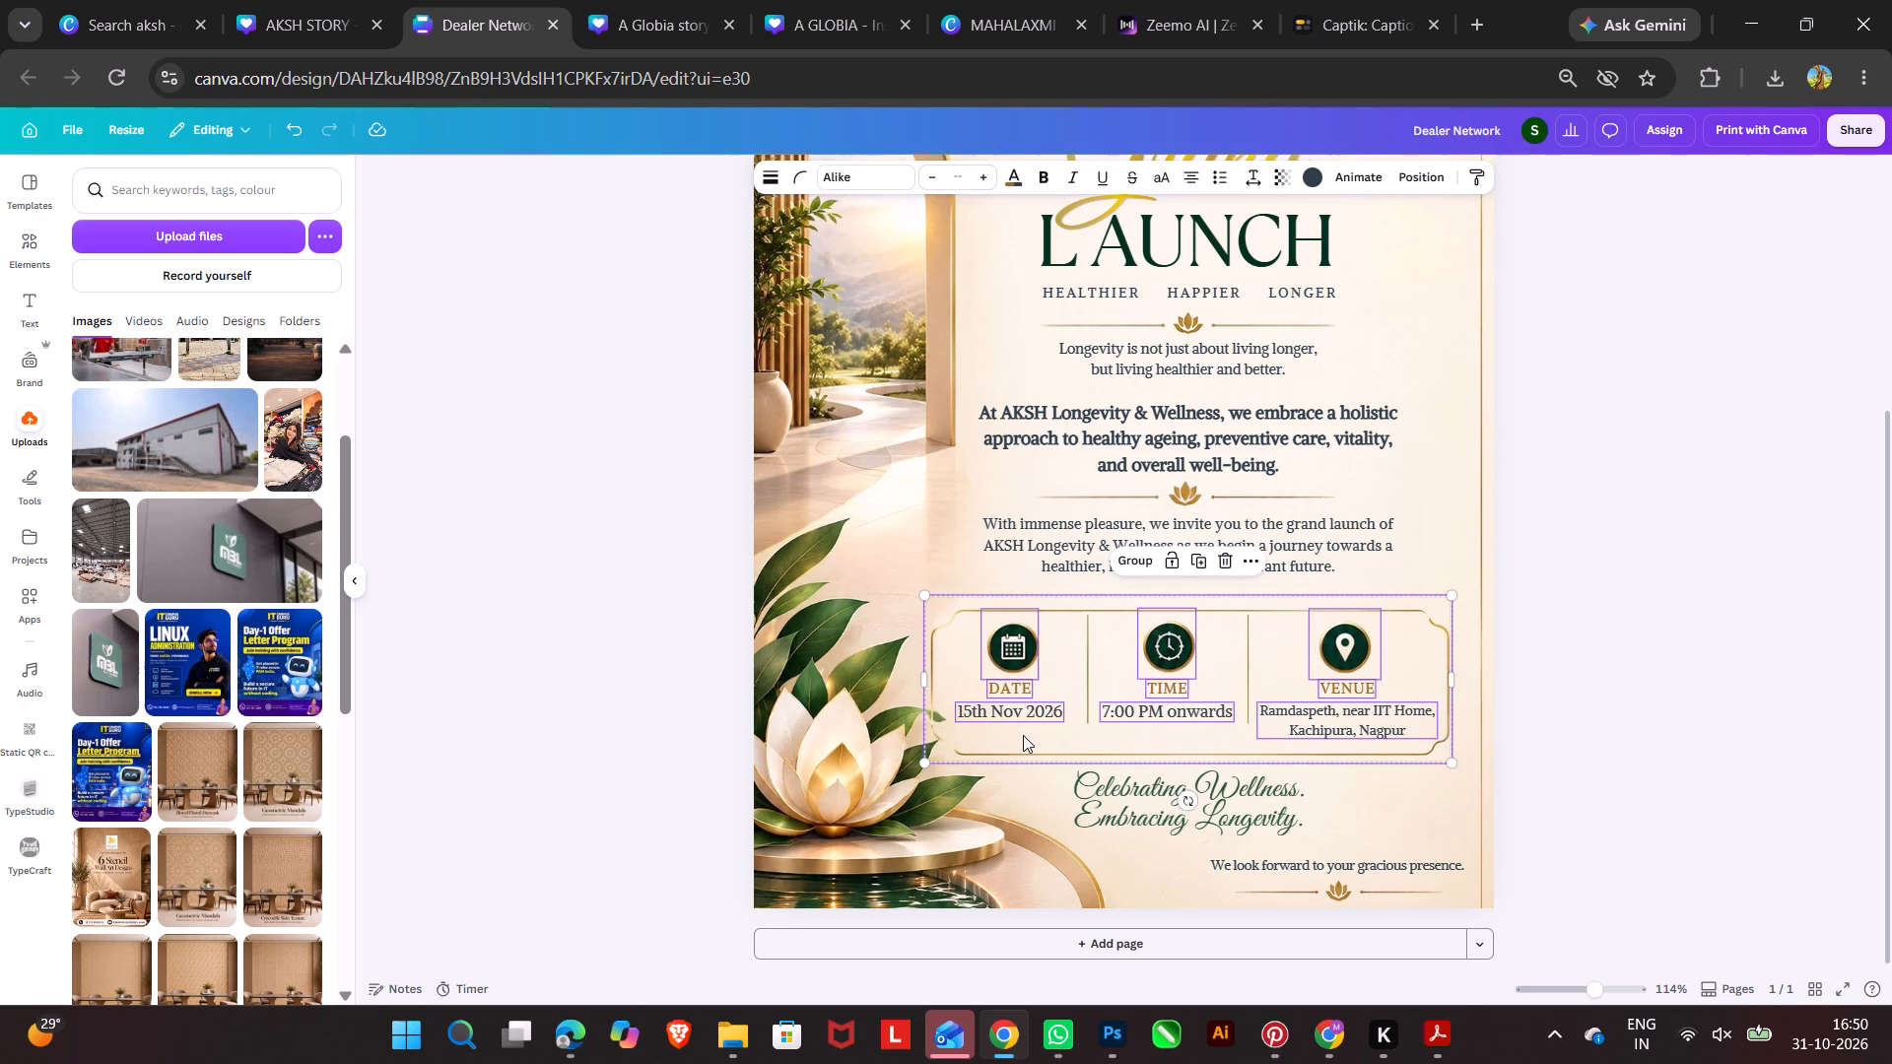
Nudge the event details frame with its date, time and venue contents slightly up, closer to the invitation paragraph.
key(Up)
key(Up)
key(Up)
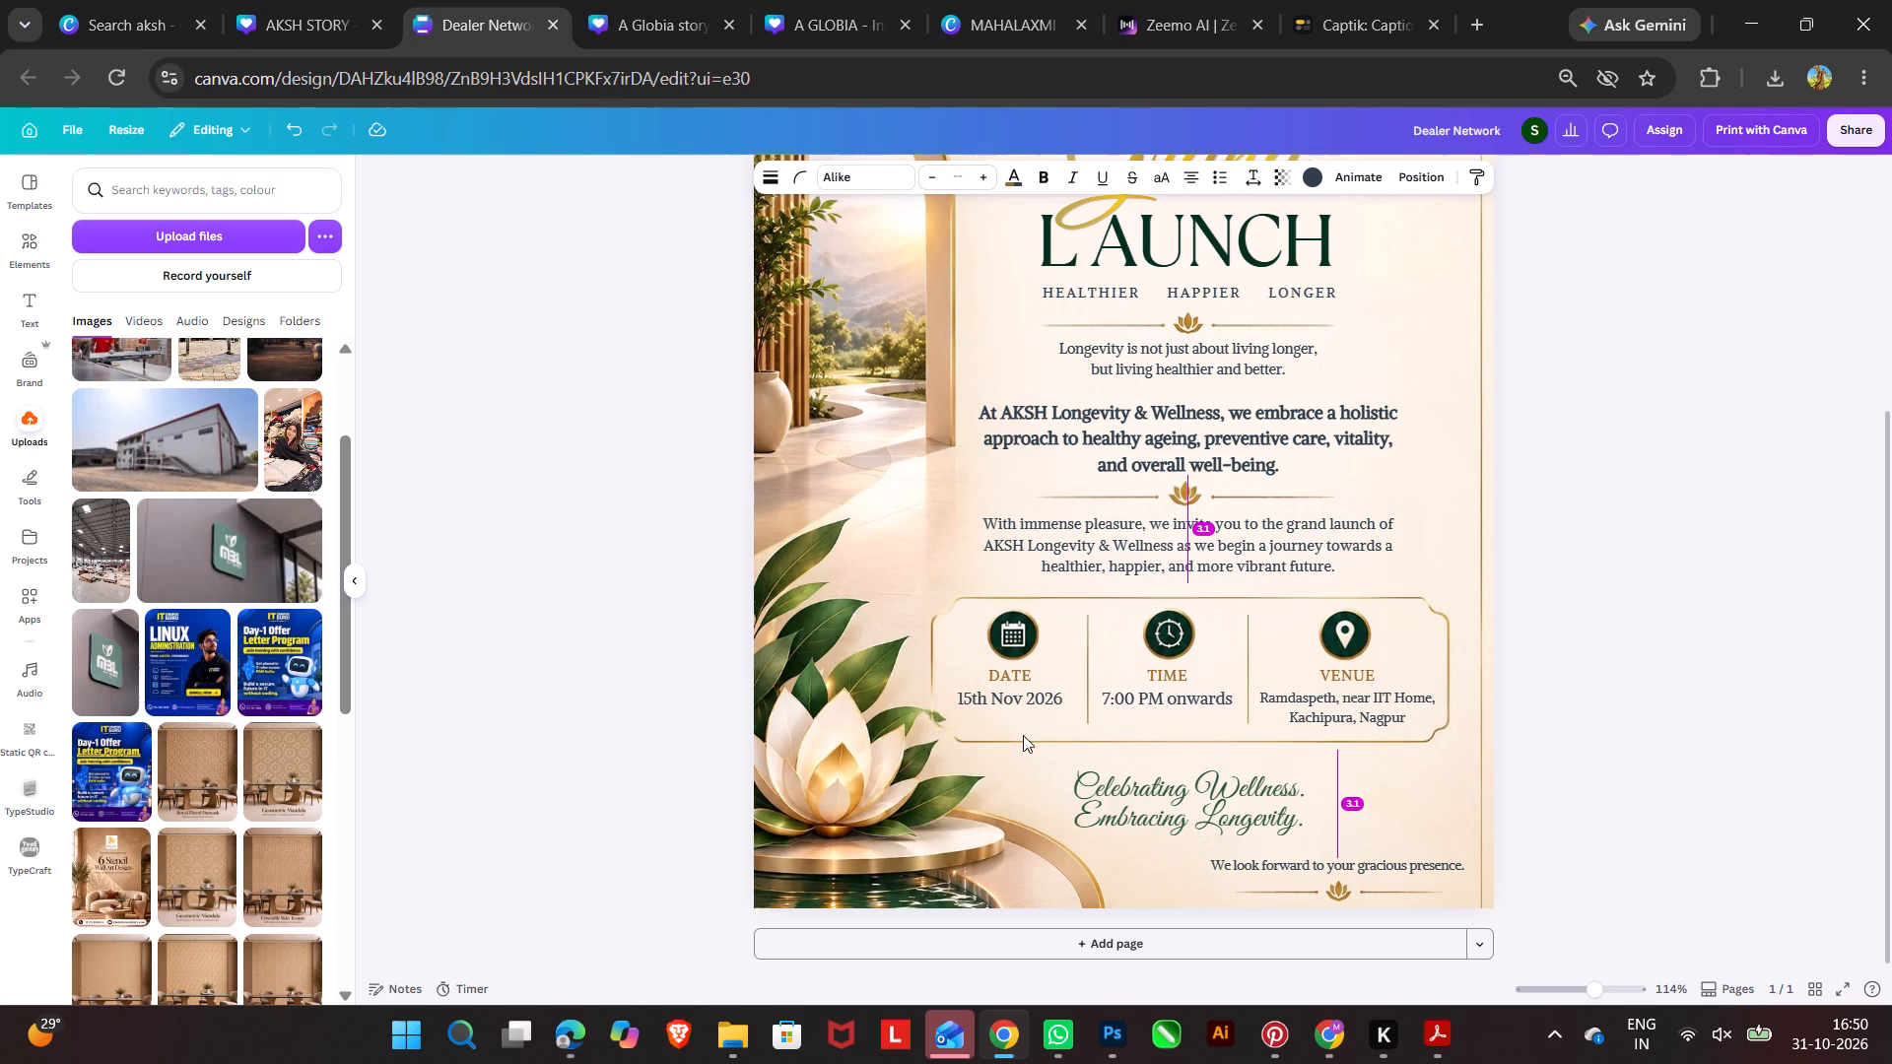
click(1658, 749)
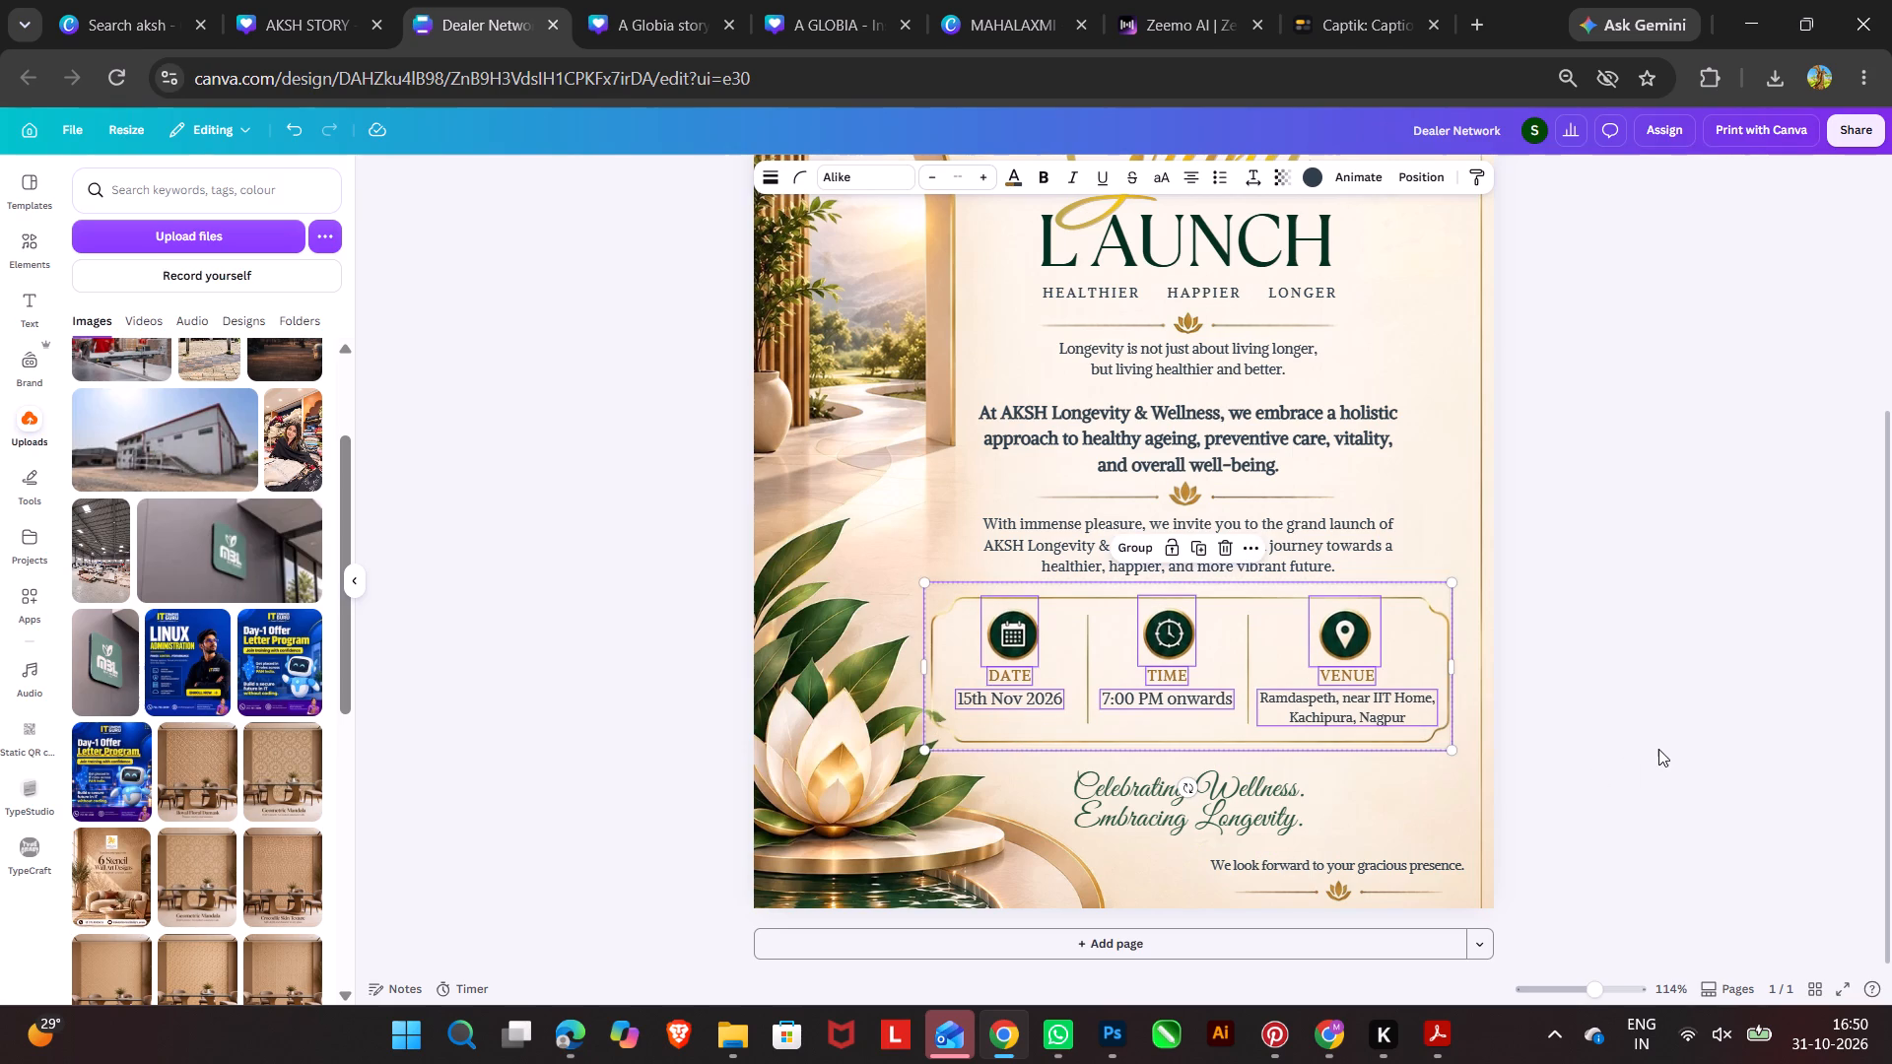
Nudge the bold "At AKSH Longevity & Wellness, we embrace a holistic approach" paragraph slightly up, away from the lotus divider below it.
click(1199, 441)
key(Up)
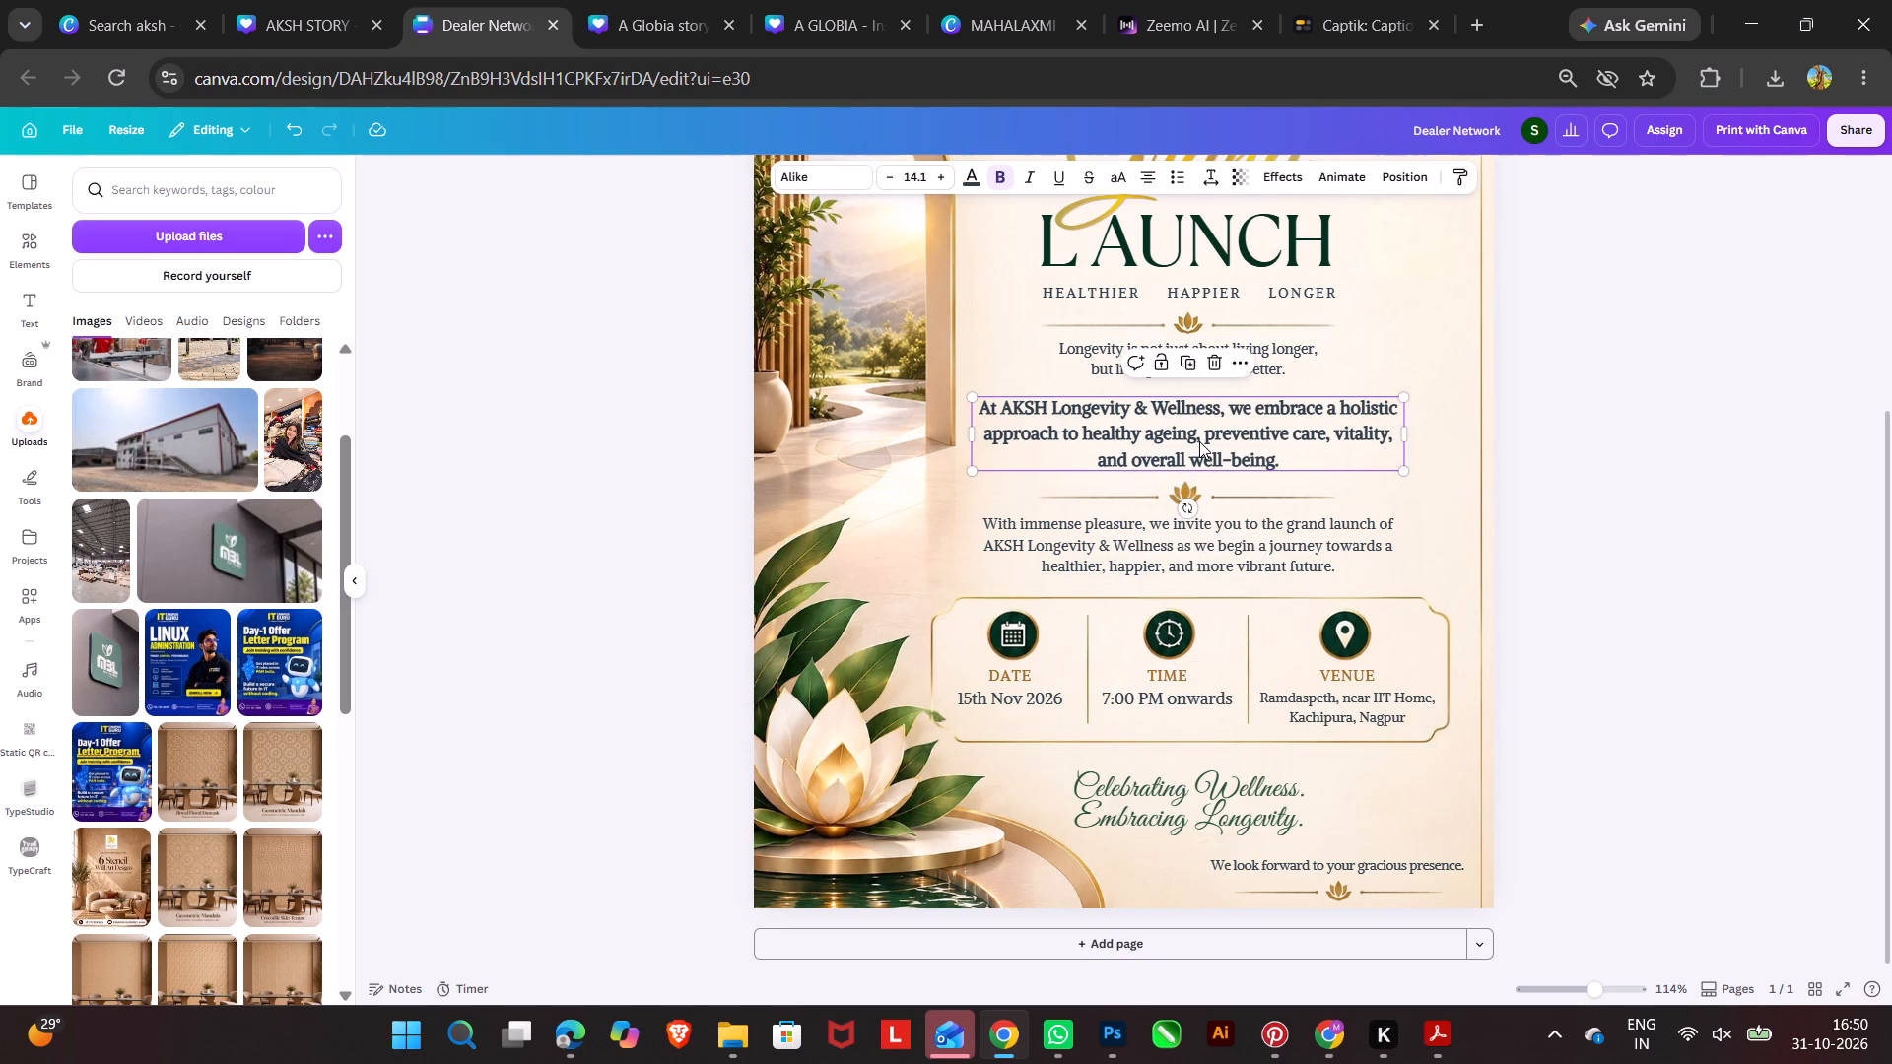
click(1787, 592)
Nudge the "Celebrating Wellness. Embracing Longevity." script text slightly up, toward the event details frame.
click(1136, 864)
click(1171, 822)
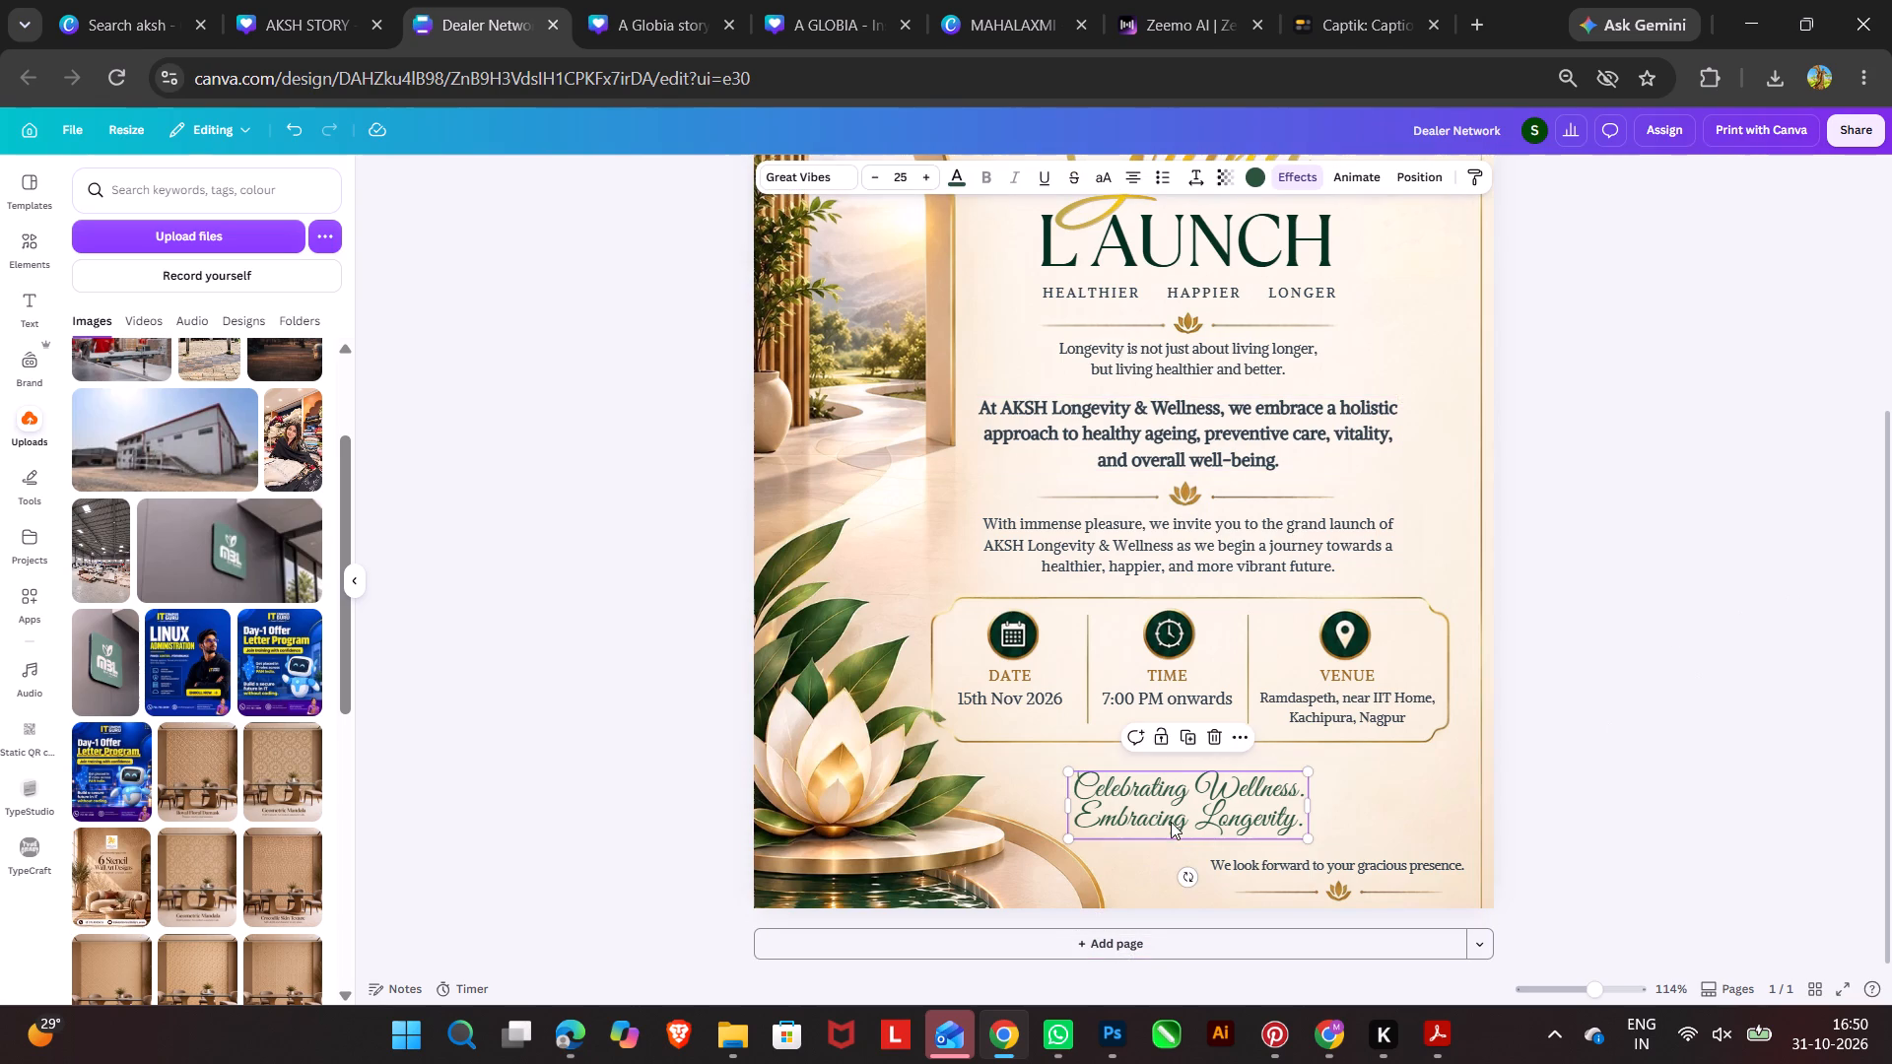
key(Down)
key(Up)
key(Up)
key(Up)
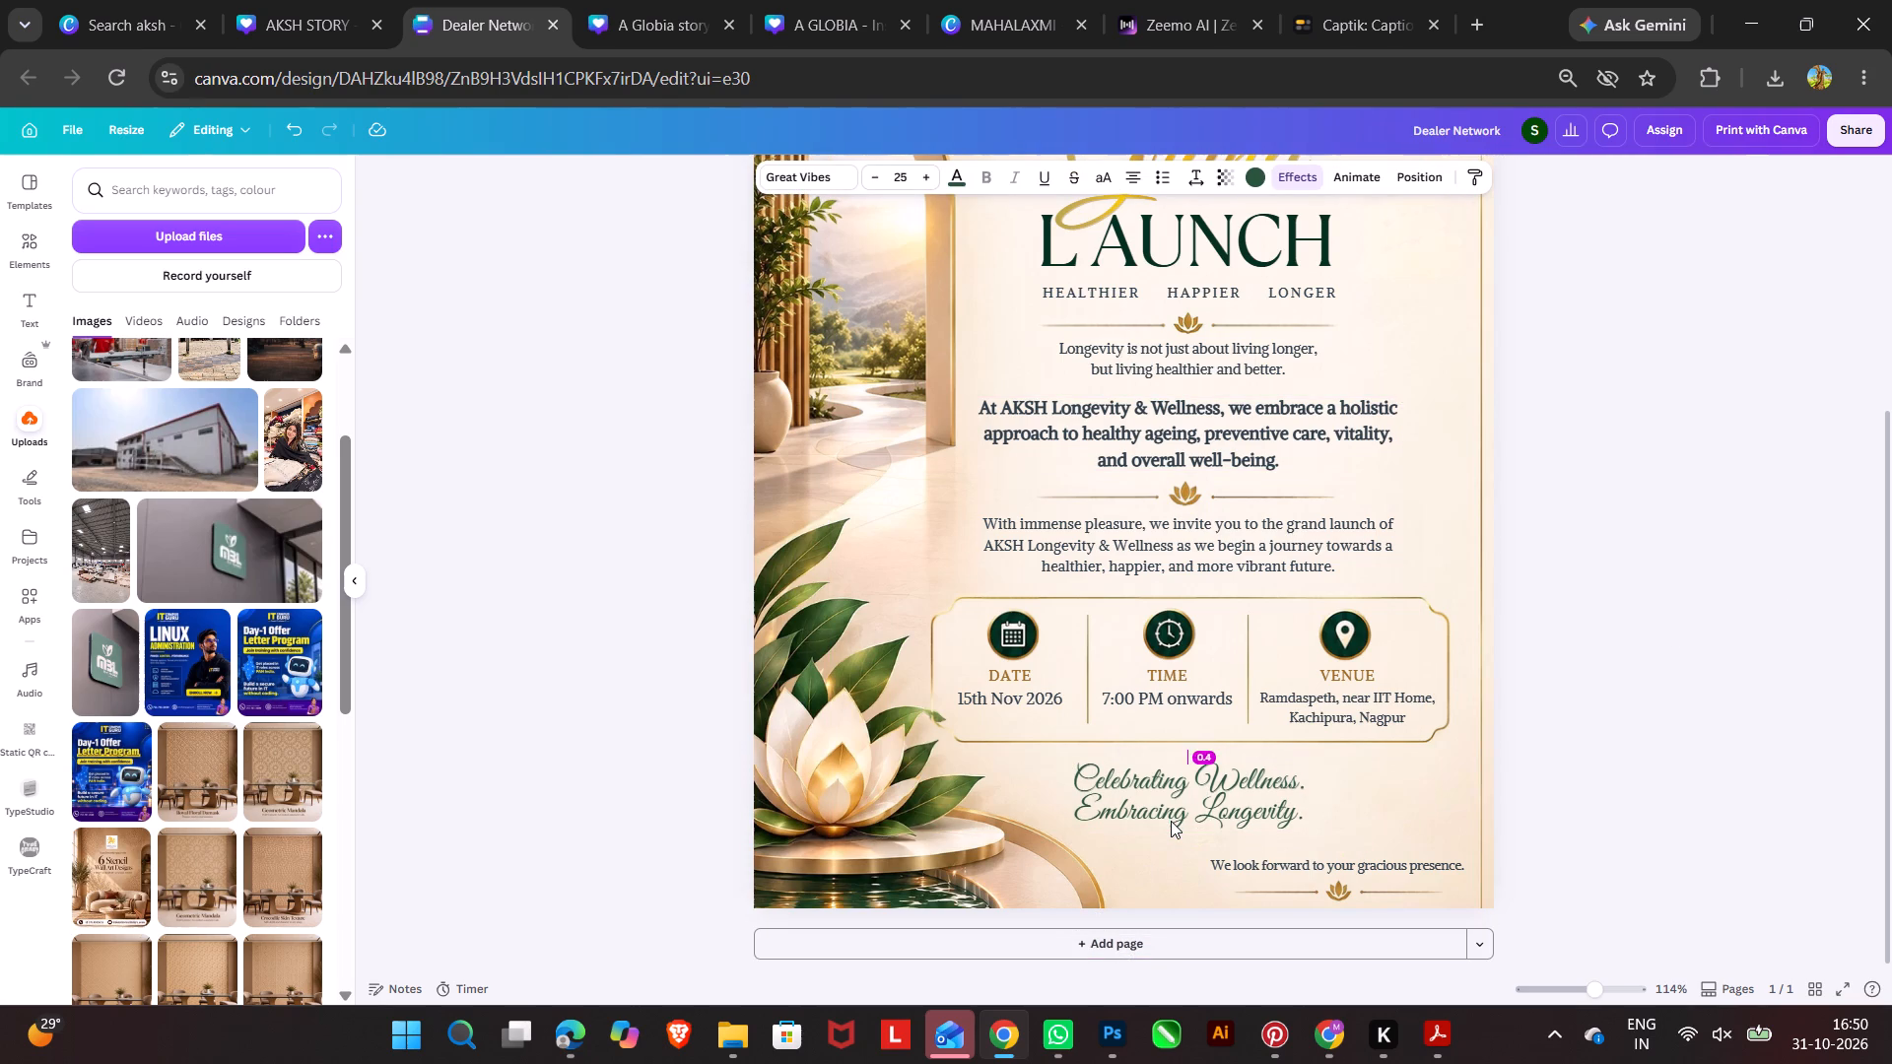
key(Up)
key(Down)
double_click(1773, 768)
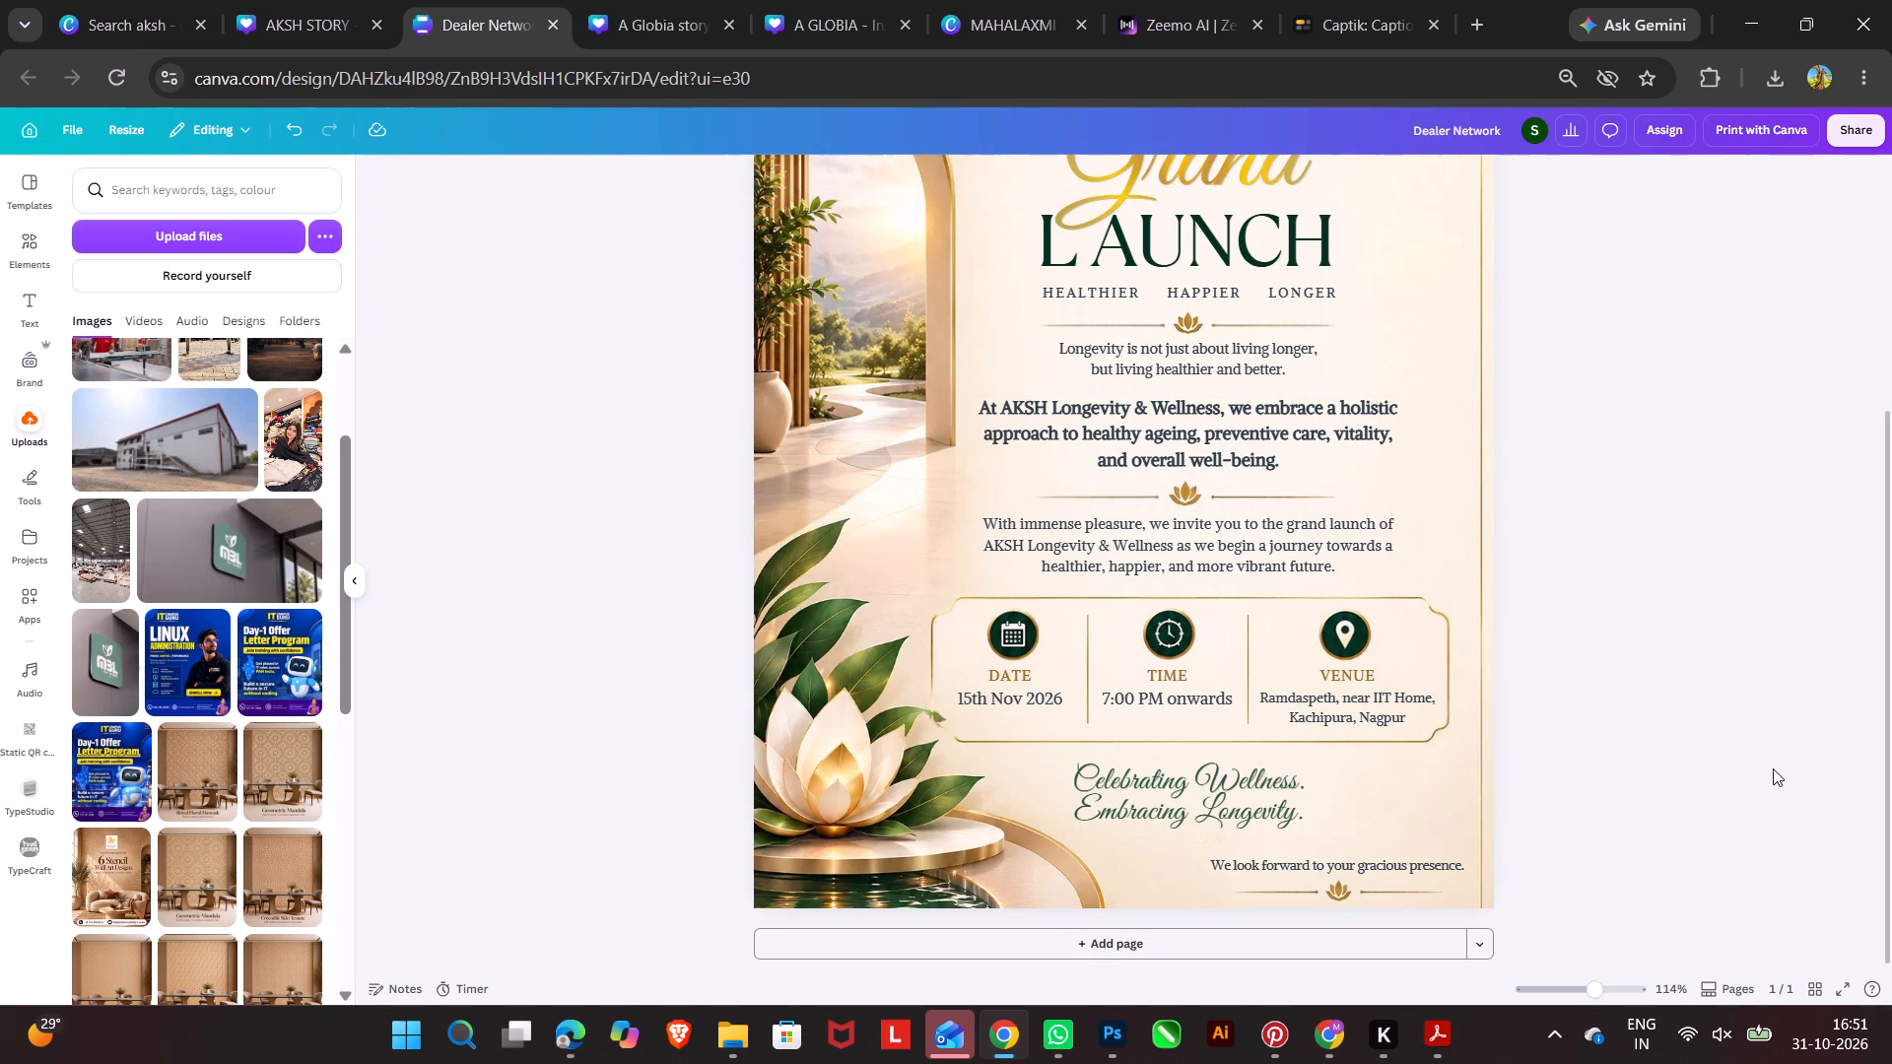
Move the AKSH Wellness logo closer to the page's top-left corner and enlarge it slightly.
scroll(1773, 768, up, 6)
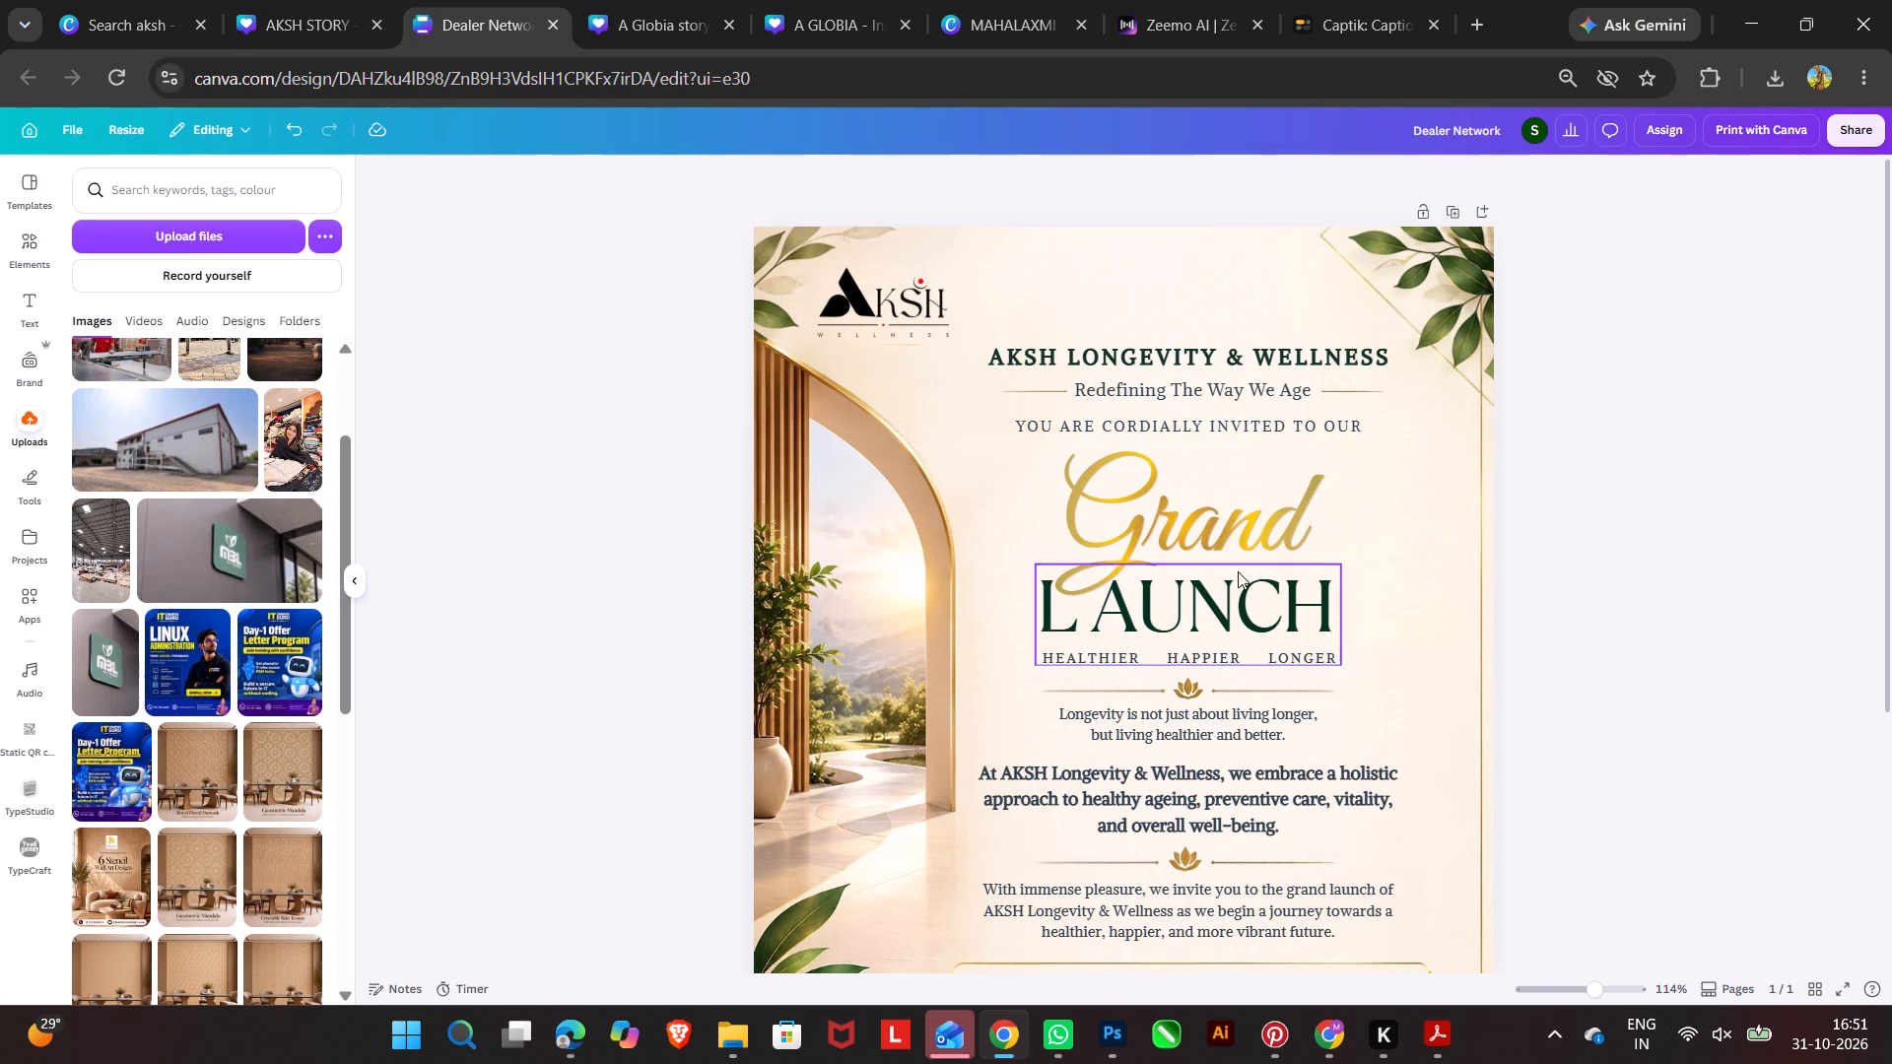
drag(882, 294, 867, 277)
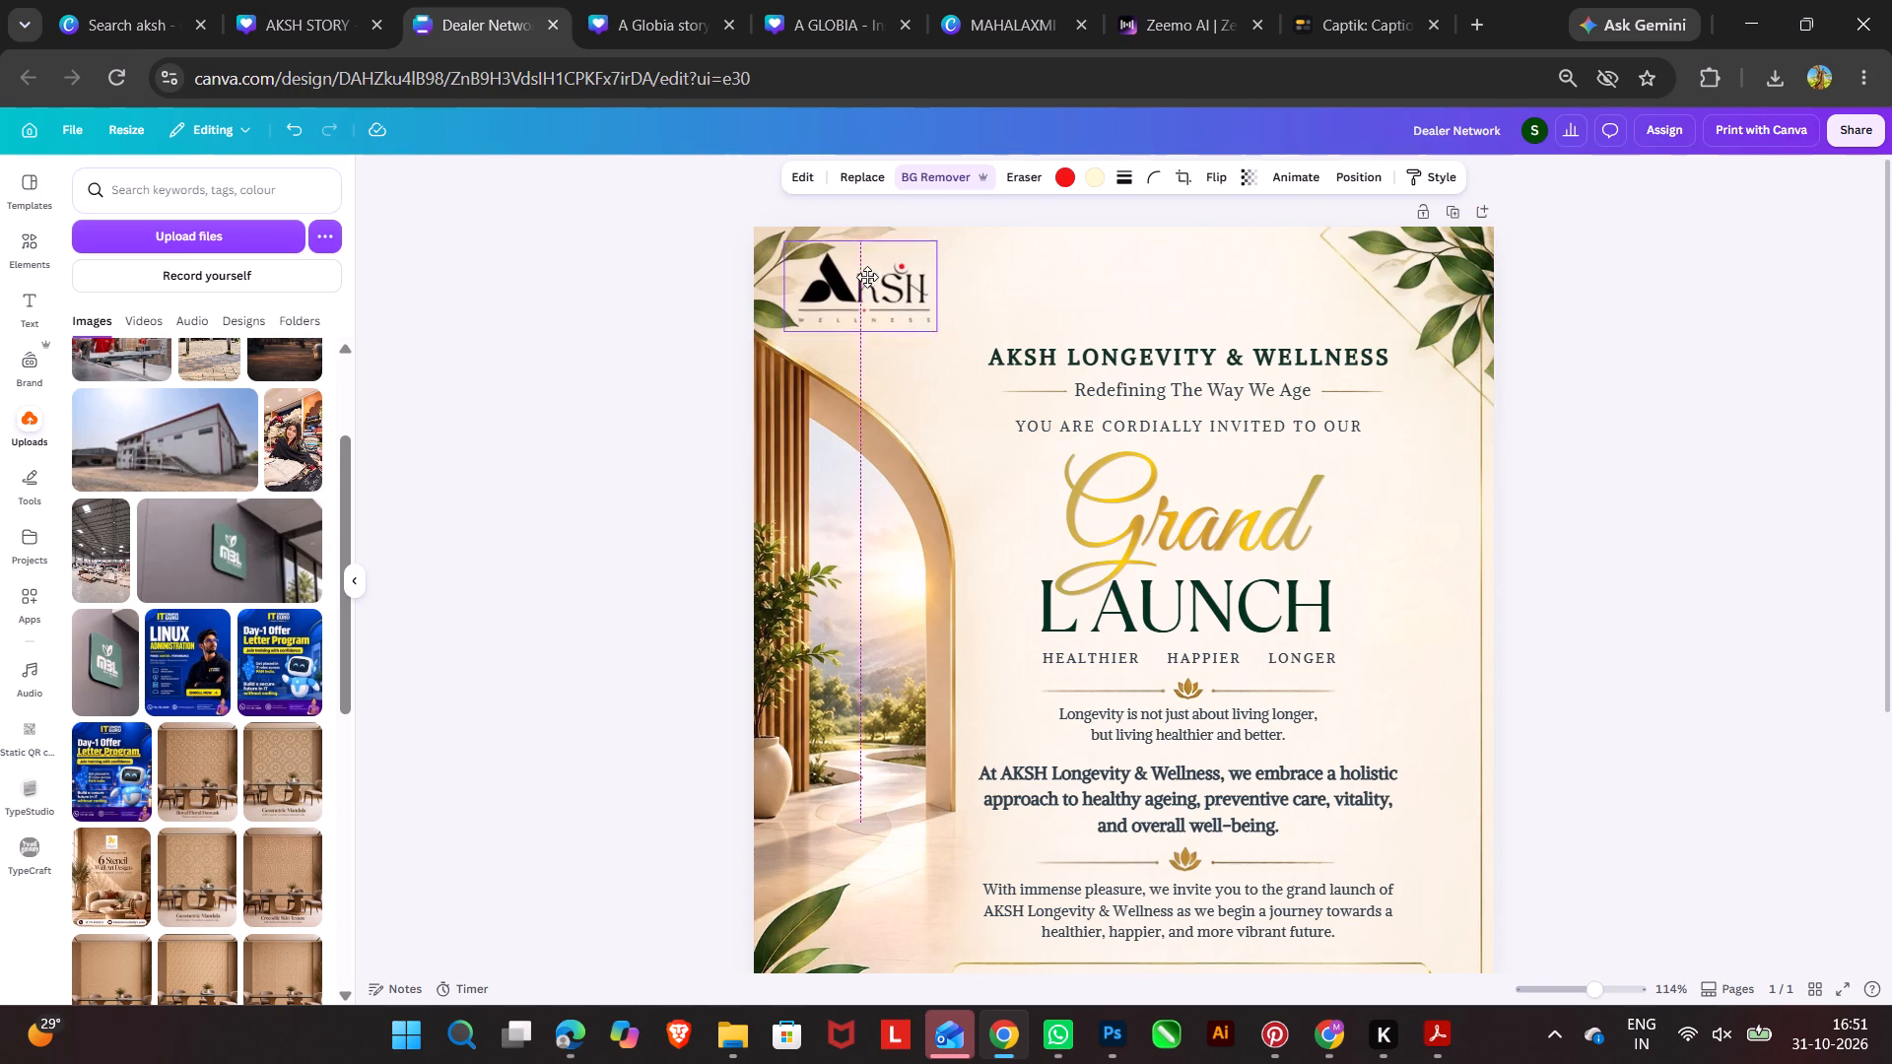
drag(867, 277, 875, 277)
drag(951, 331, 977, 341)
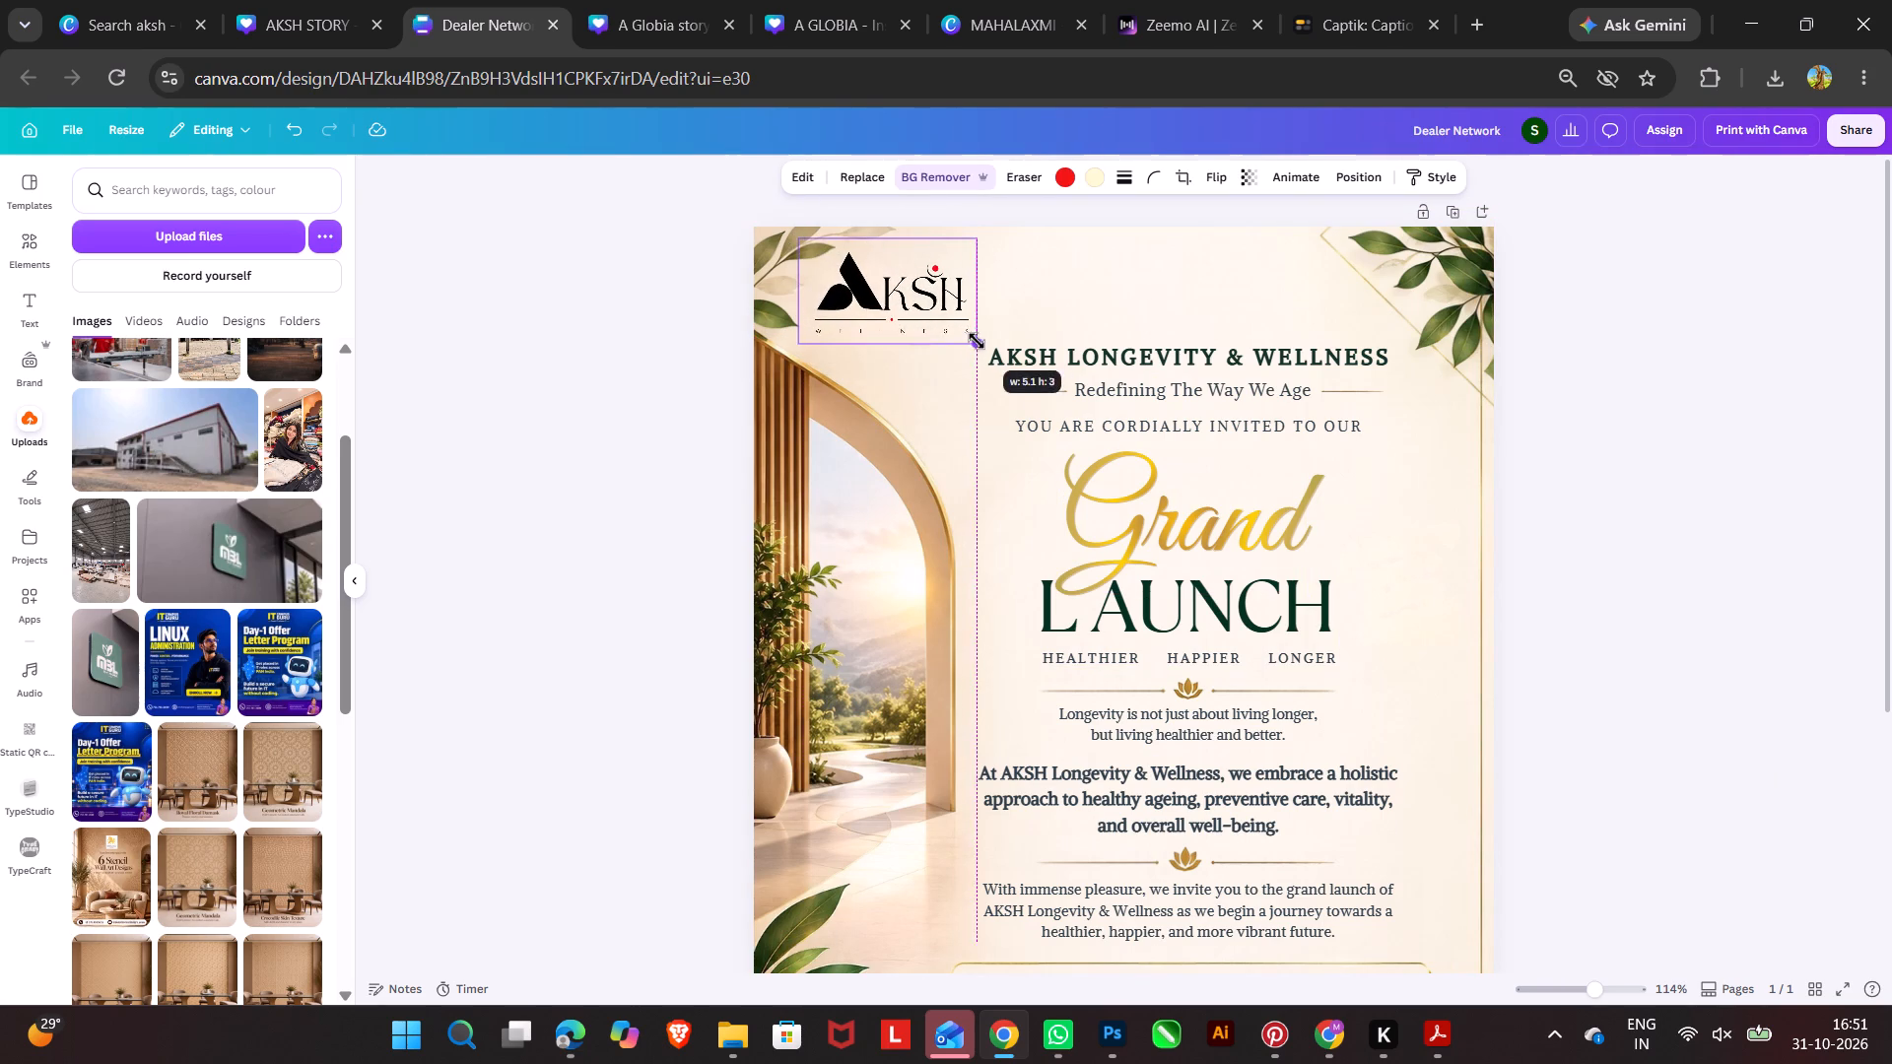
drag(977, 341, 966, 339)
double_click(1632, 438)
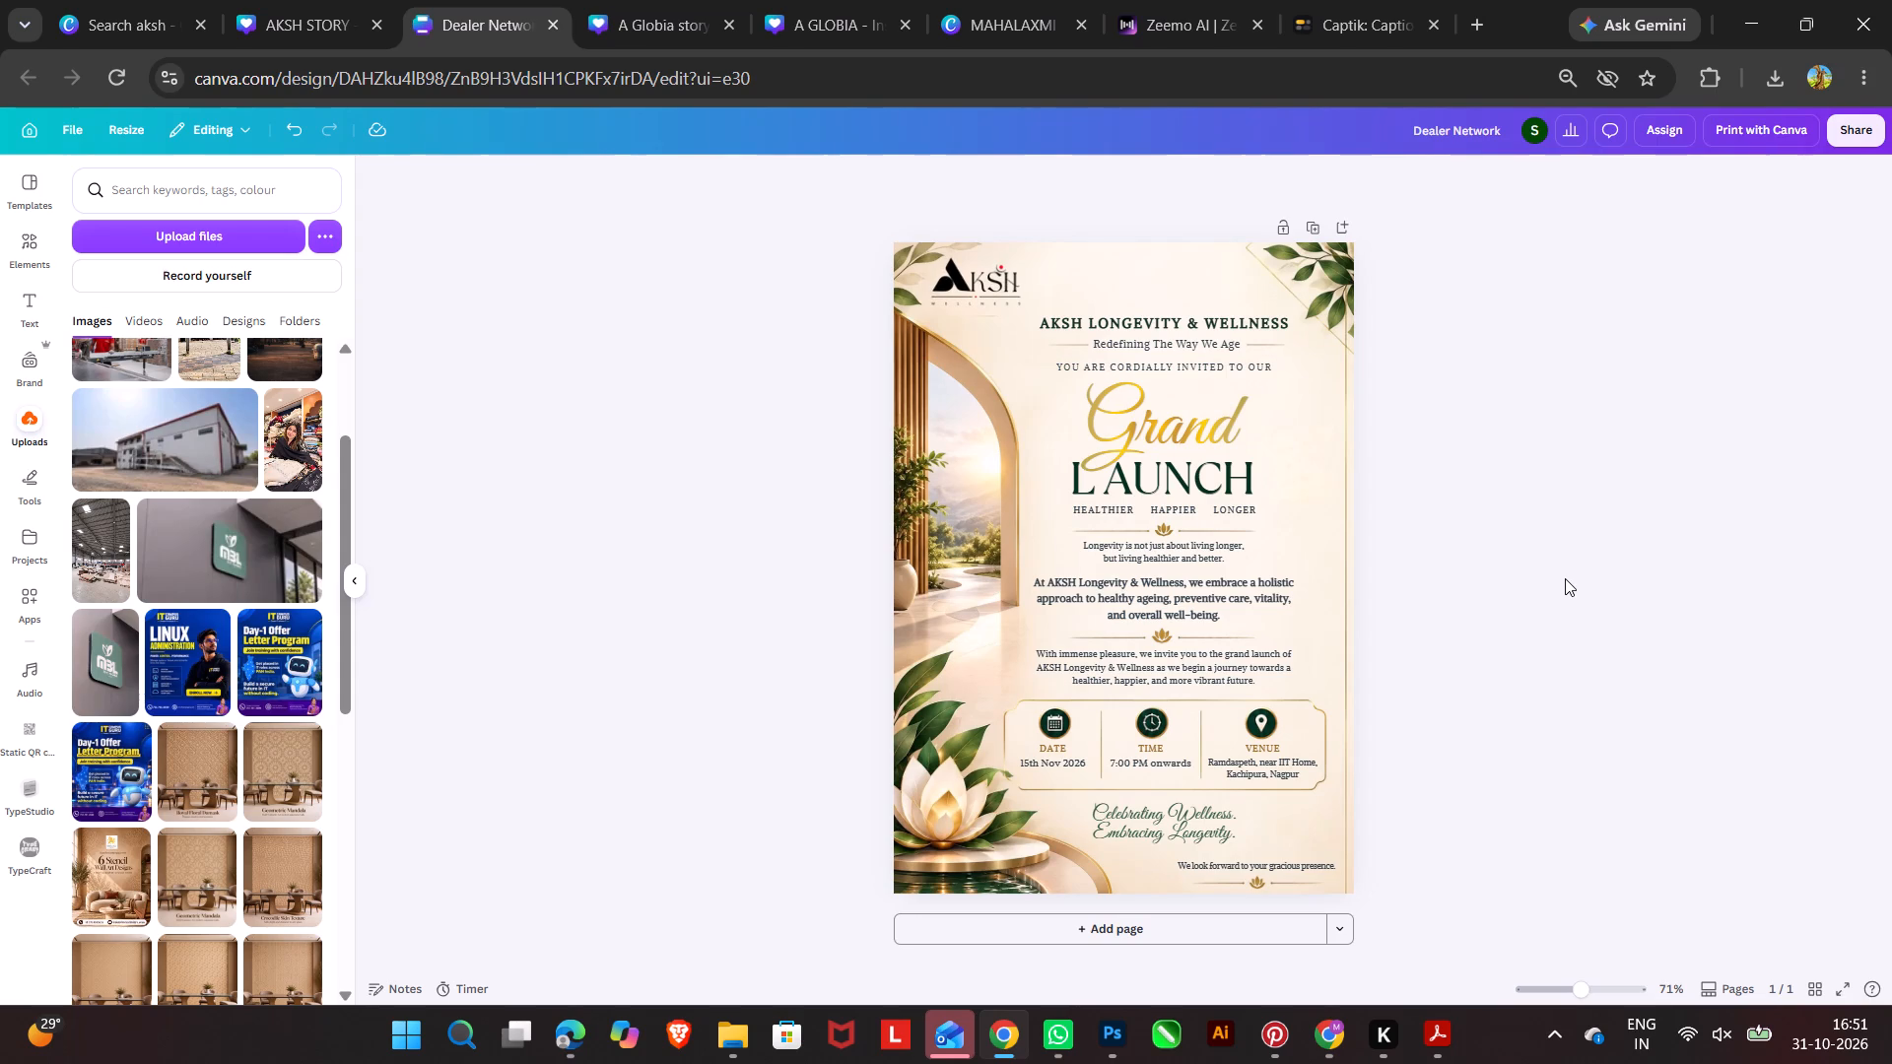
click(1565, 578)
Shrink the AKSH Wellness logo and move it to the centre above the AKSH LONGEVITY & WELLNESS heading.
click(997, 284)
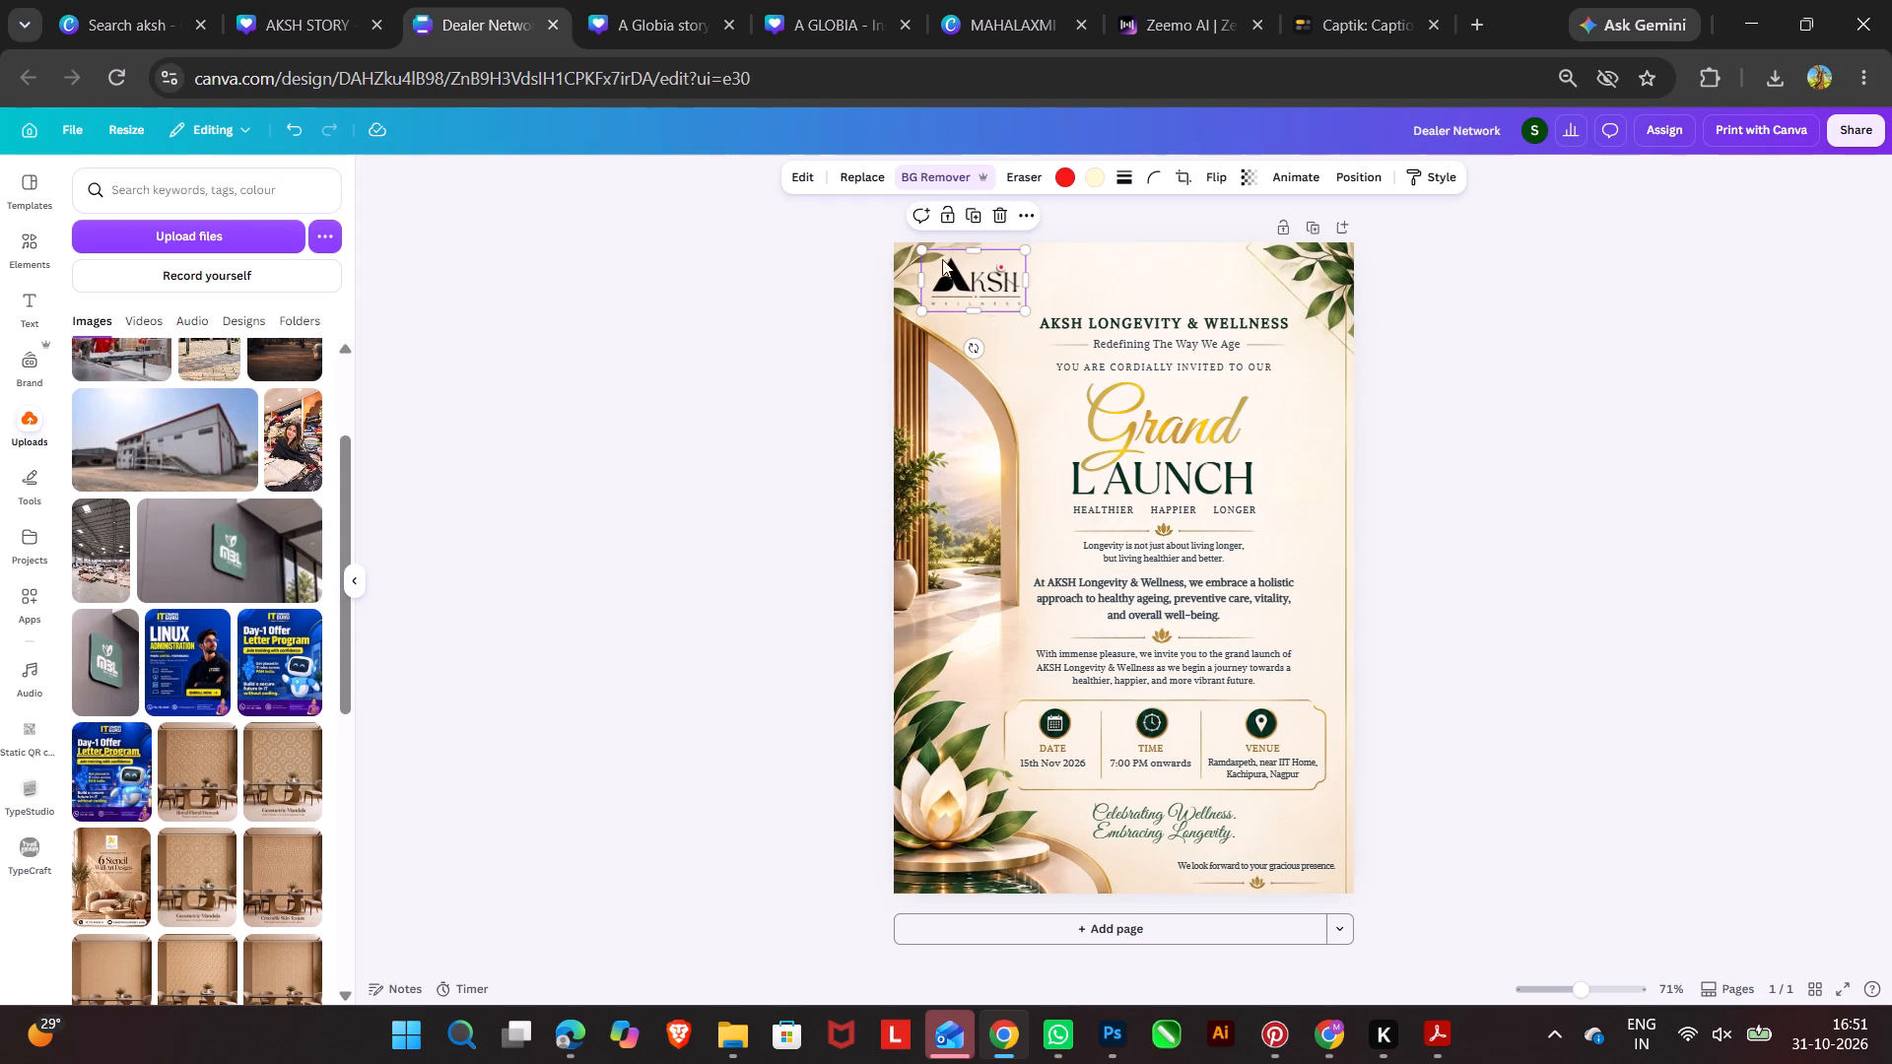
drag(920, 244, 958, 265)
drag(1002, 290, 1182, 283)
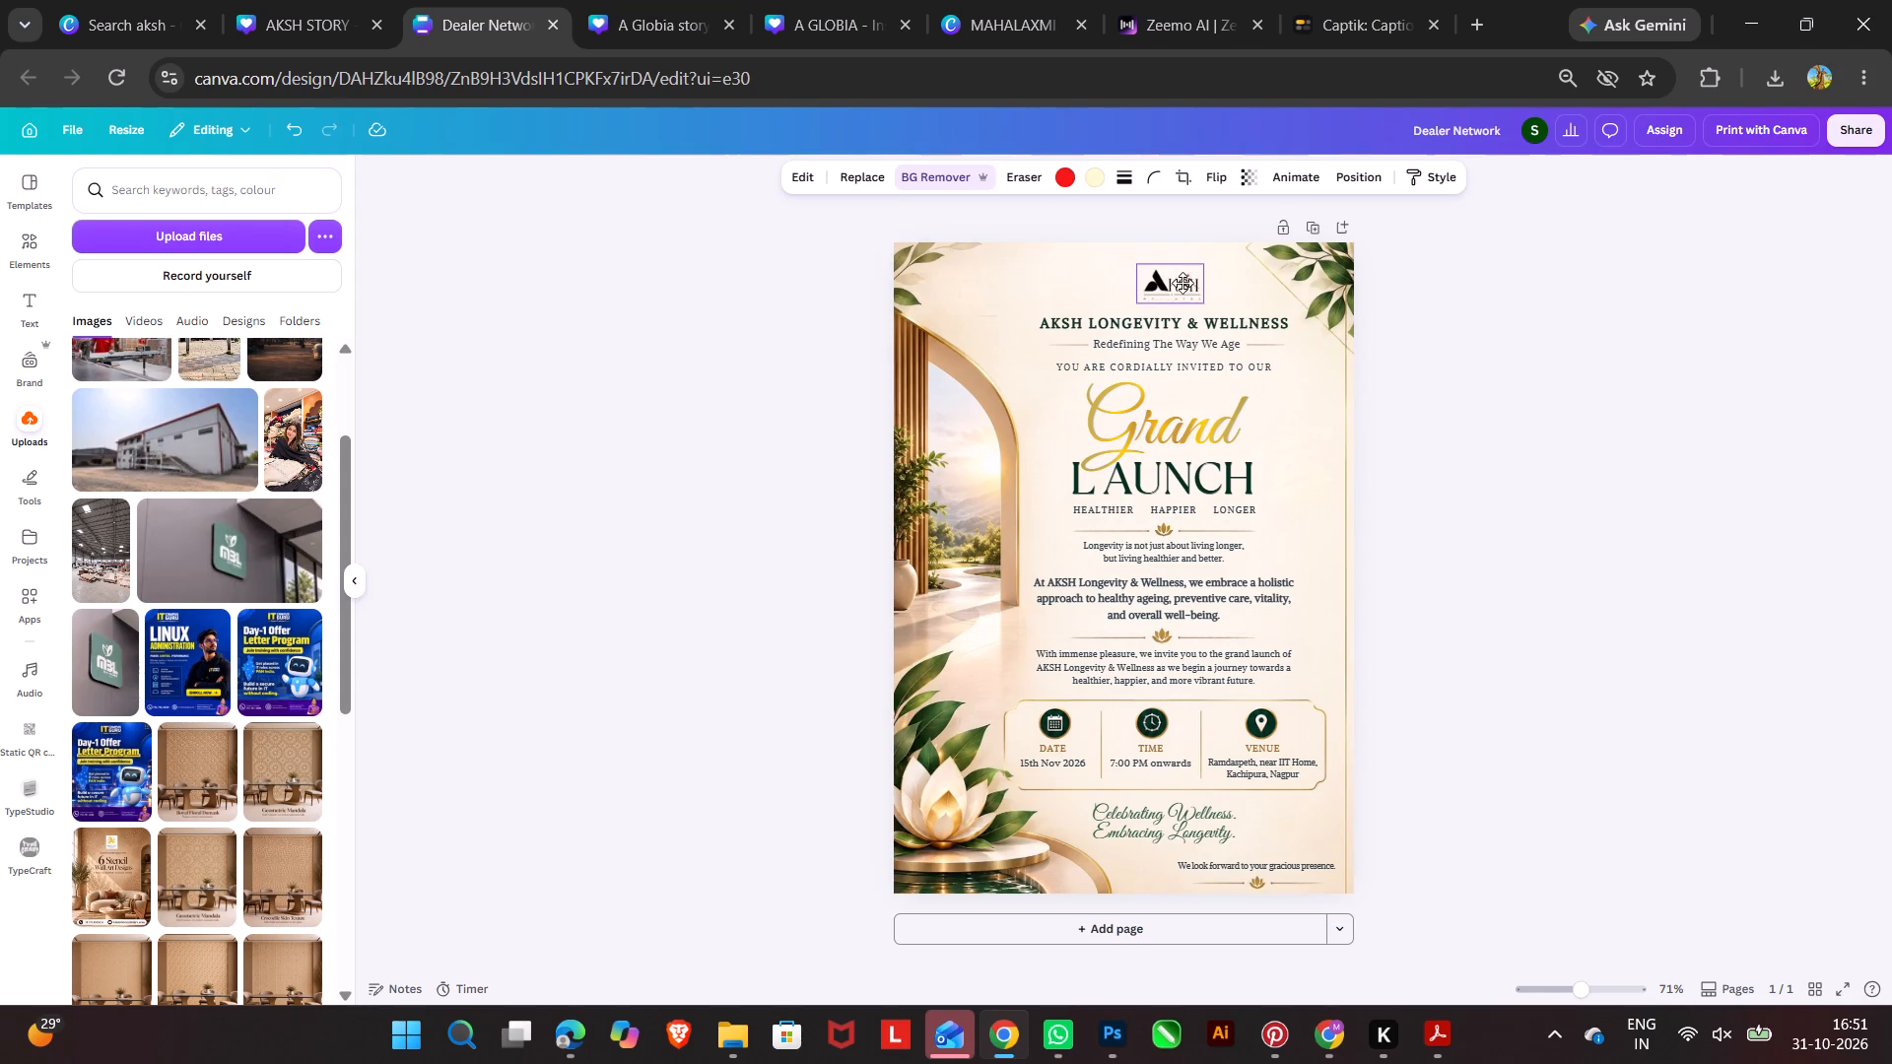
drag(1182, 283, 1182, 281)
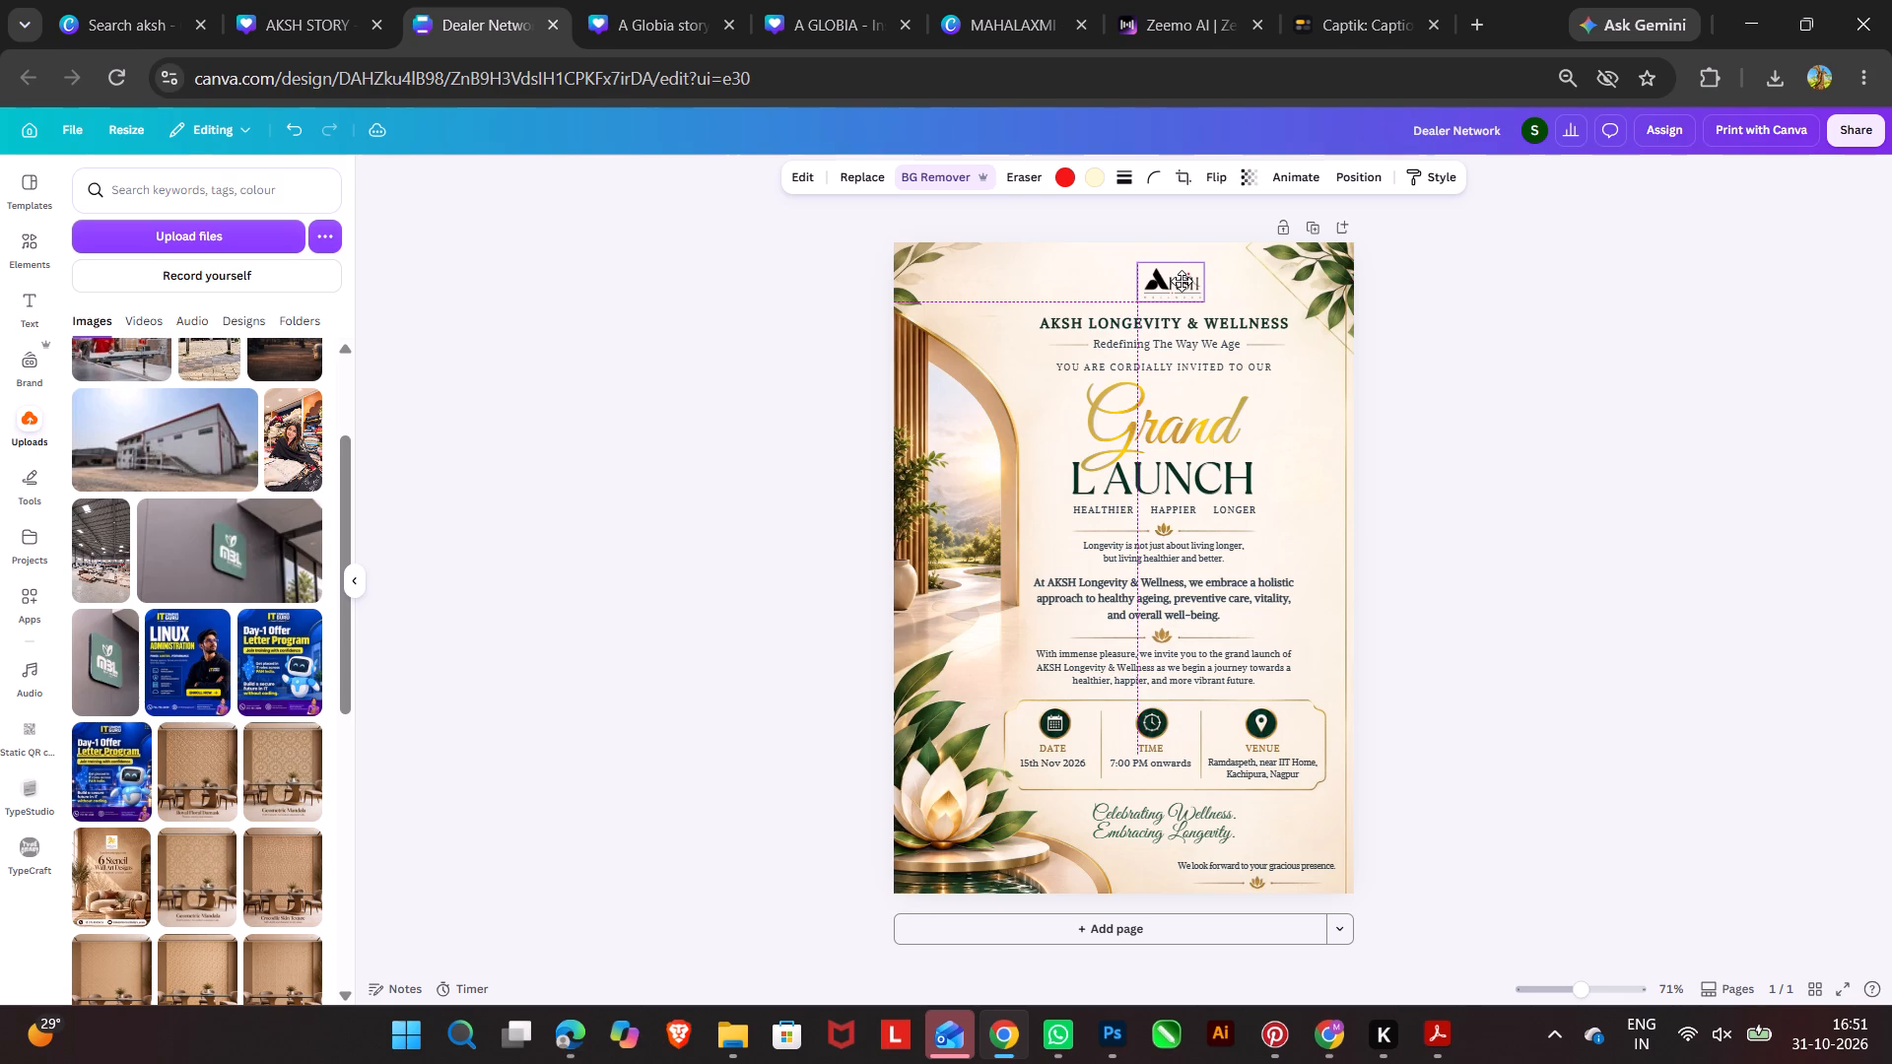
drag(1182, 281, 1179, 281)
click(1614, 296)
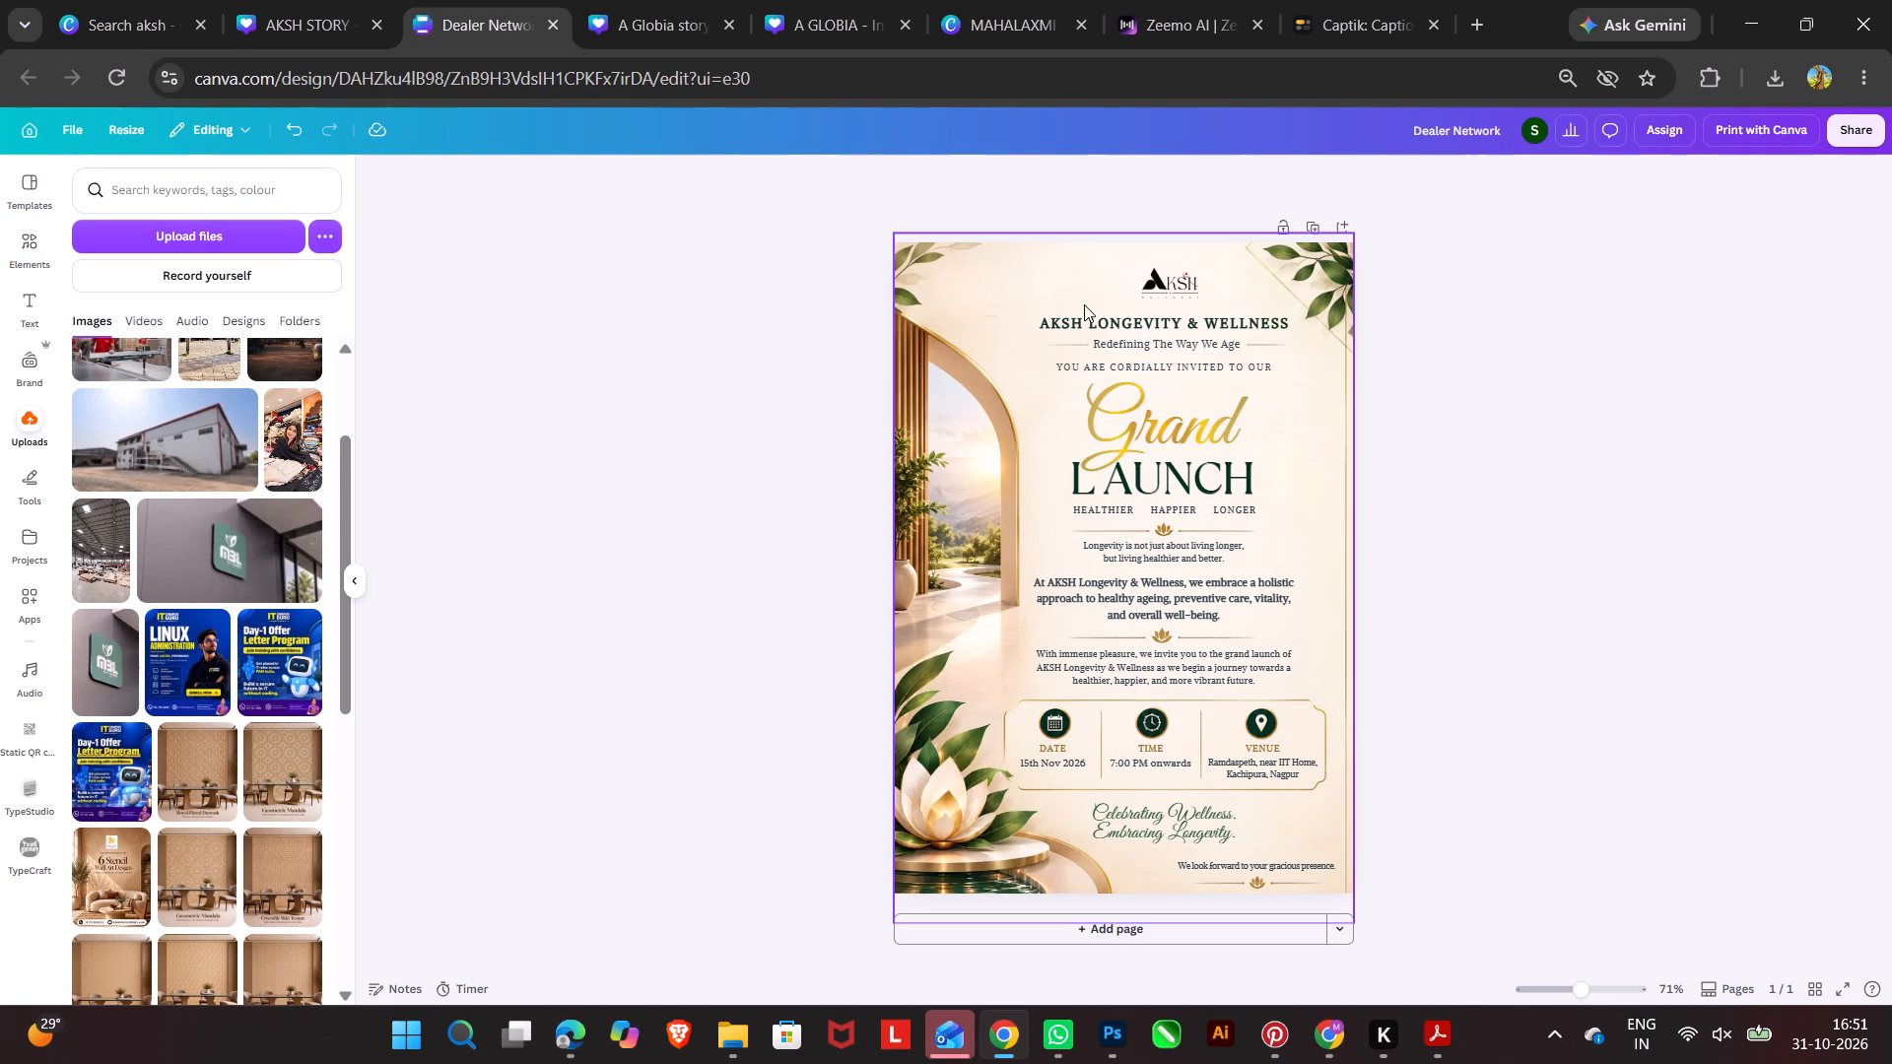
Enlarge the AKSH Wellness logo above the heading and raise it for more space over AKSH LONGEVITY & WELLNESS.
click(1264, 275)
drag(1160, 301, 1138, 313)
drag(1348, 311, 1373, 315)
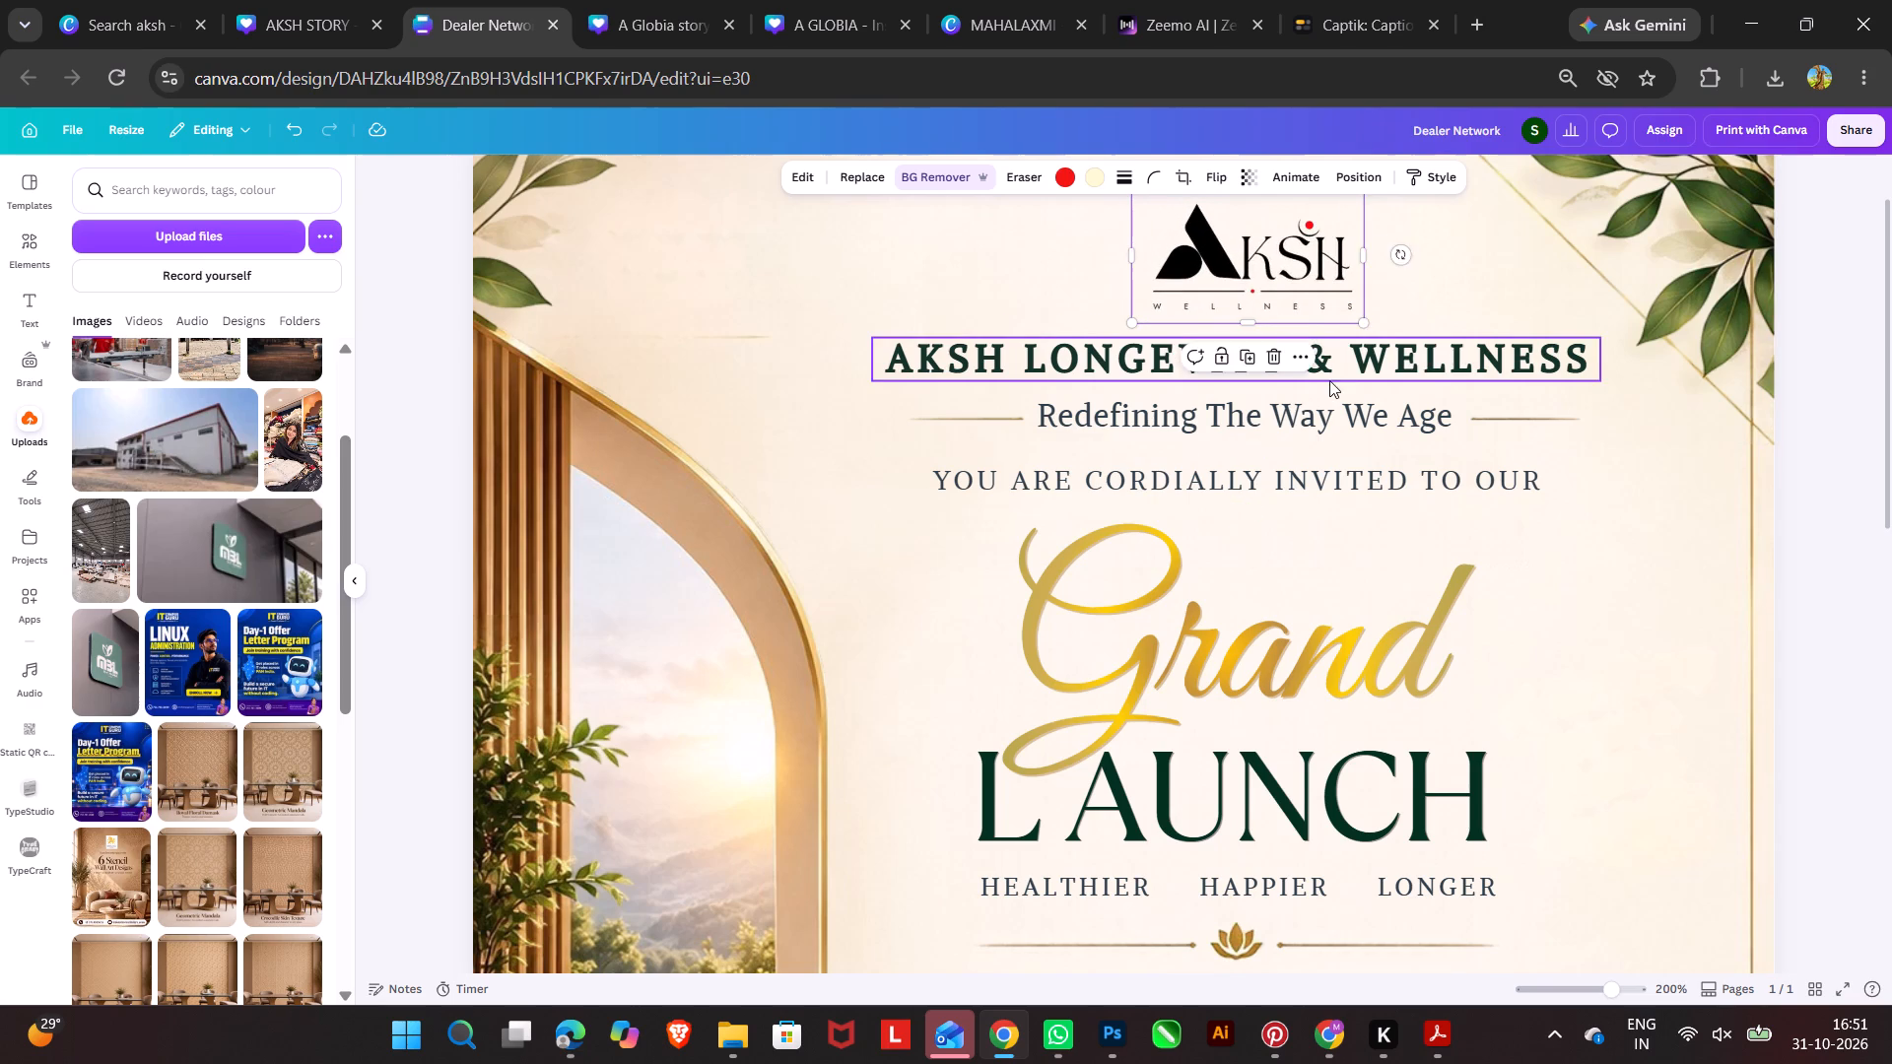
scroll(1329, 380, up, 2)
drag(1269, 366, 1272, 354)
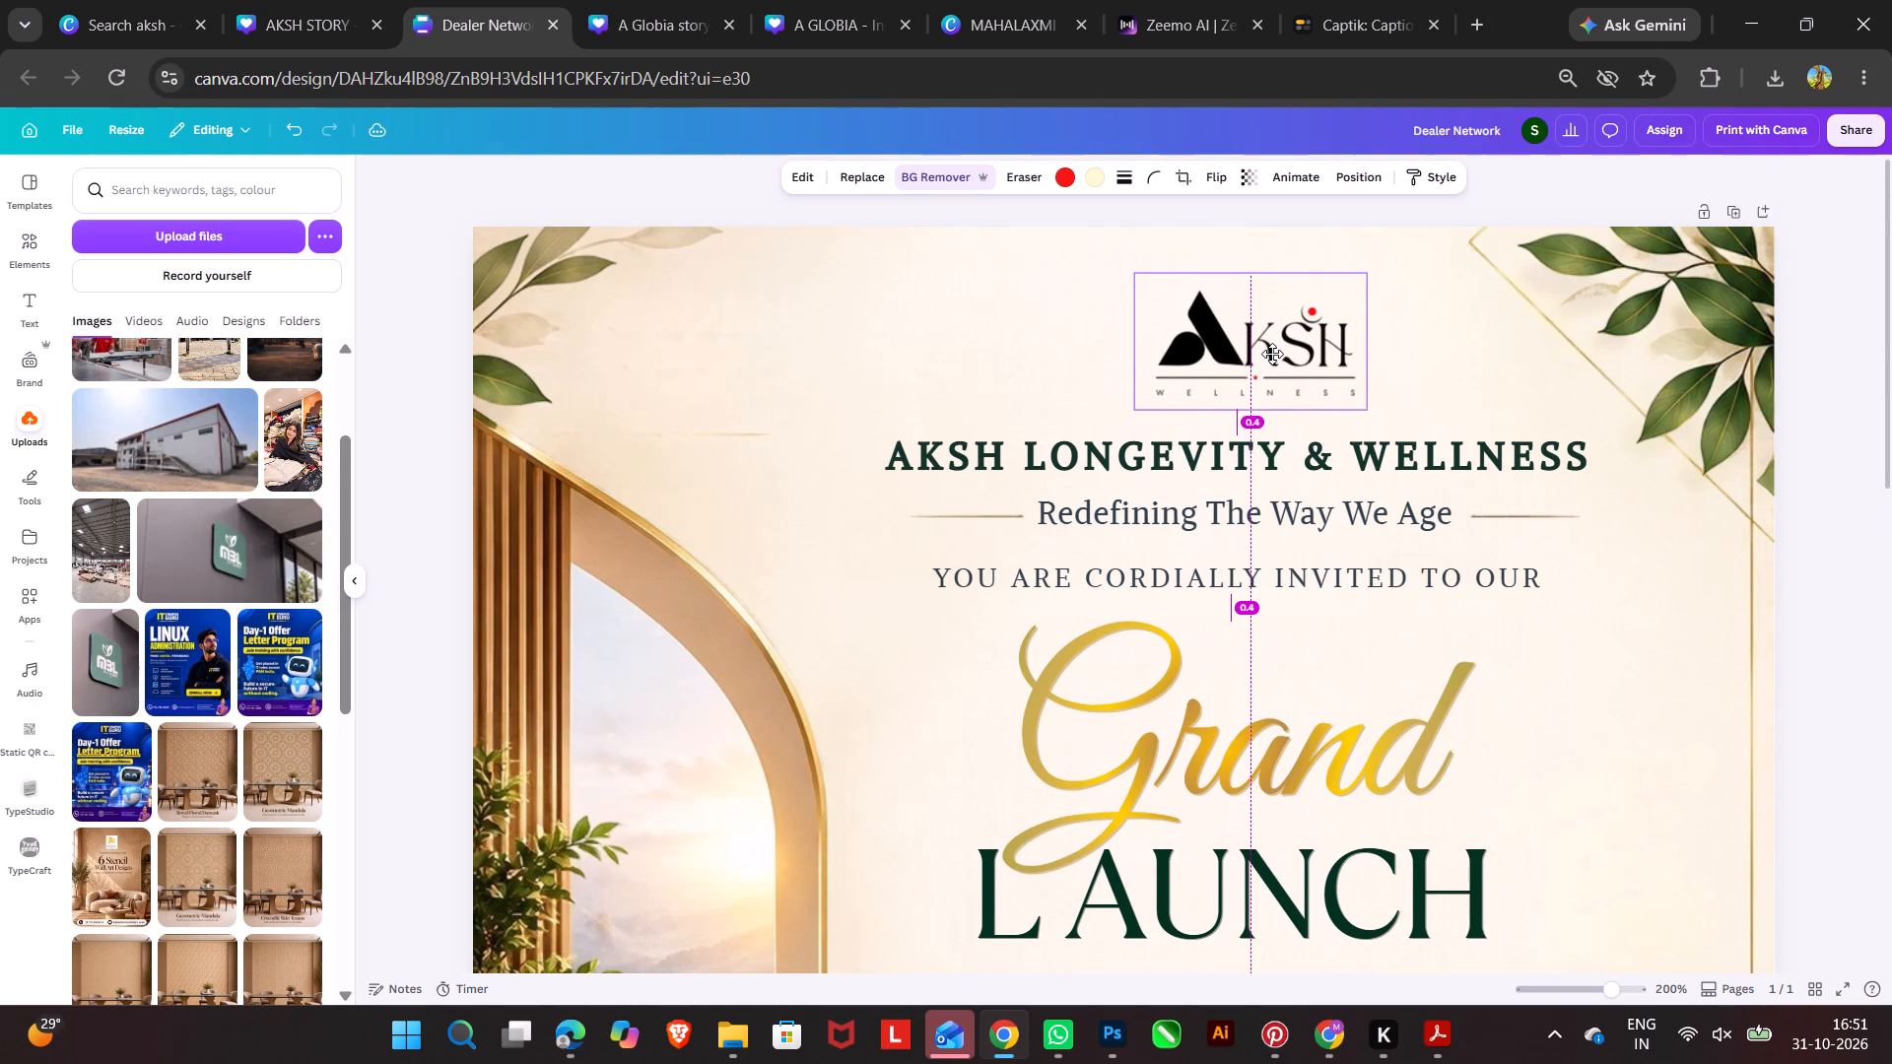
drag(1272, 354, 1271, 340)
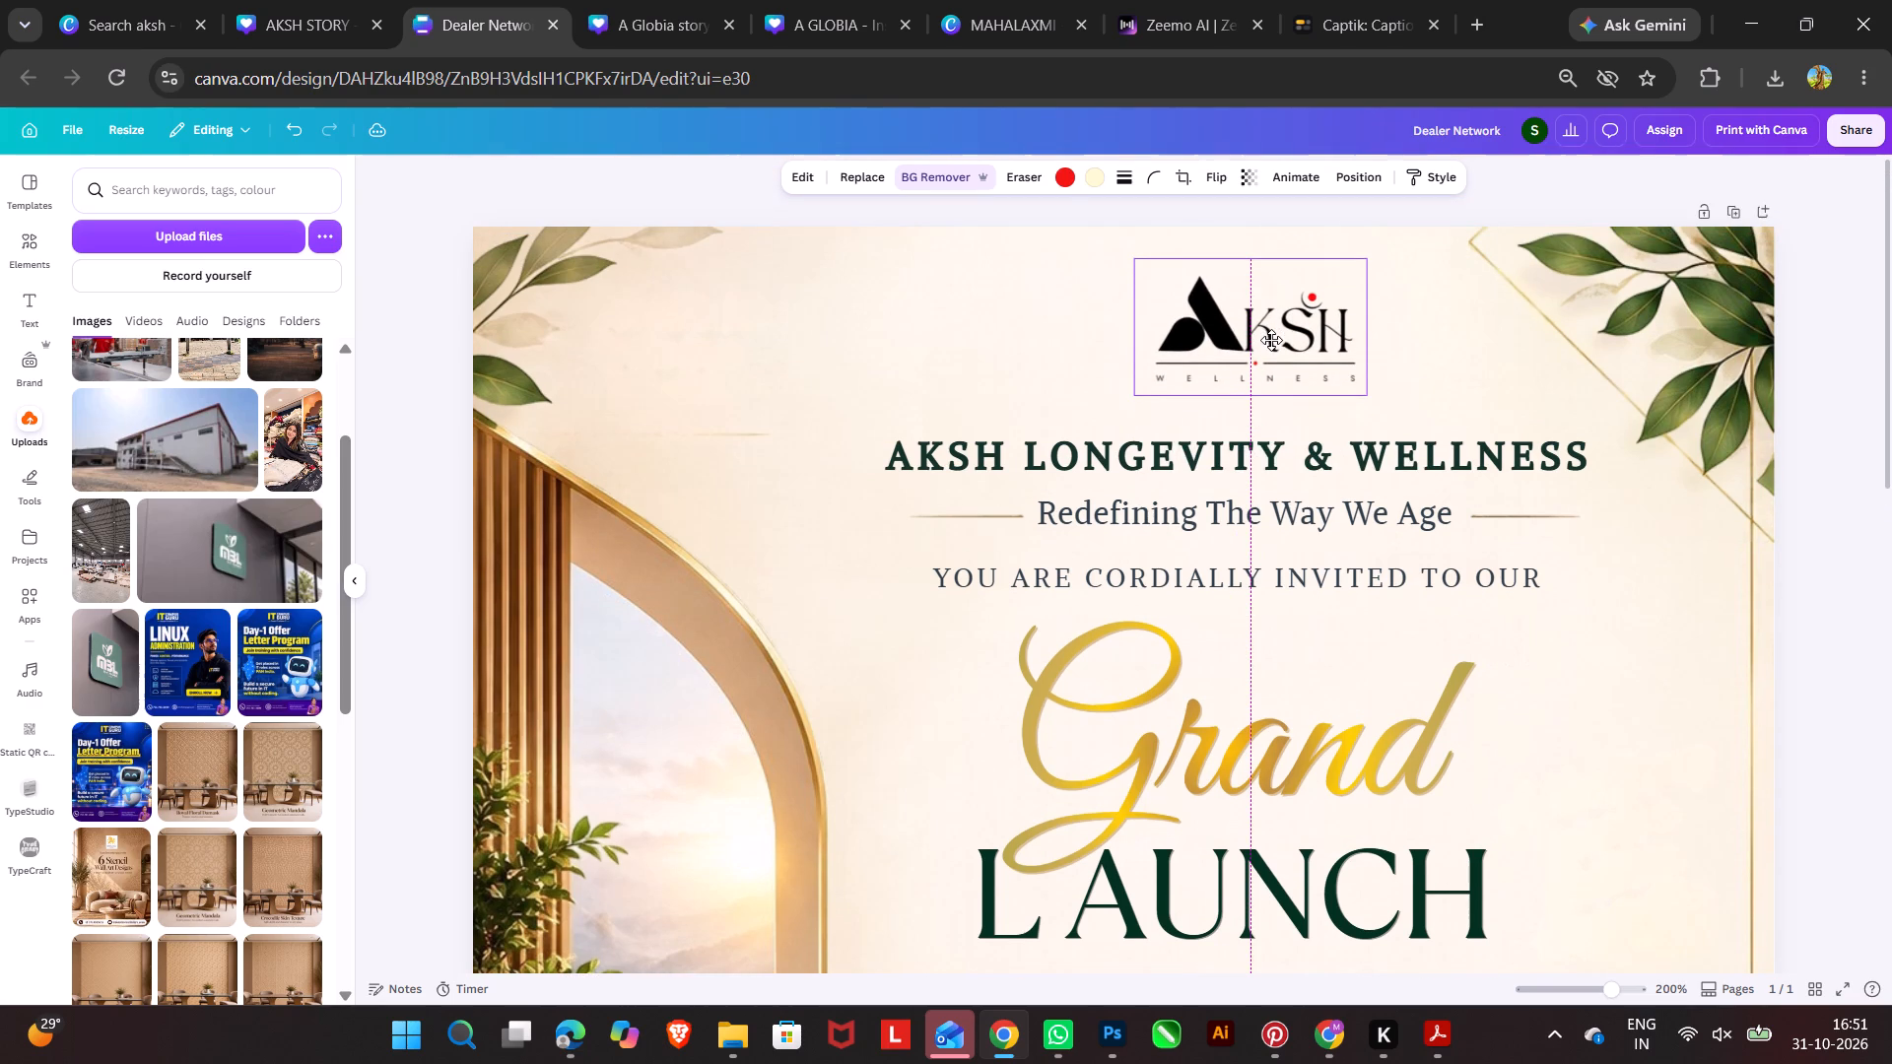
drag(1271, 340, 1271, 341)
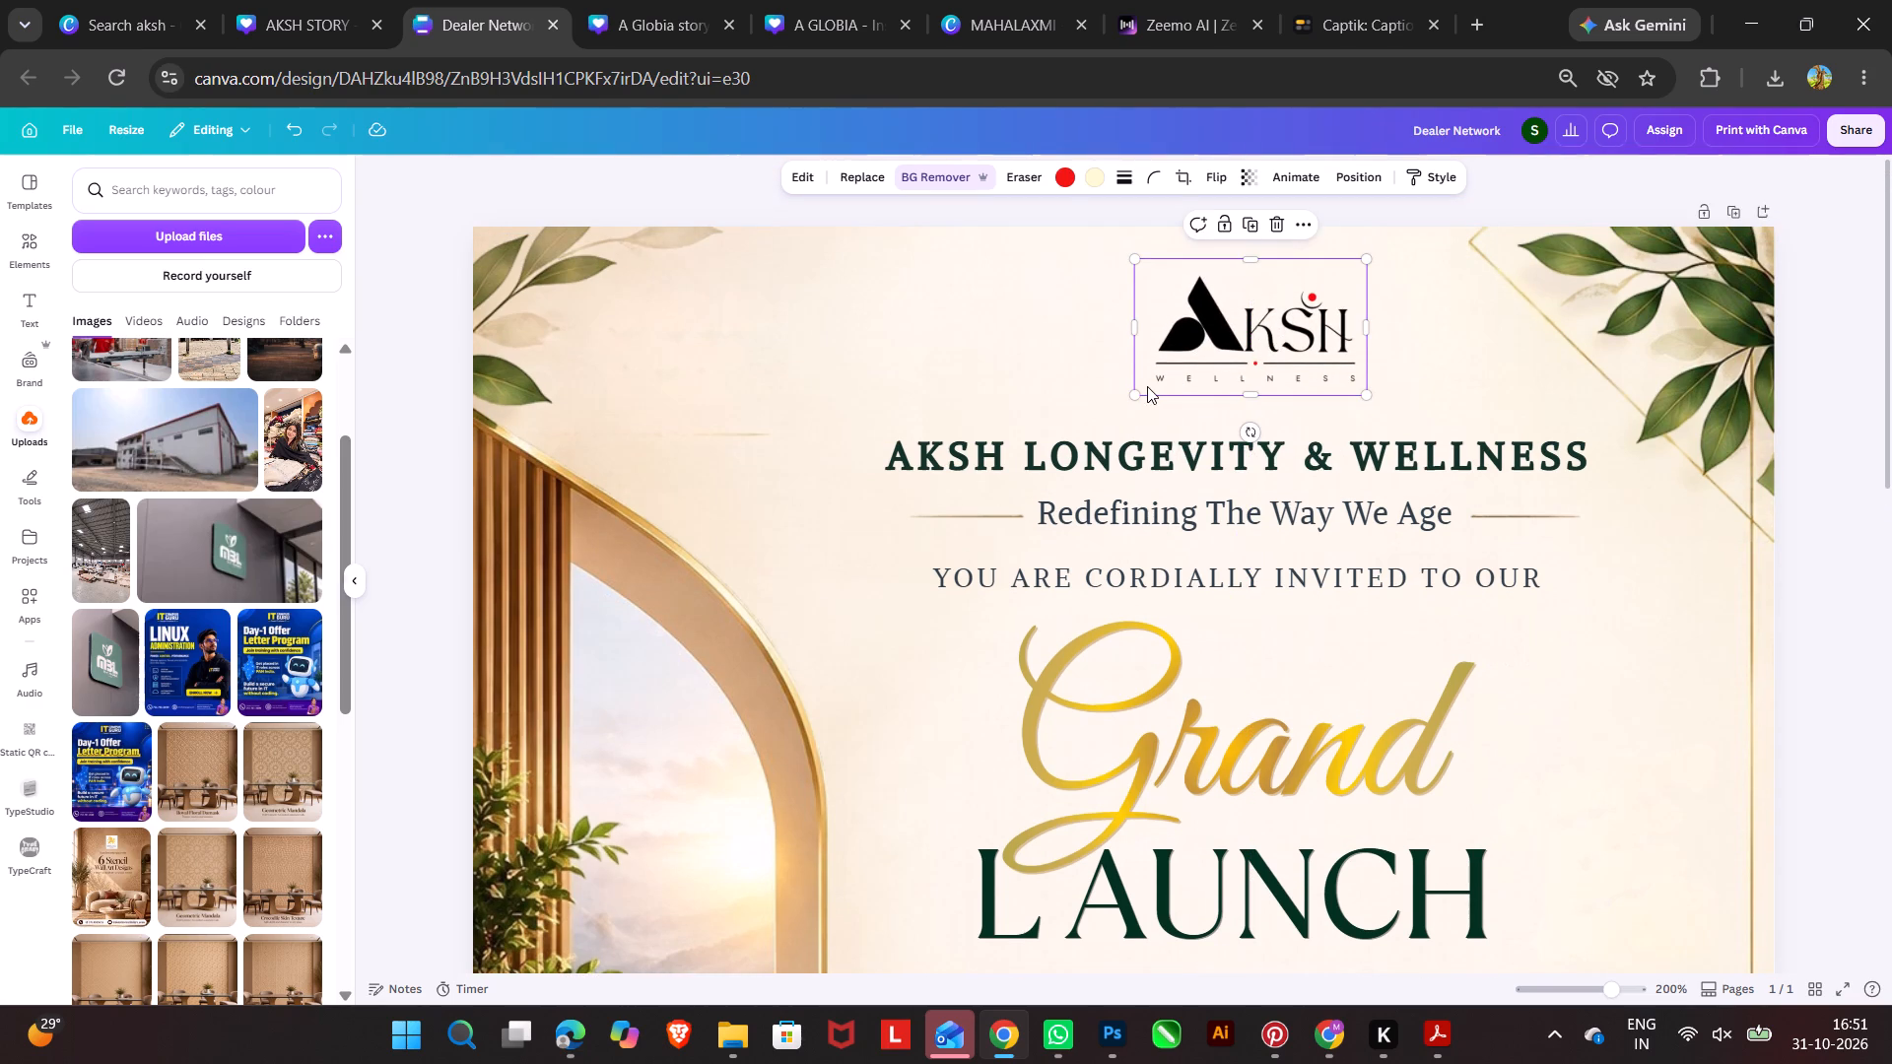
Enlarge the AKSH Wellness logo slightly more and shift it a little left to centre it over the heading.
drag(1137, 389, 1126, 399)
click(1369, 390)
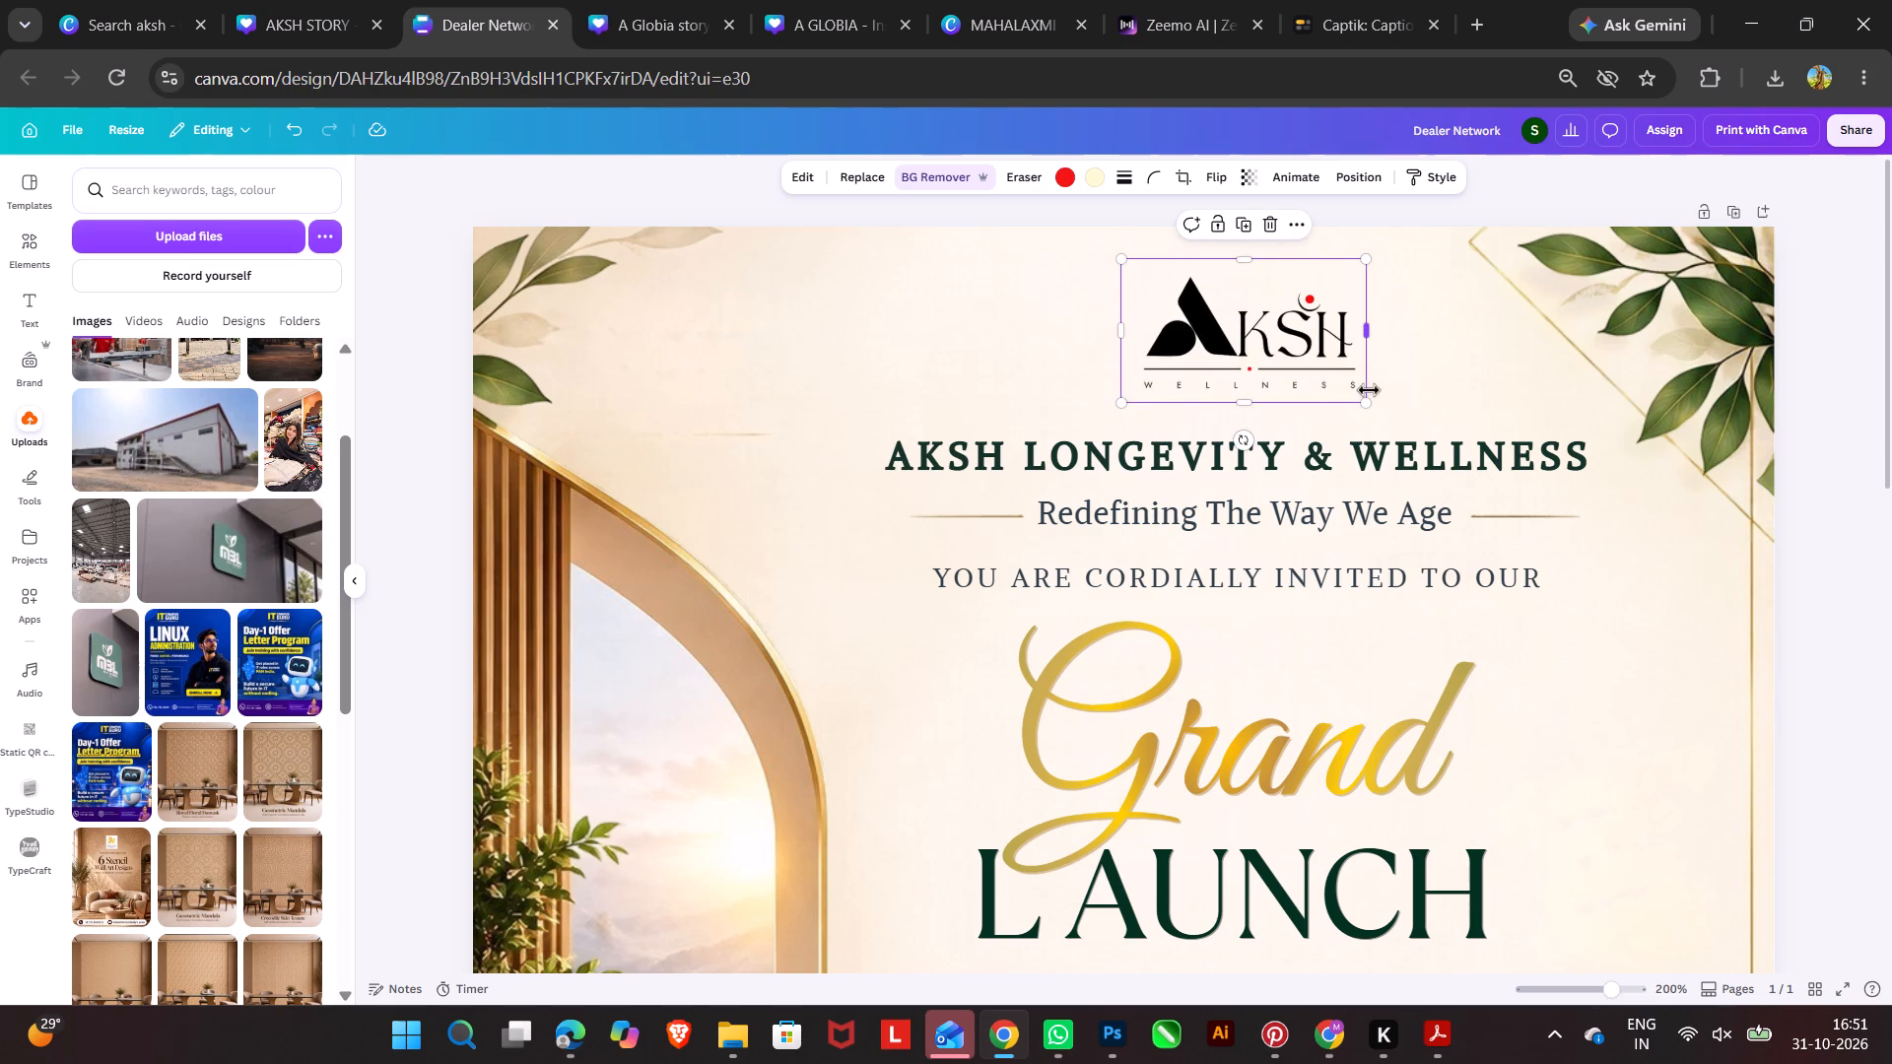
drag(1368, 405, 1385, 416)
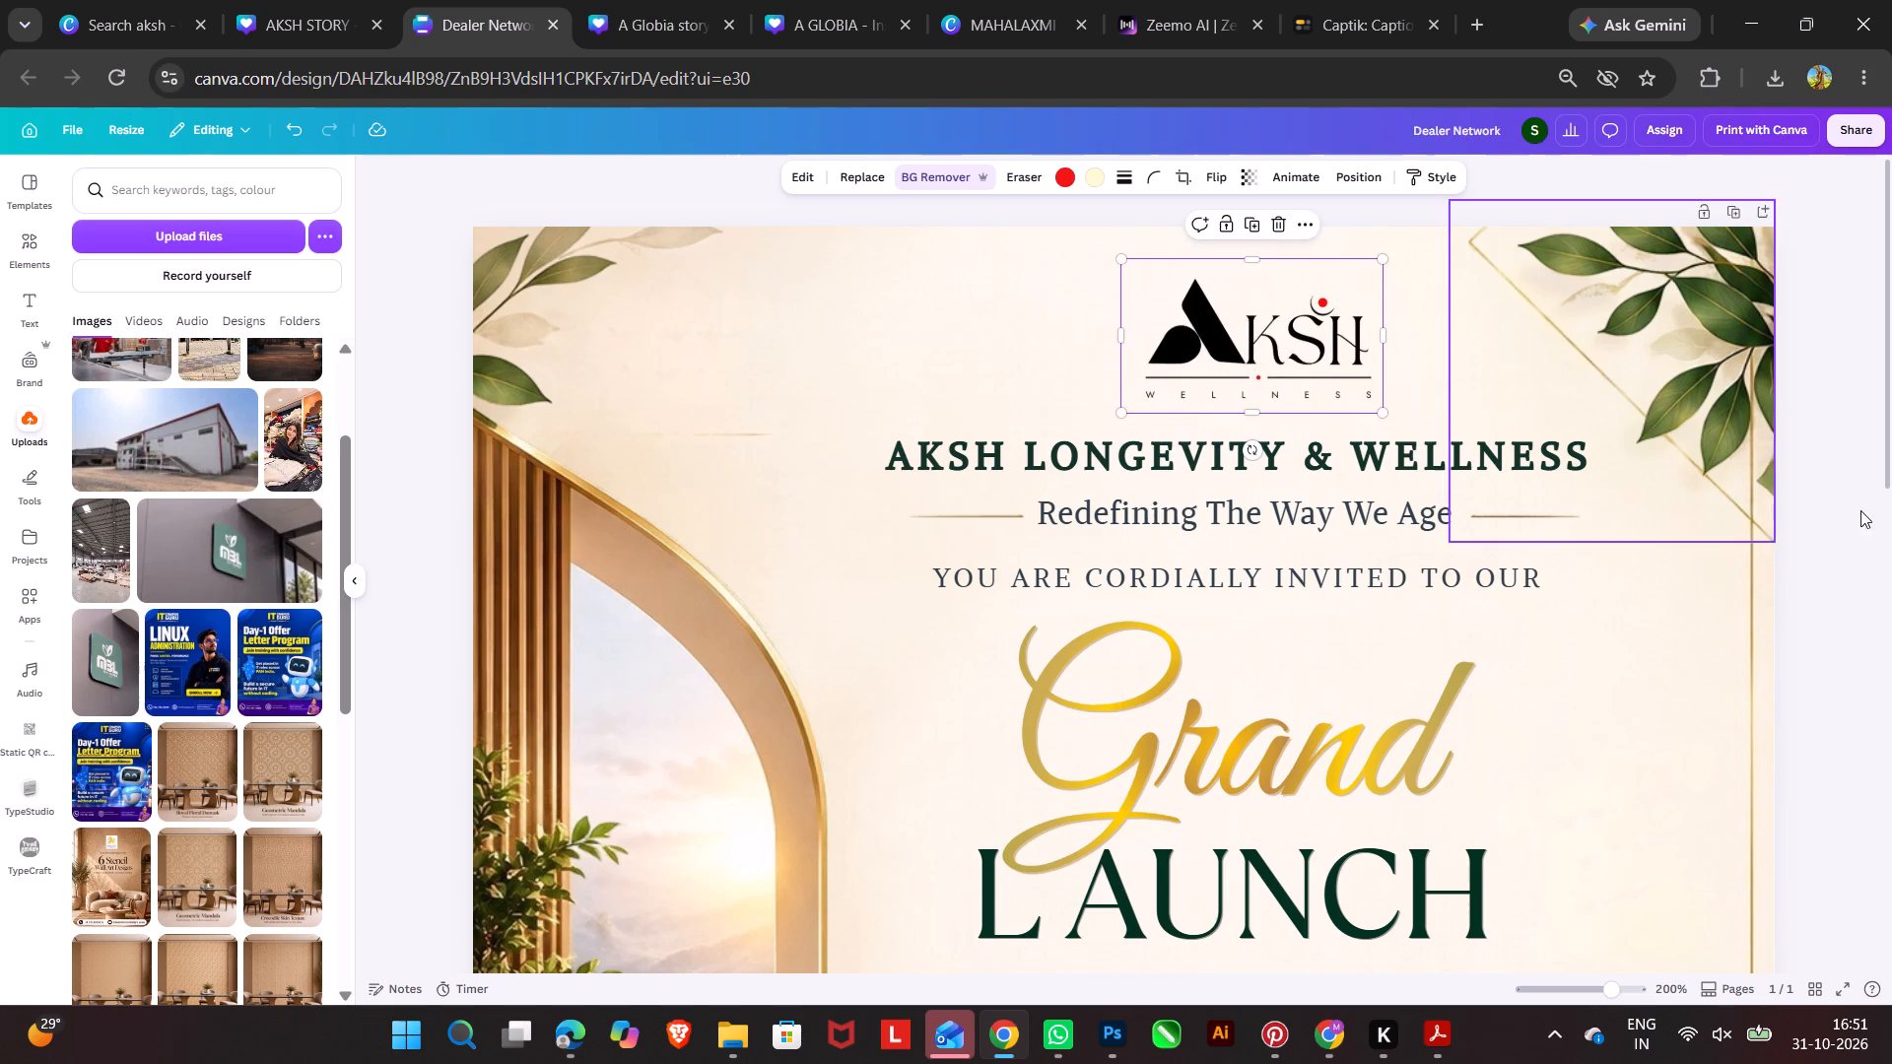
click(1862, 511)
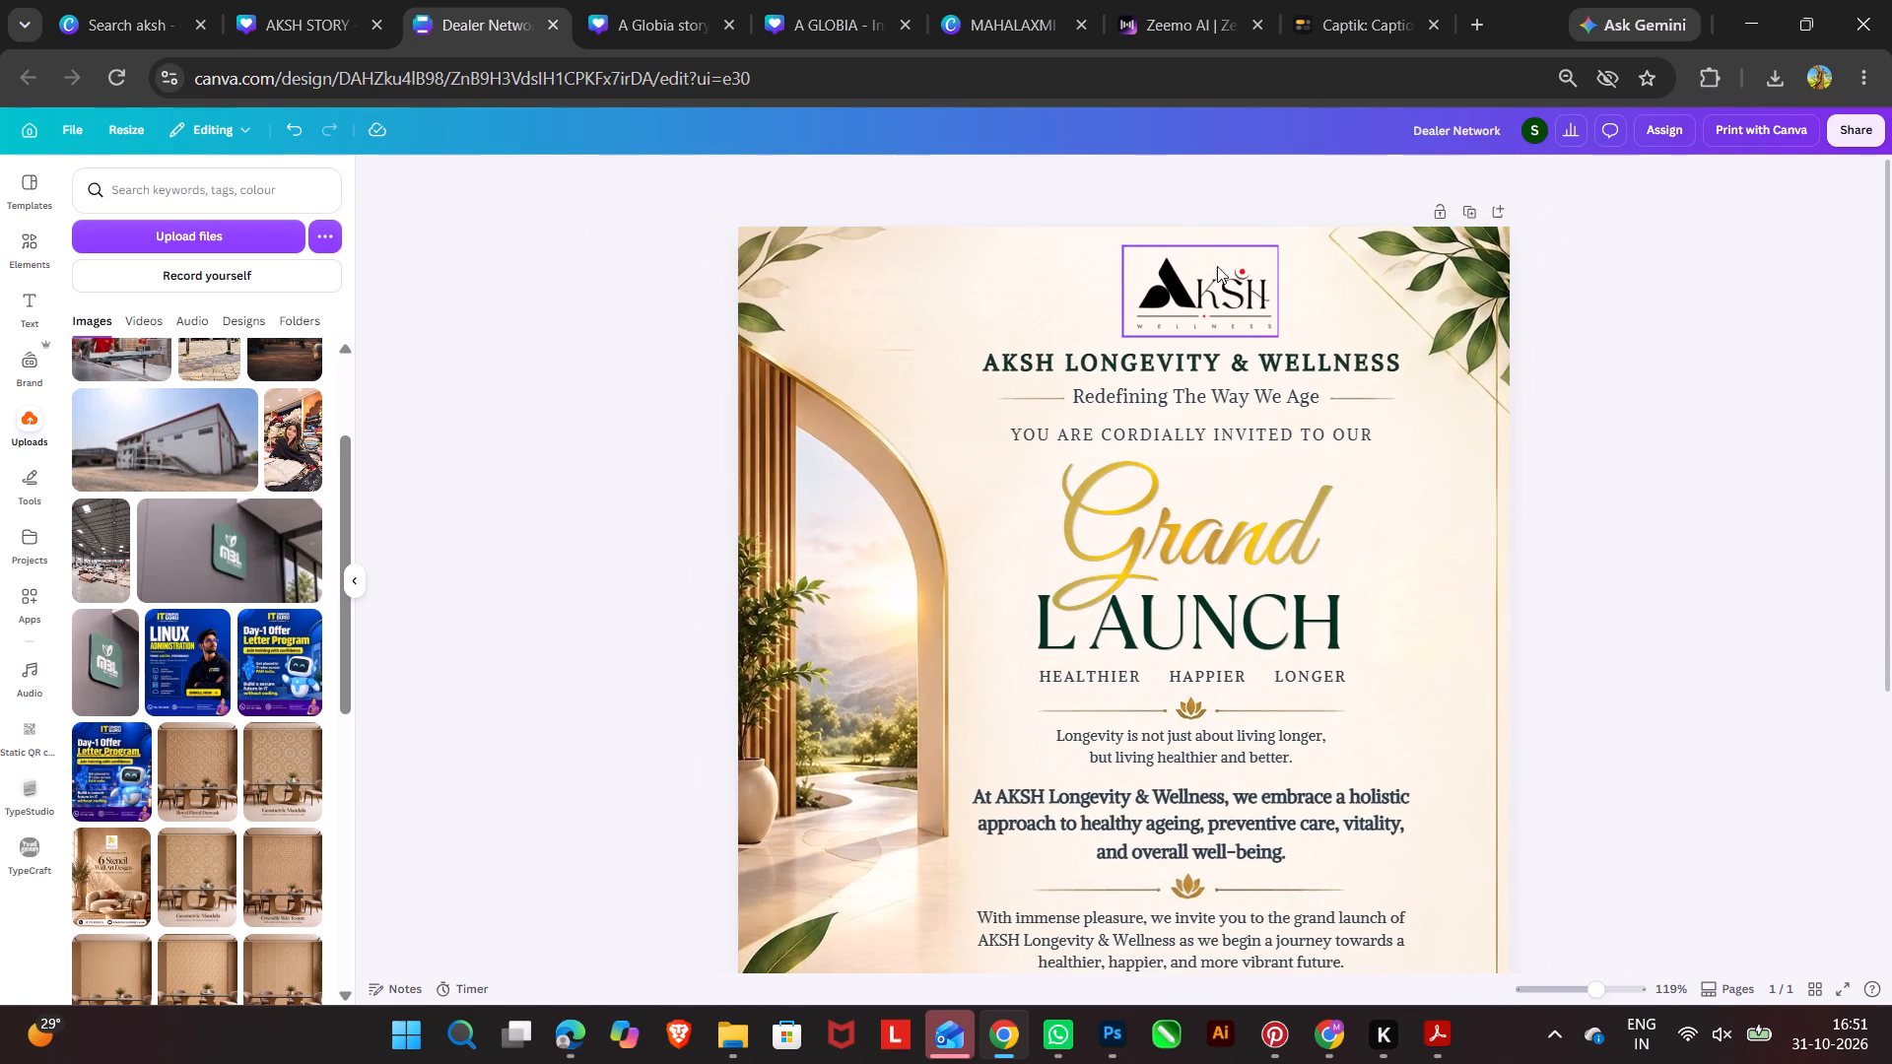
right_click(1227, 269)
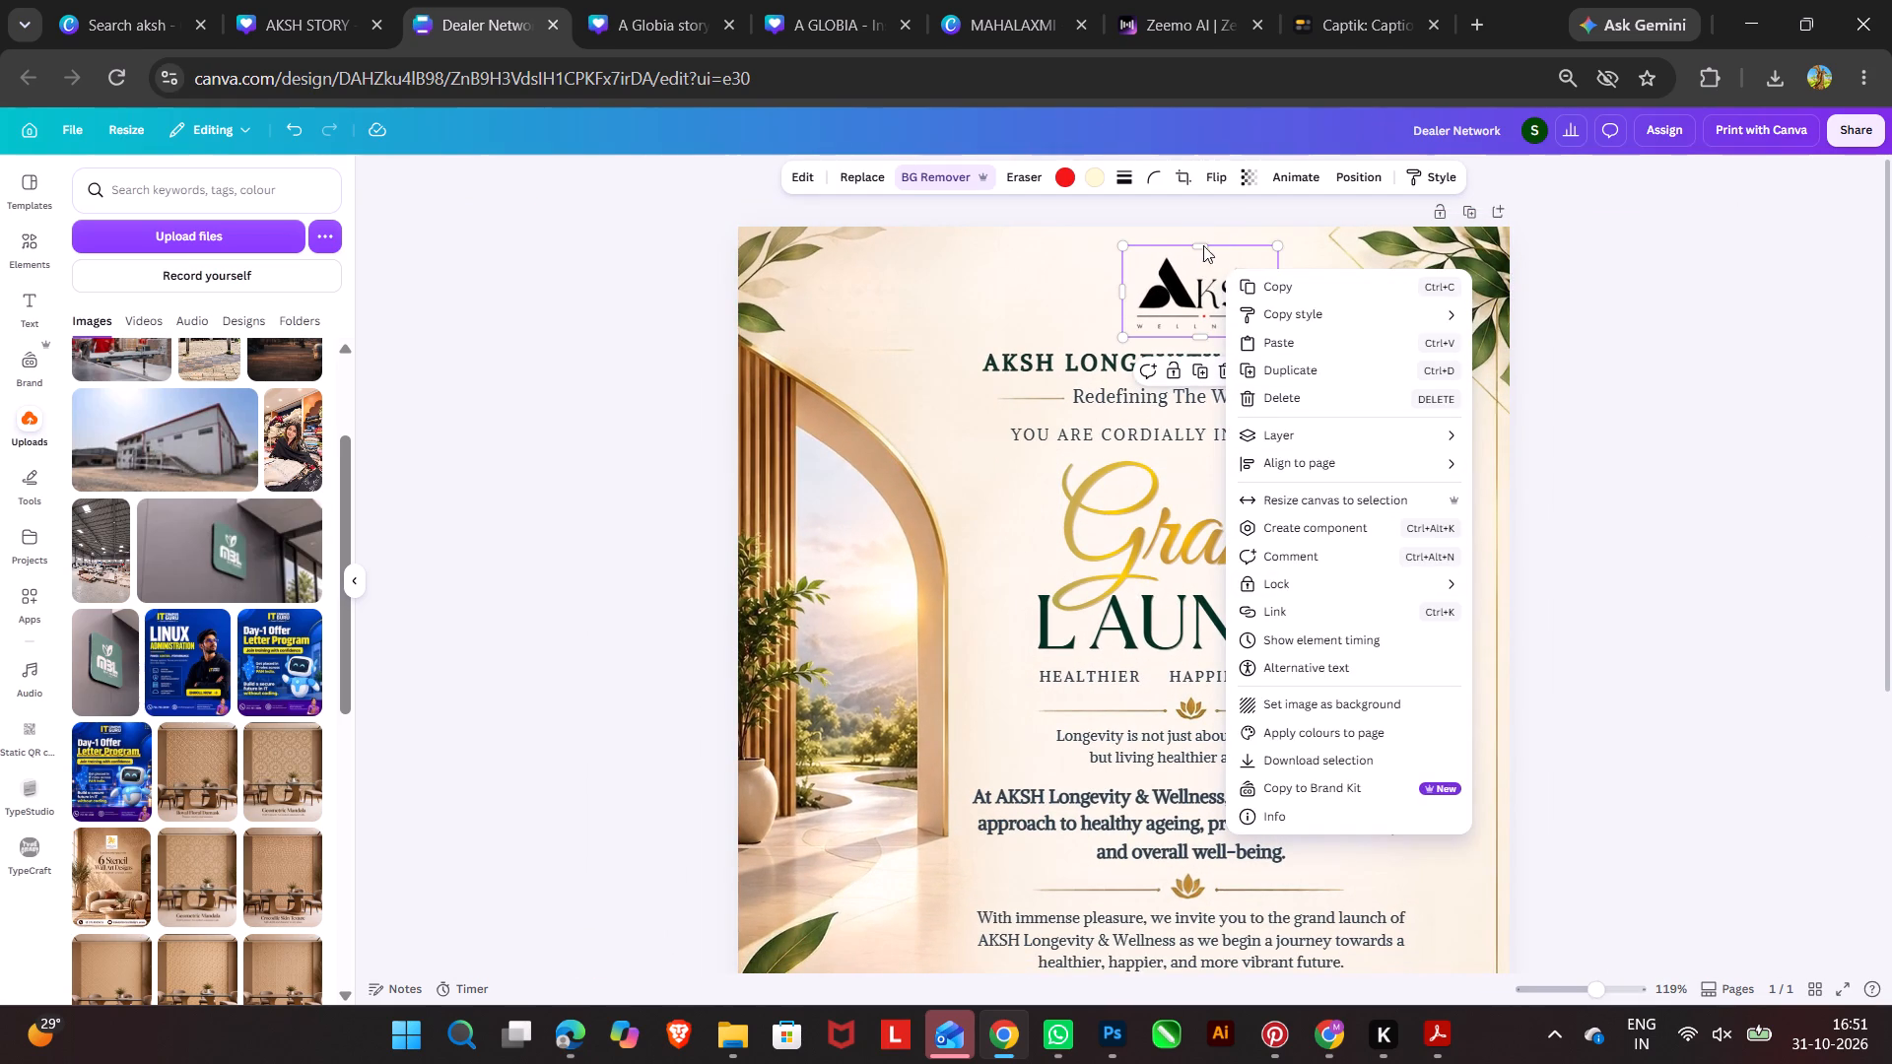
click(1211, 204)
drag(1222, 290, 1213, 290)
click(1621, 361)
Download the finished invitation as a high-quality PNG and open the browser's recent downloads.
scroll(1697, 434, down, 2)
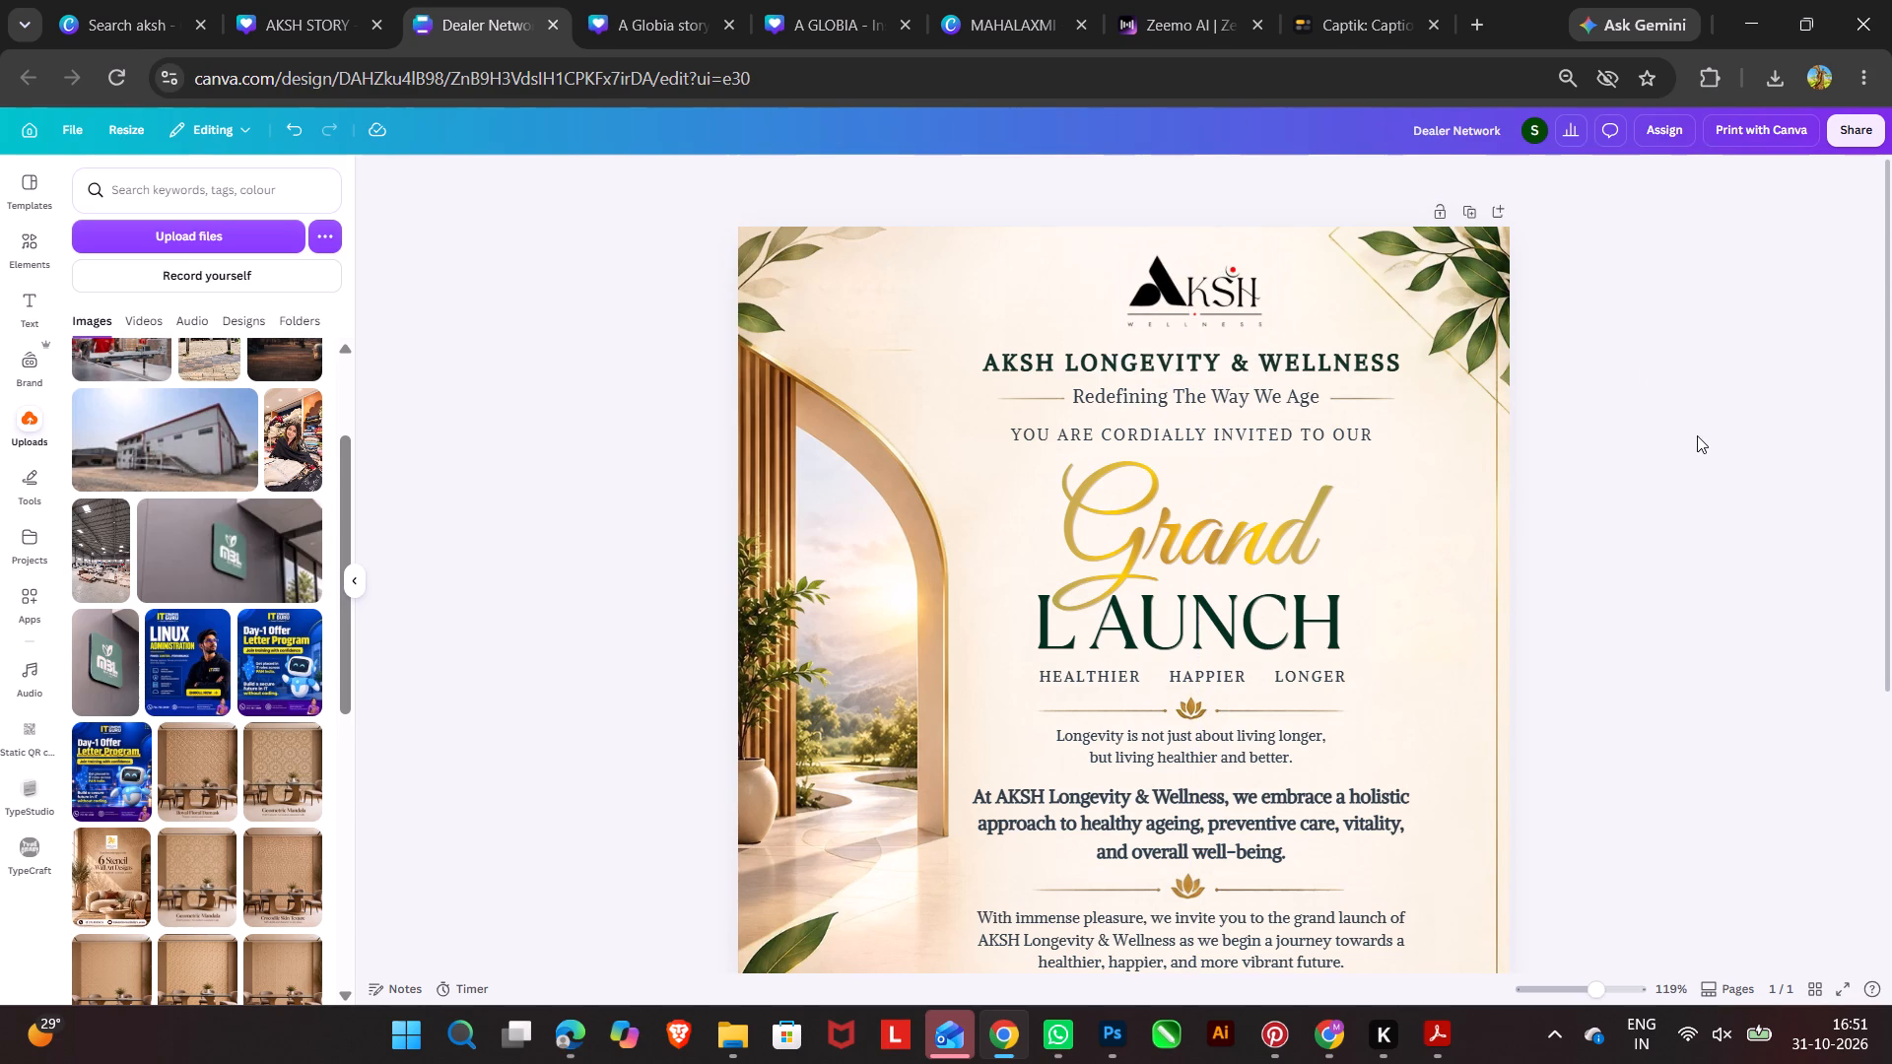
scroll(1697, 435, down, 1)
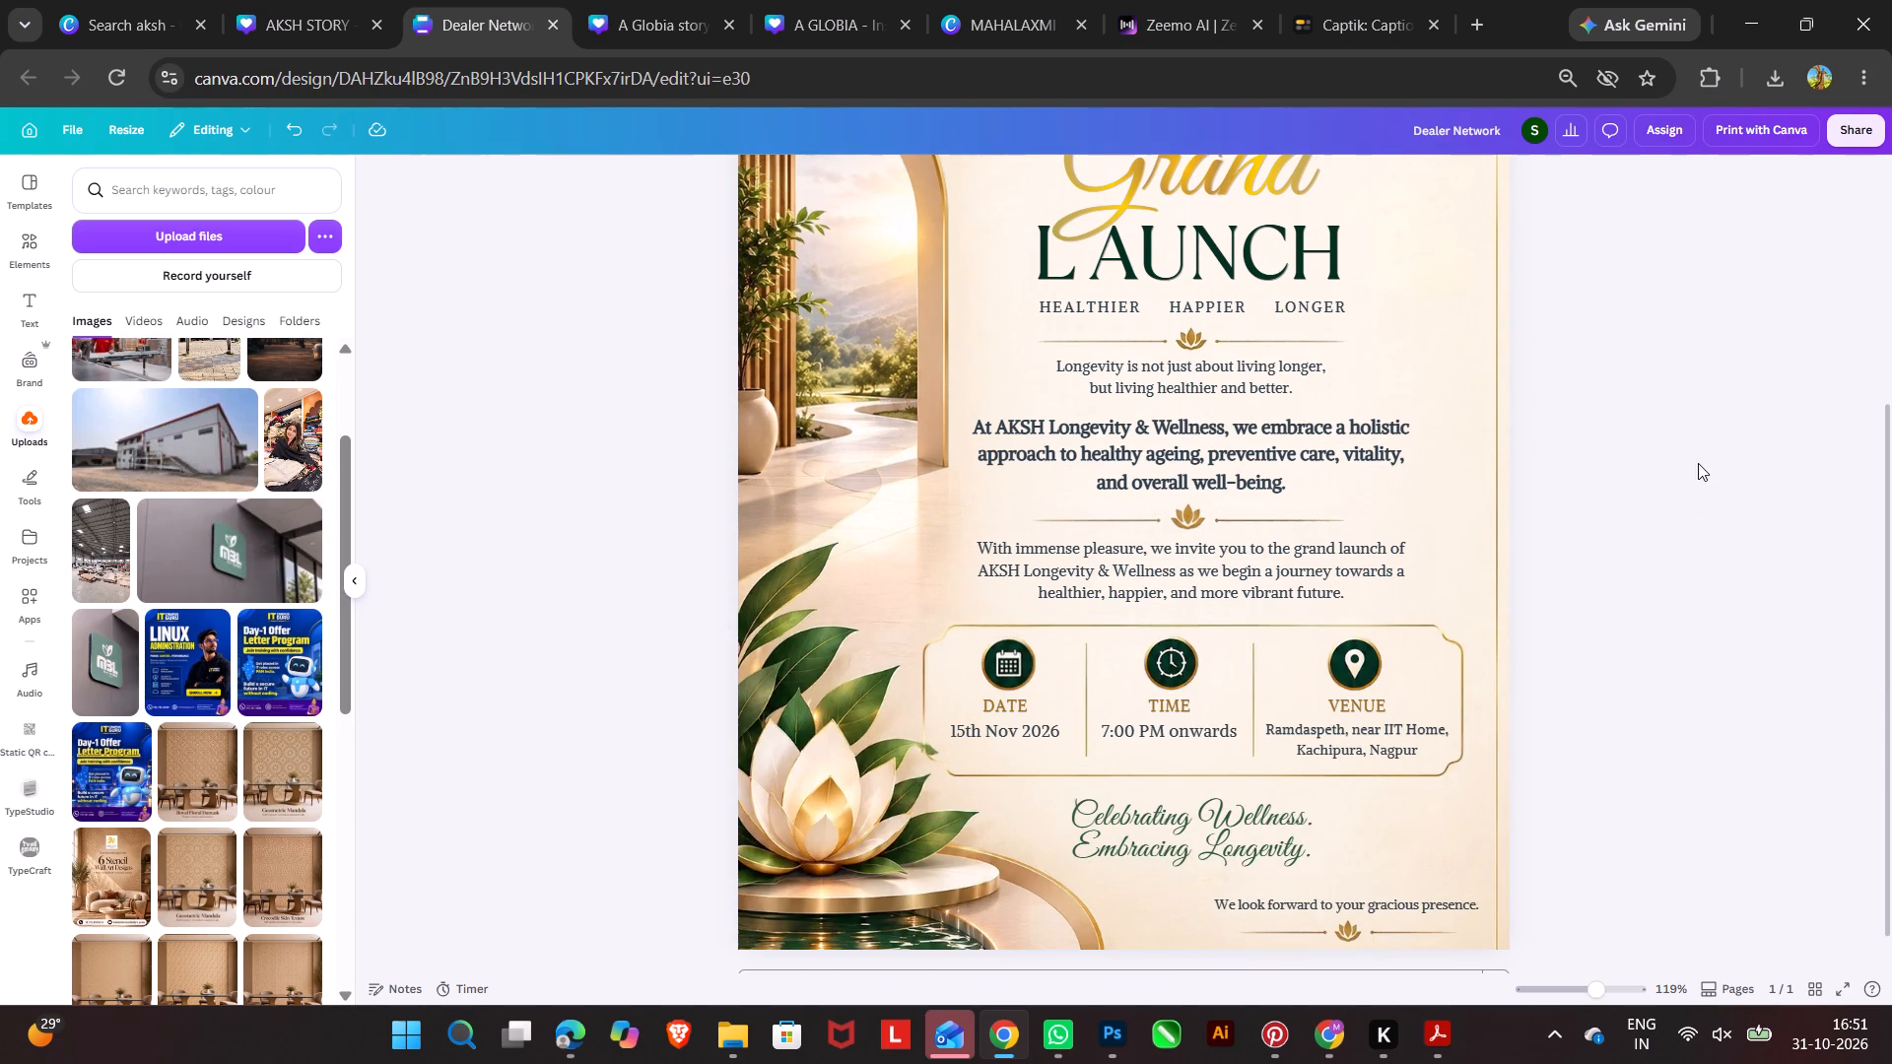
click(1791, 121)
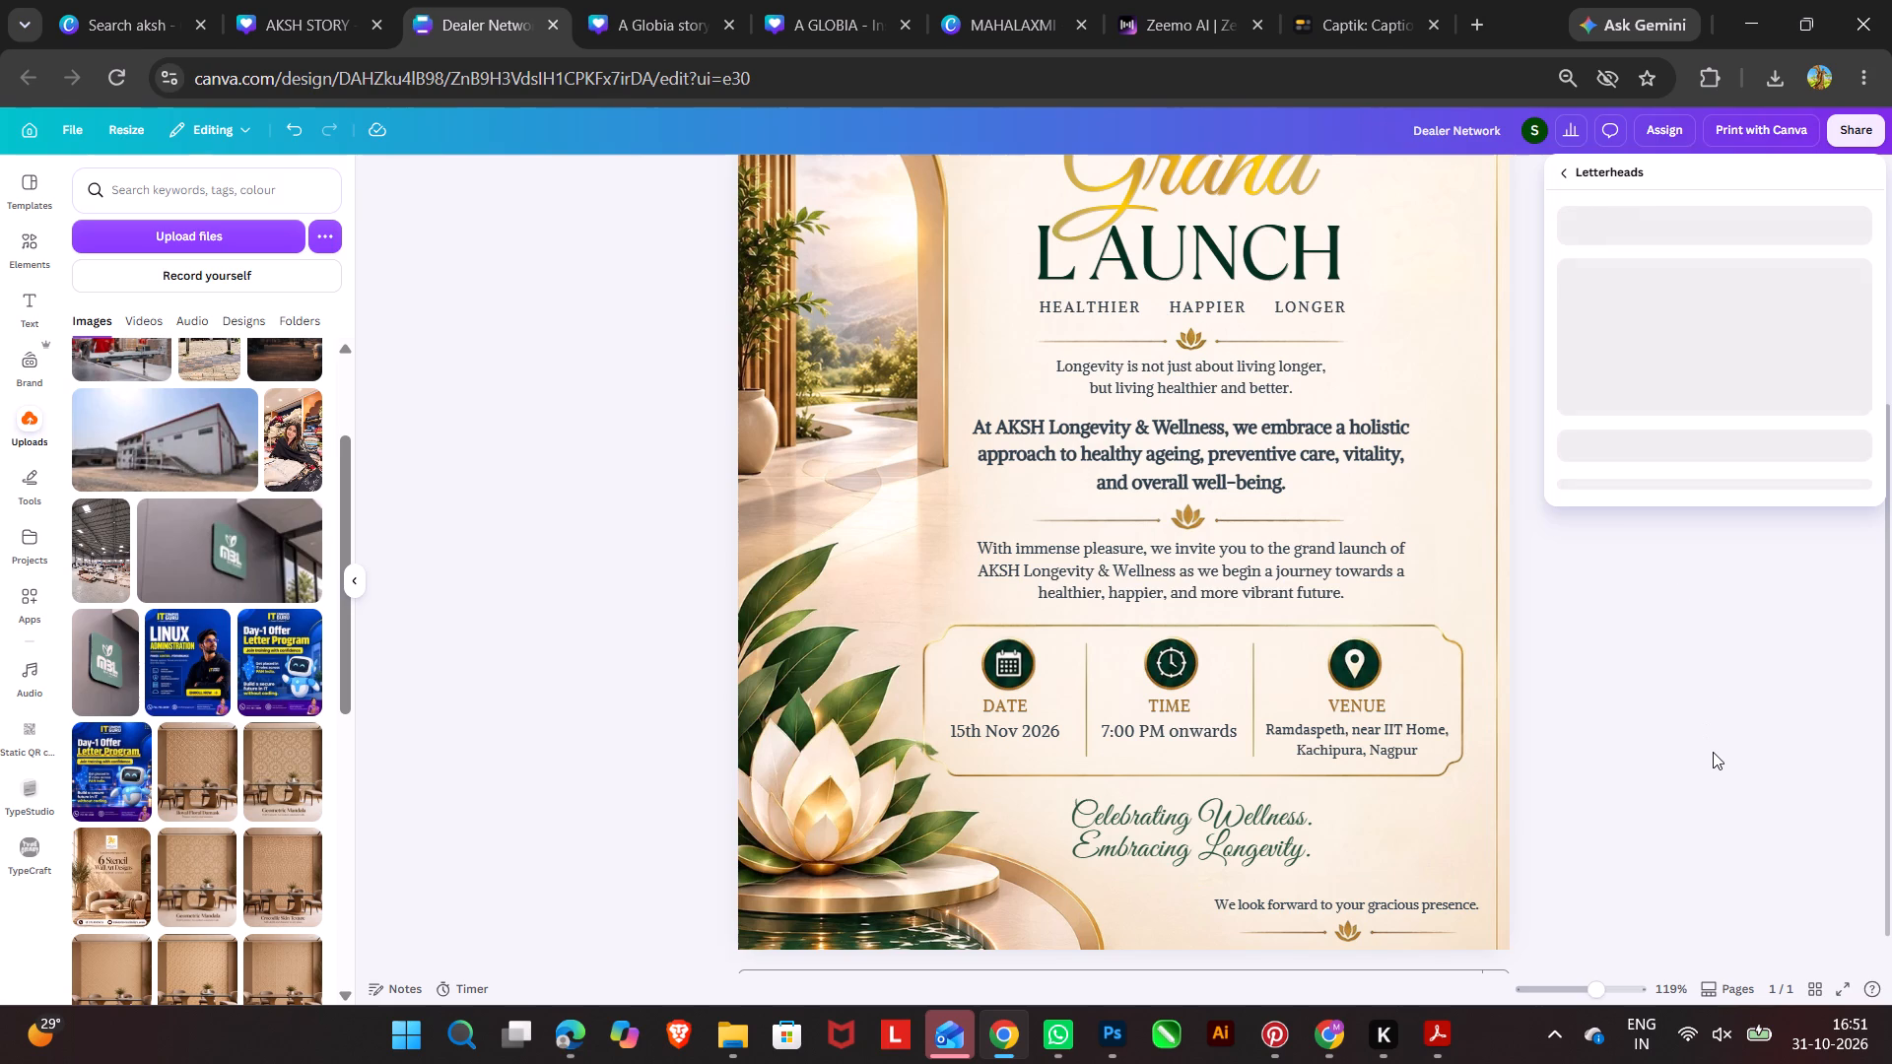
click(1697, 711)
click(1851, 139)
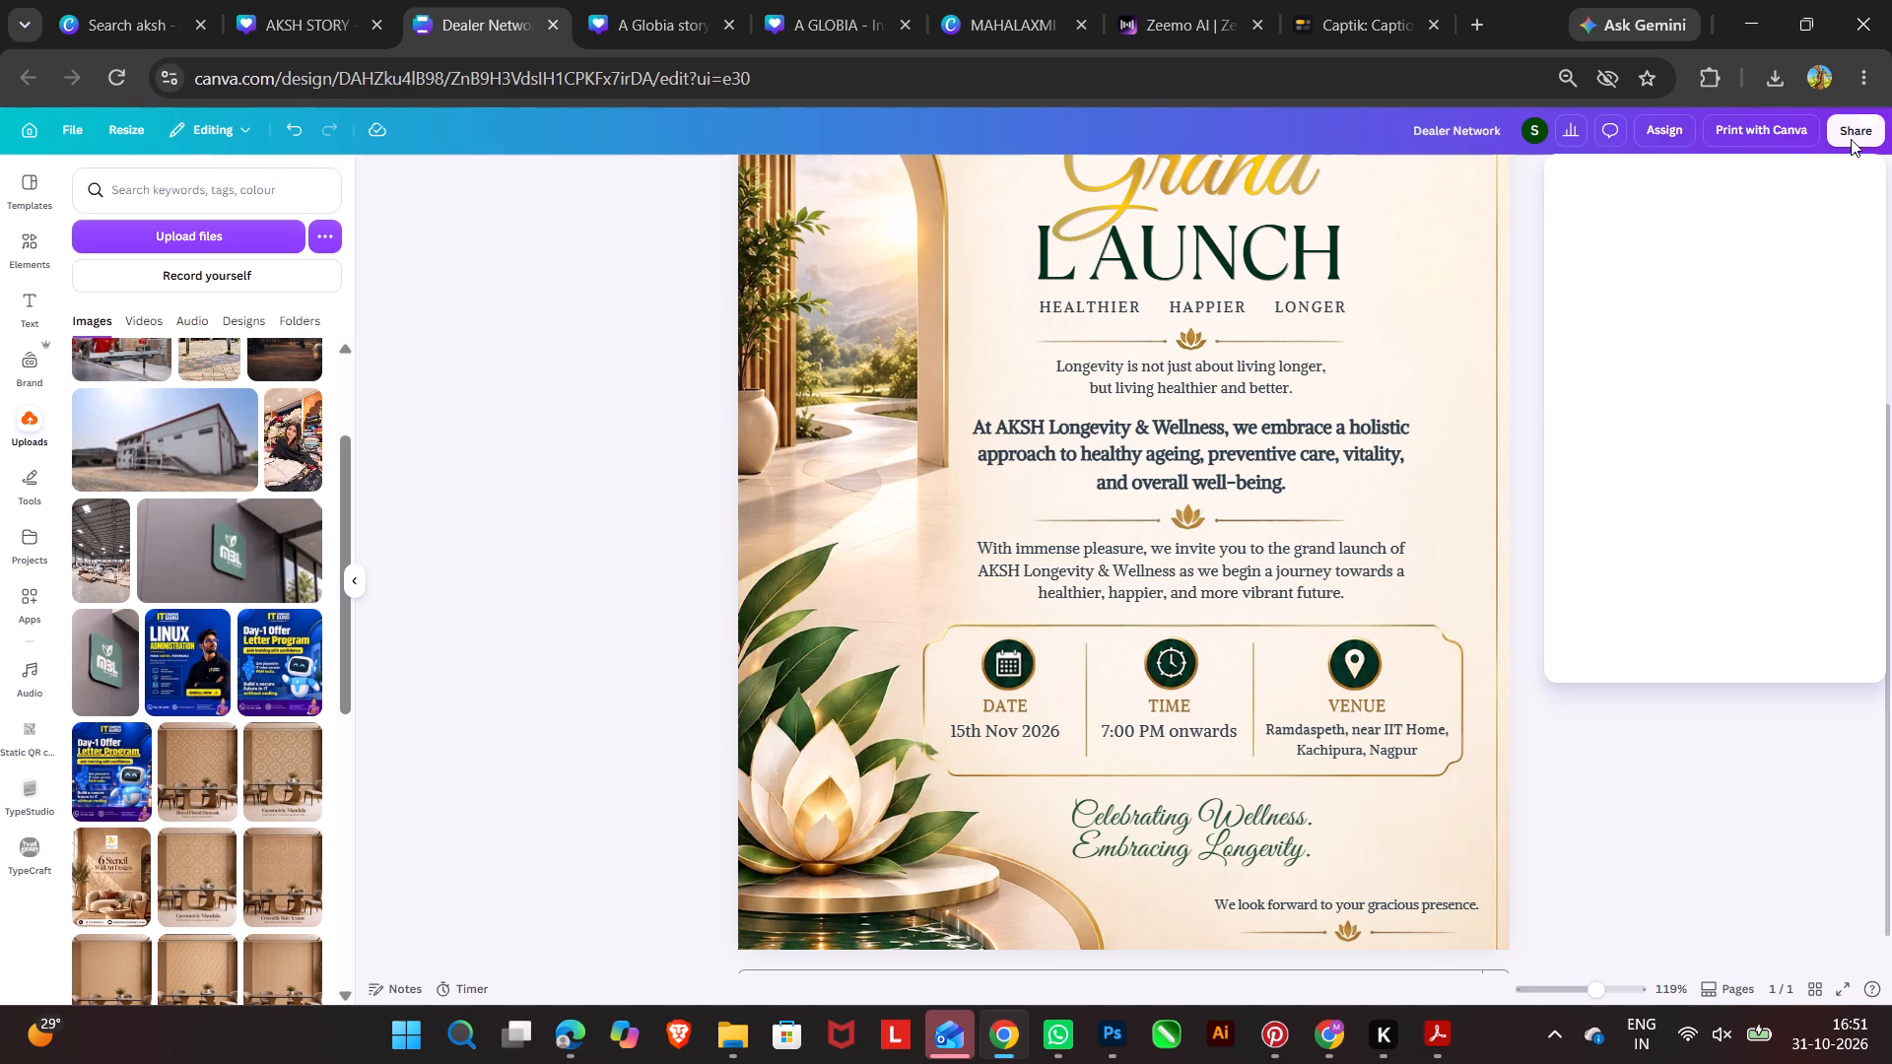
click(1615, 513)
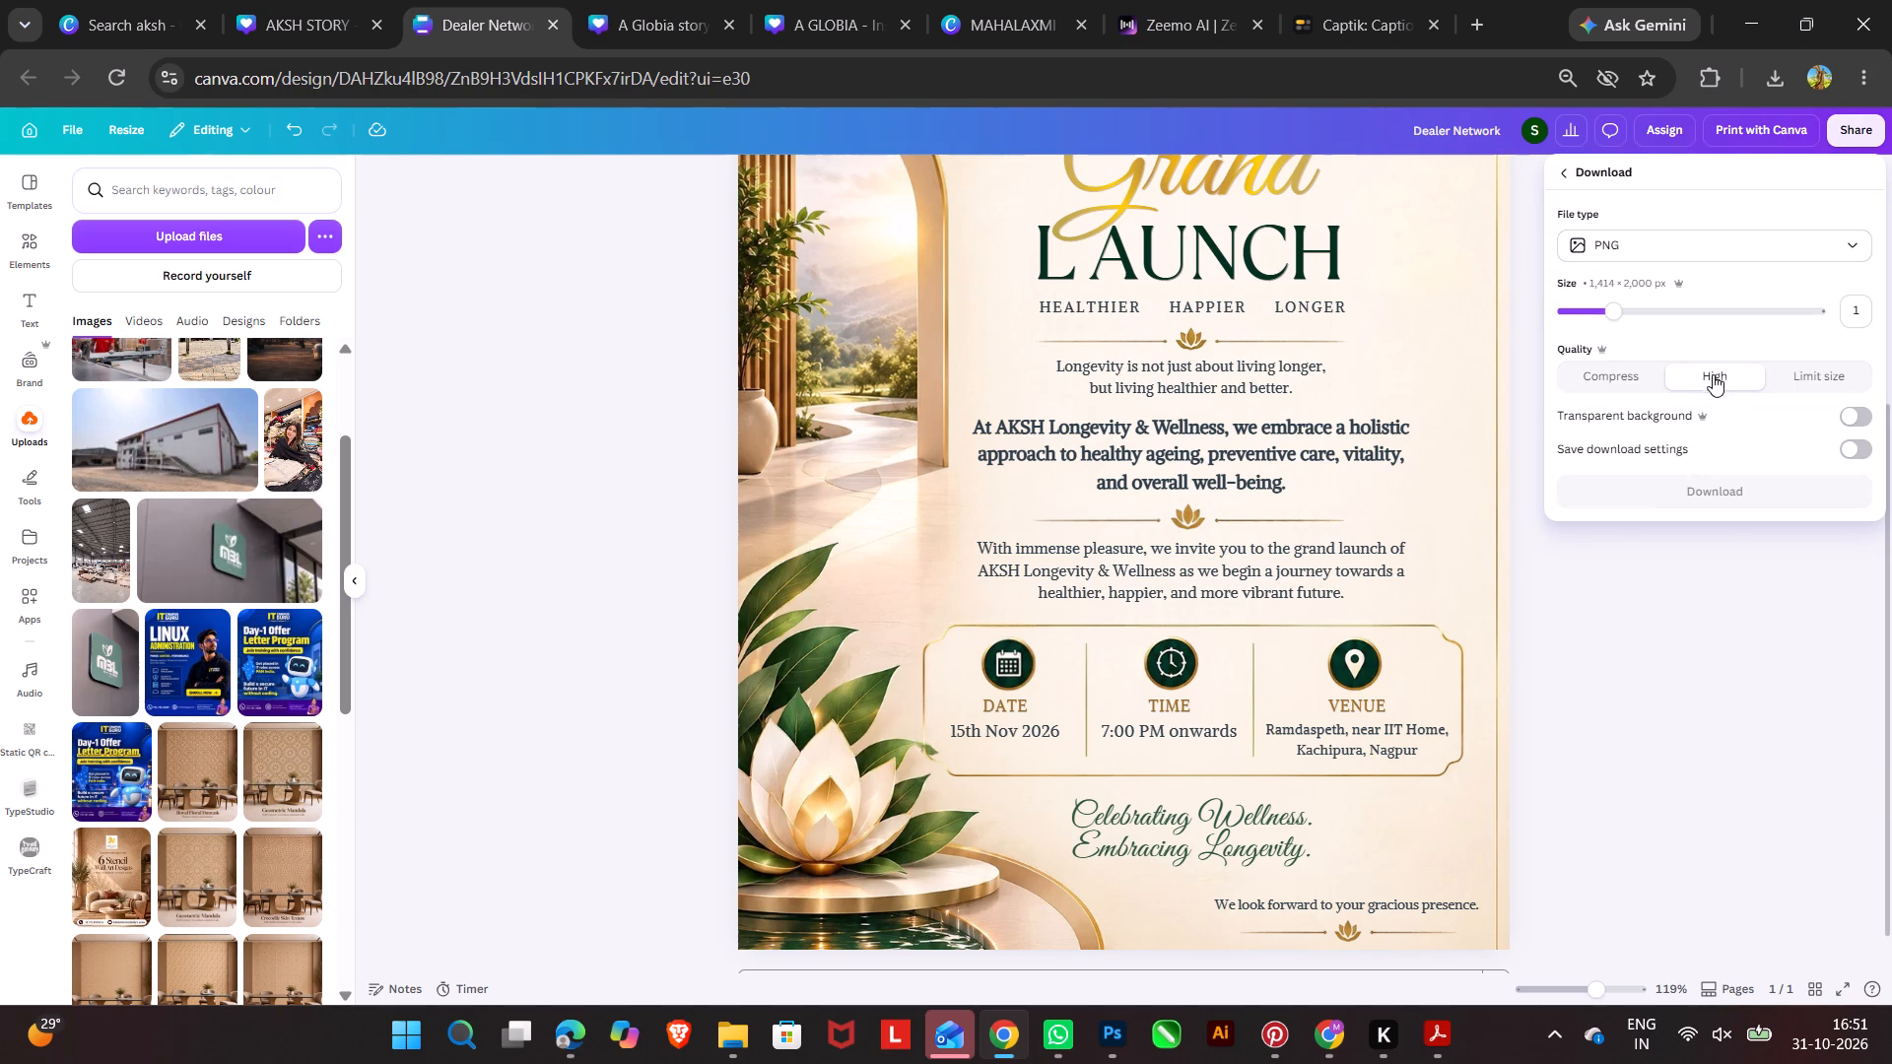
click(1734, 495)
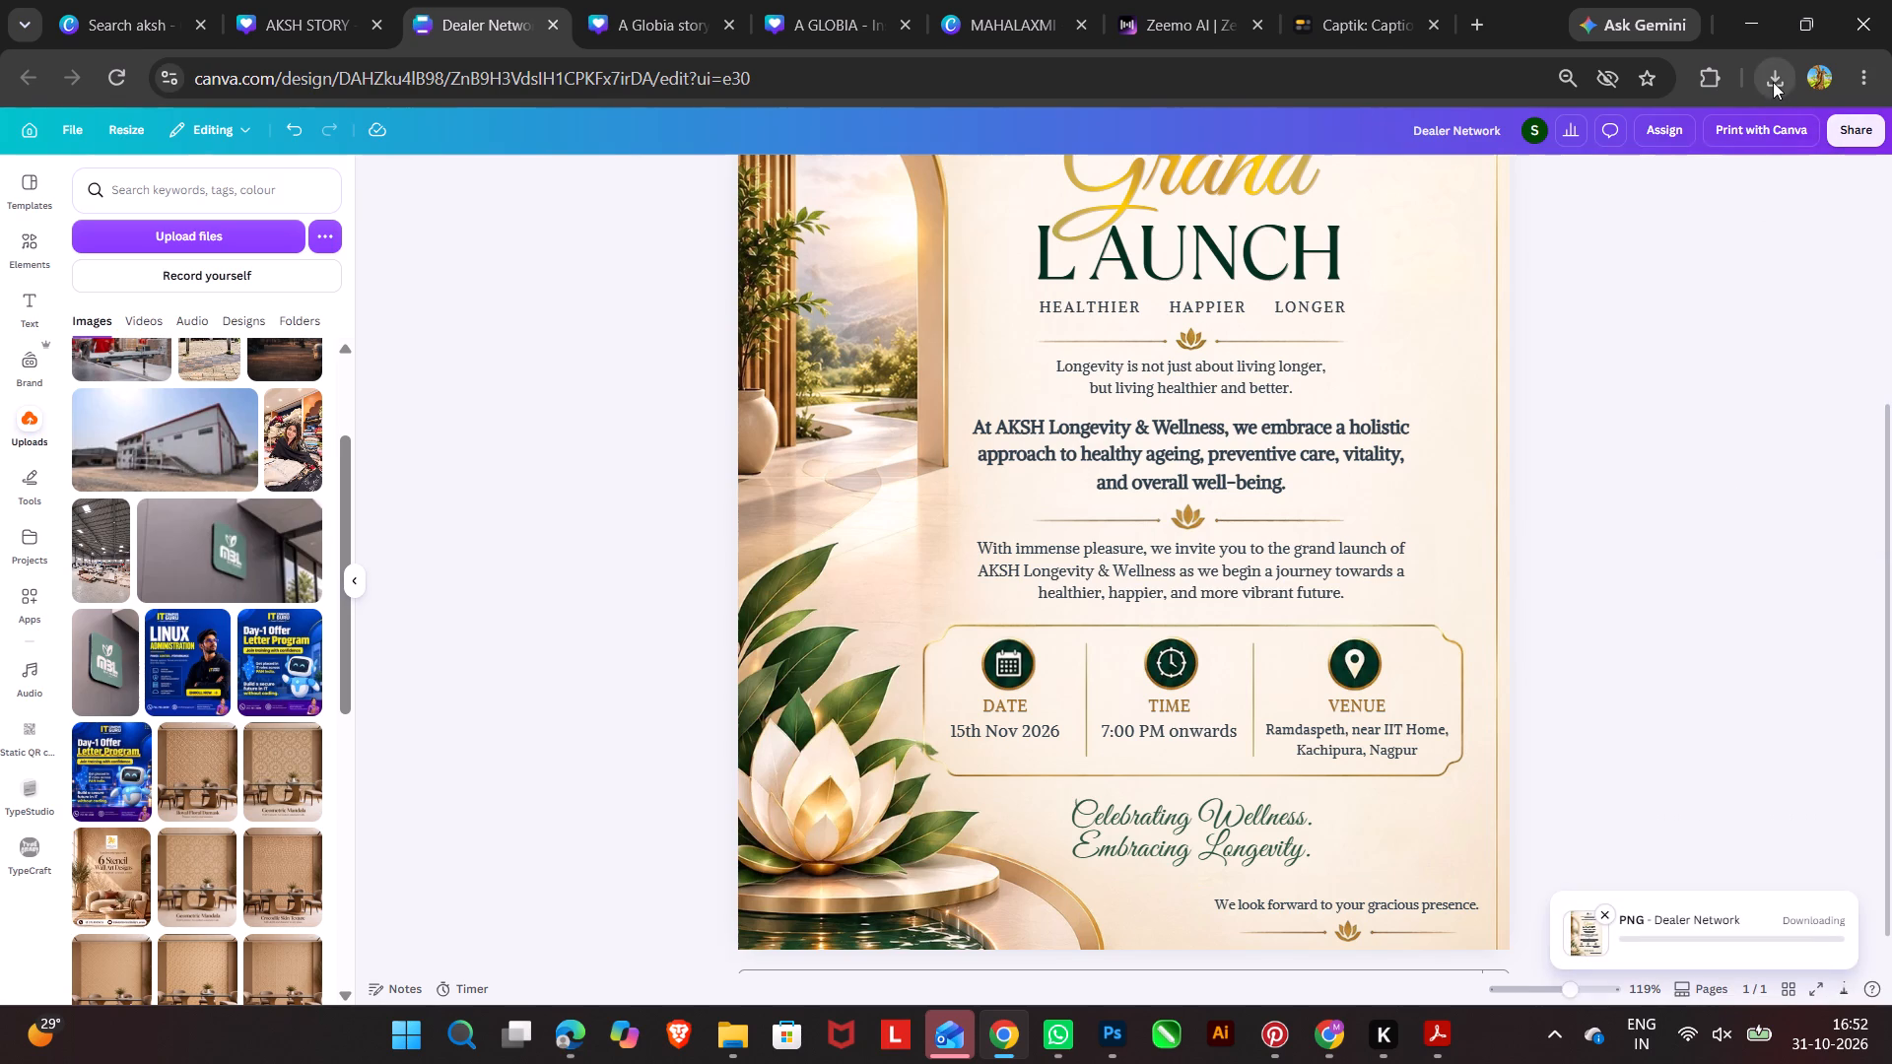
click(1773, 82)
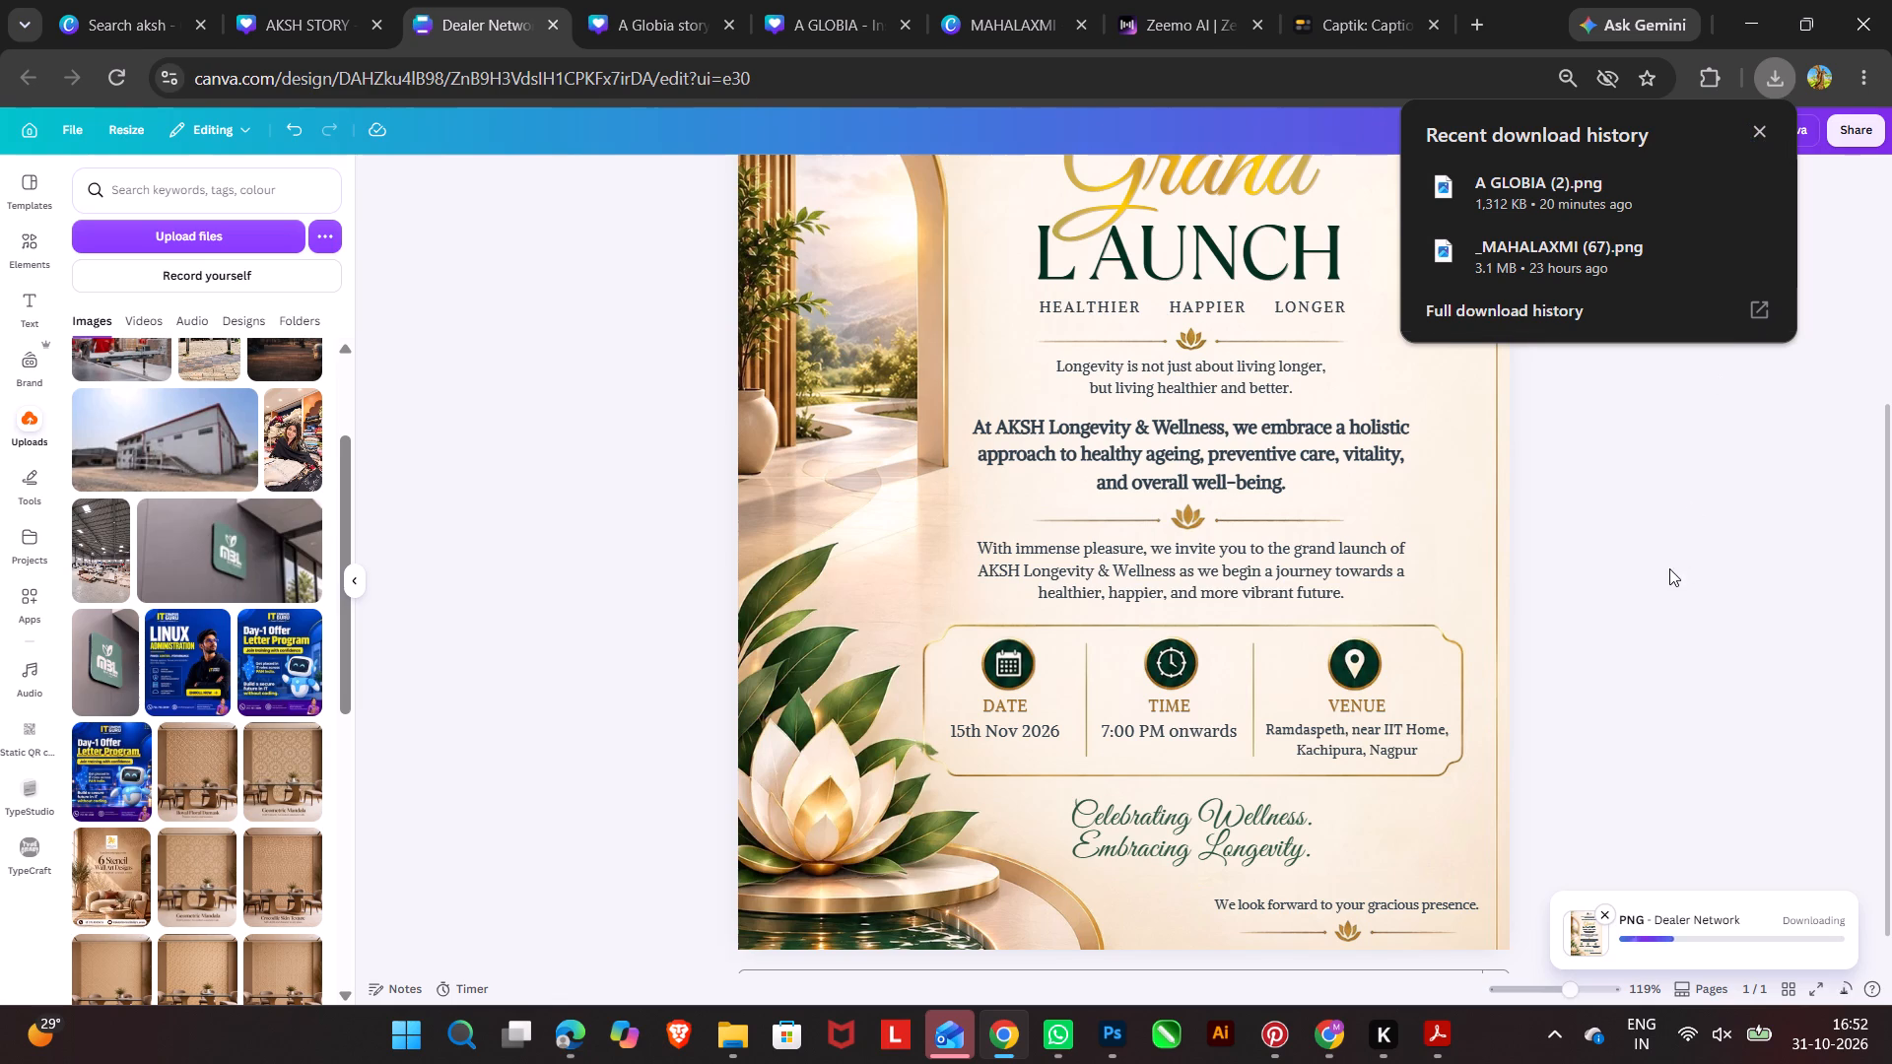